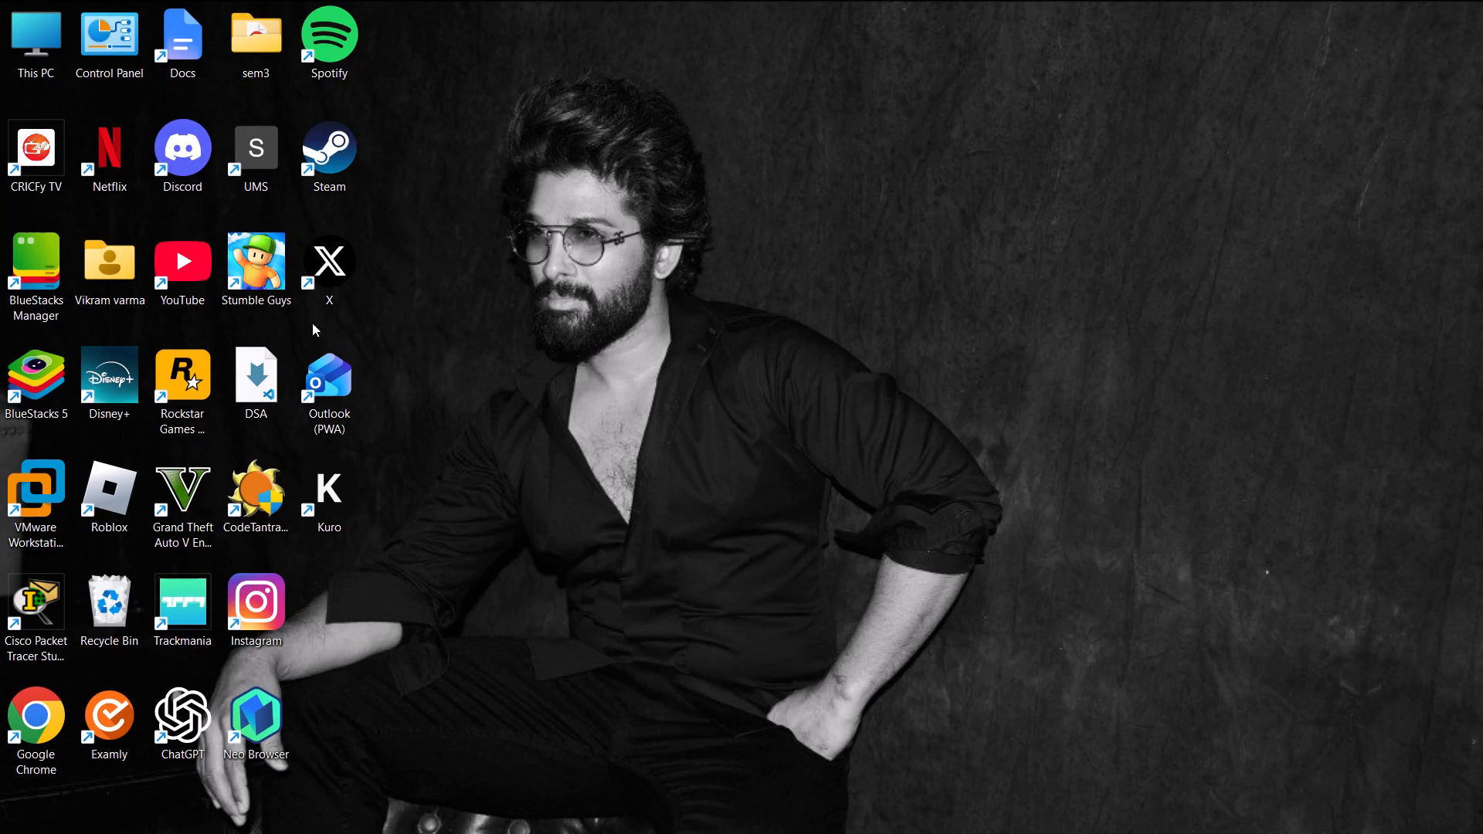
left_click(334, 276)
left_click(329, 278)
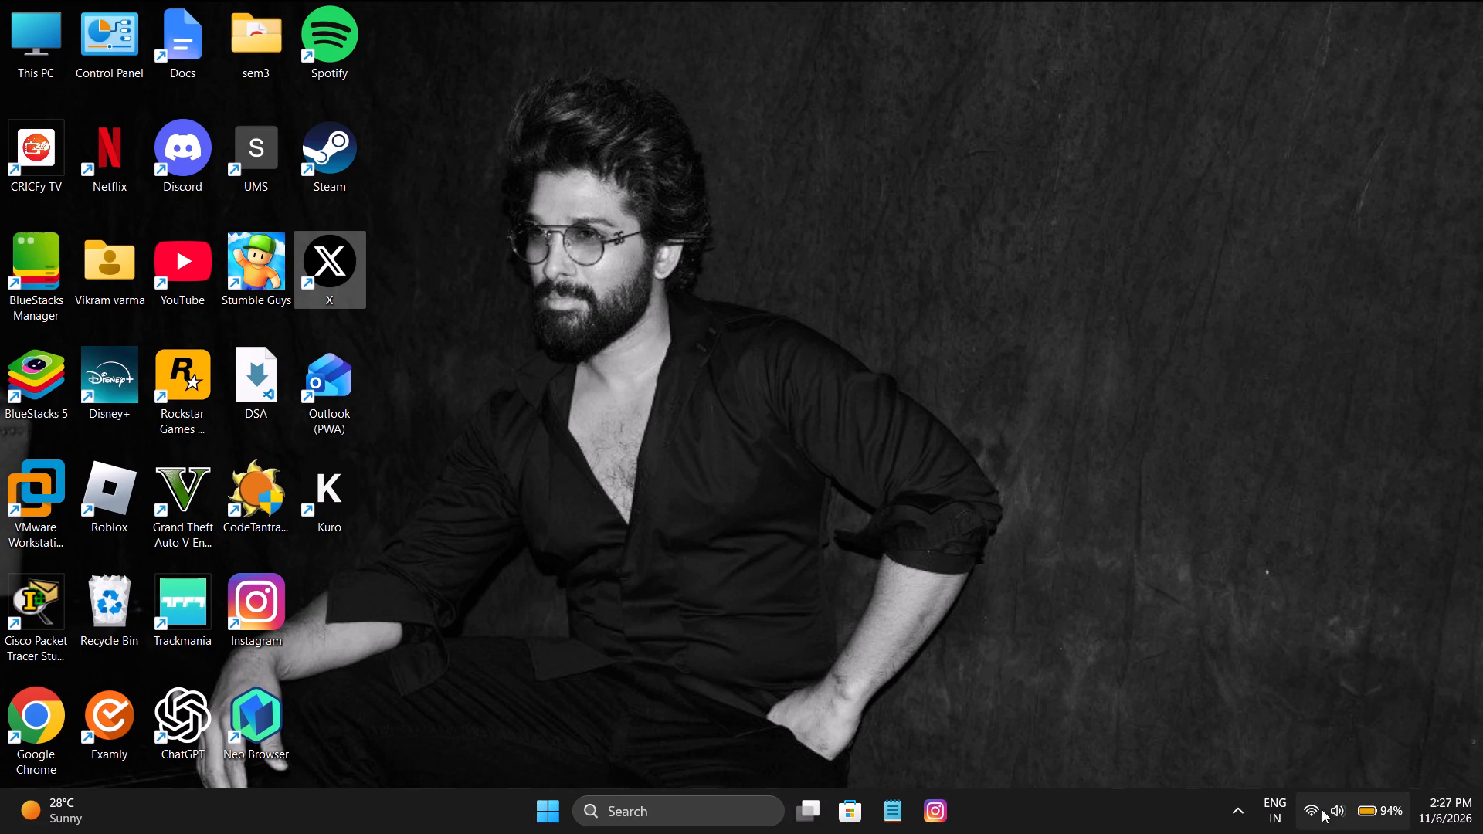
Lower the system sound volume all the way to its minimum in the quick settings and close them.
left_click(1346, 812)
left_click(1154, 686)
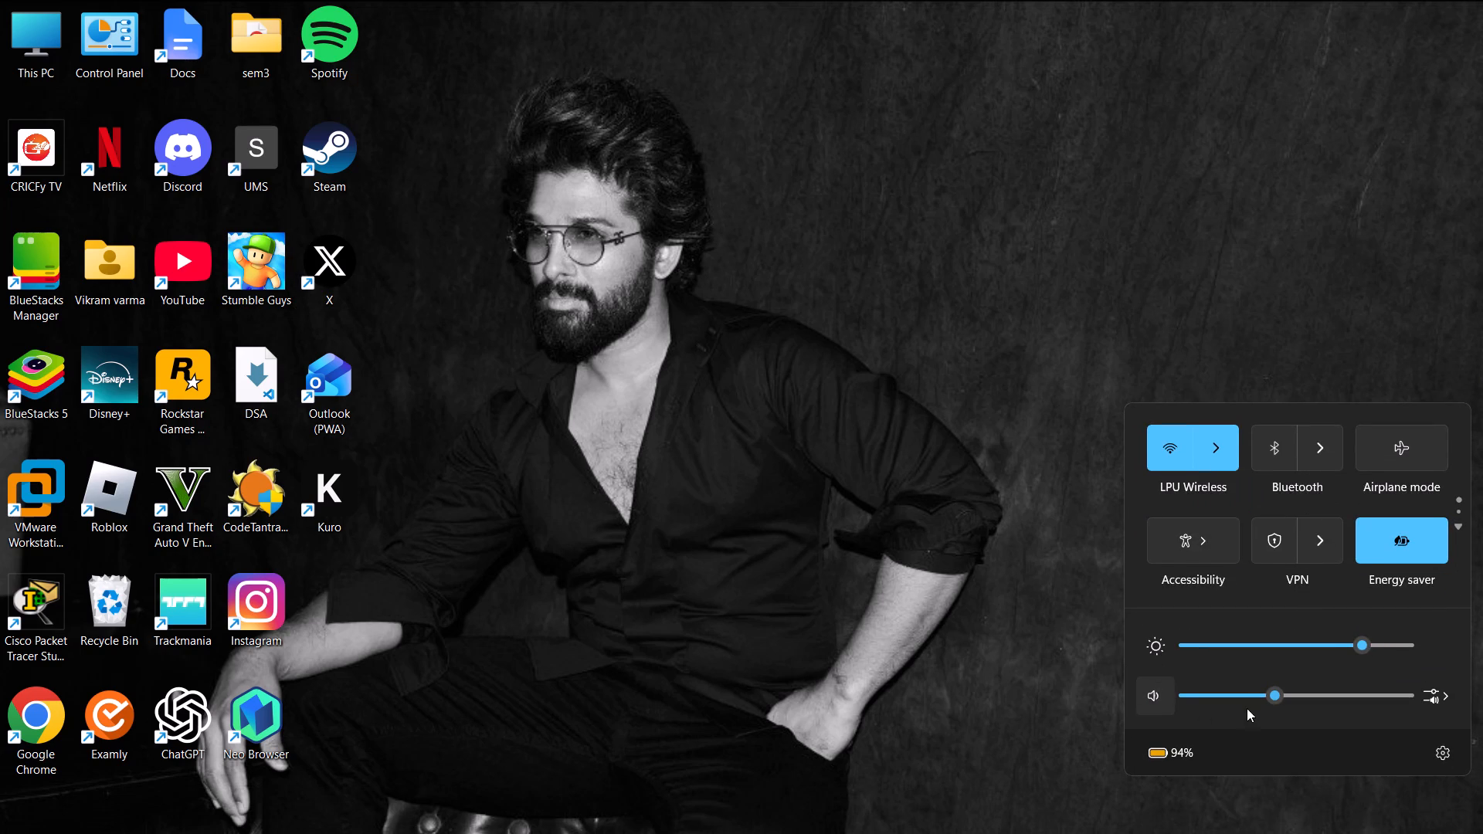
left_click_drag(1278, 690, 1113, 696)
left_click(1073, 576)
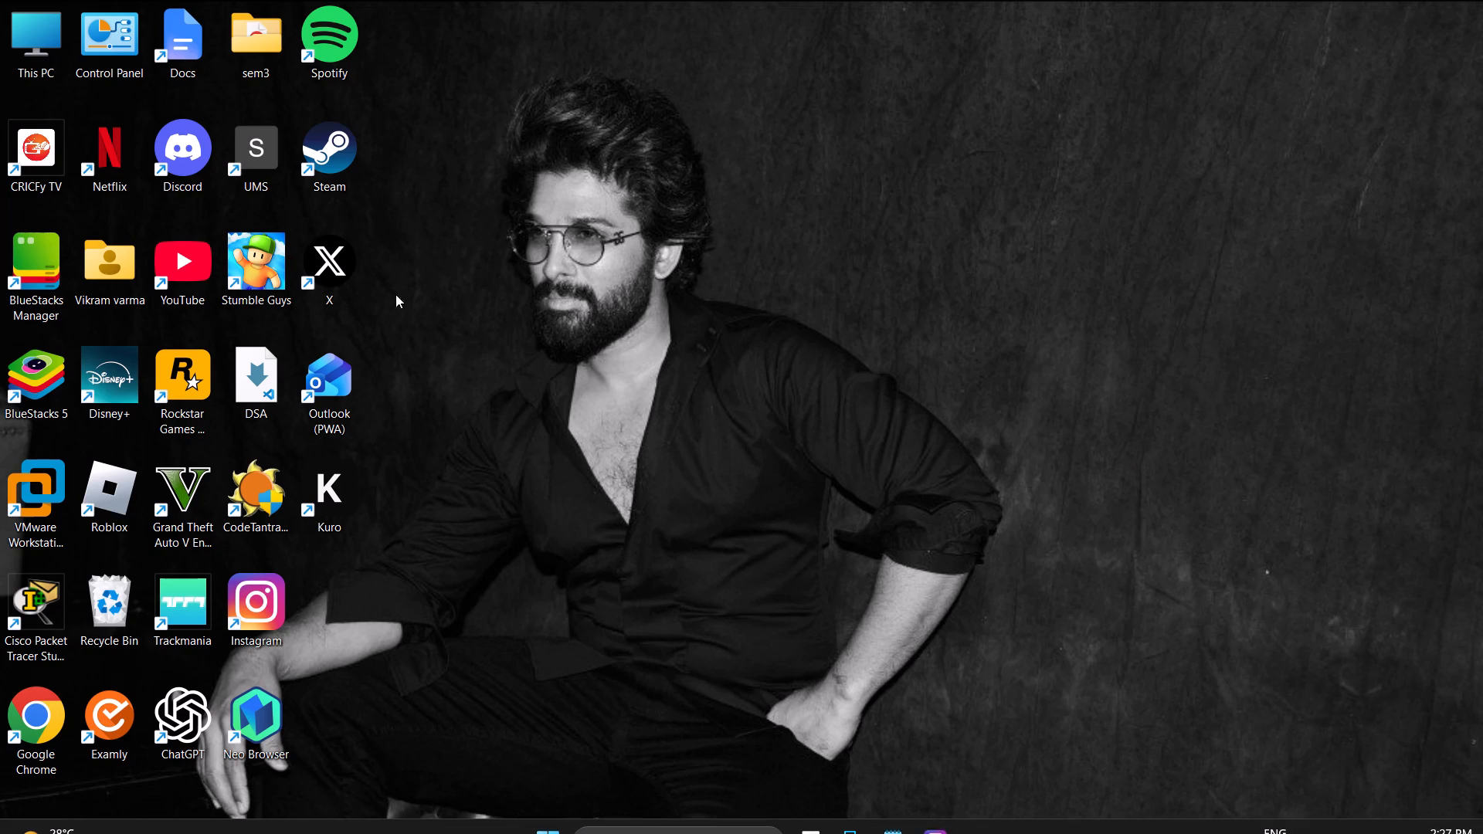
Open the X app from the desktop and snap its window to the right half of the screen.
double_click(318, 249)
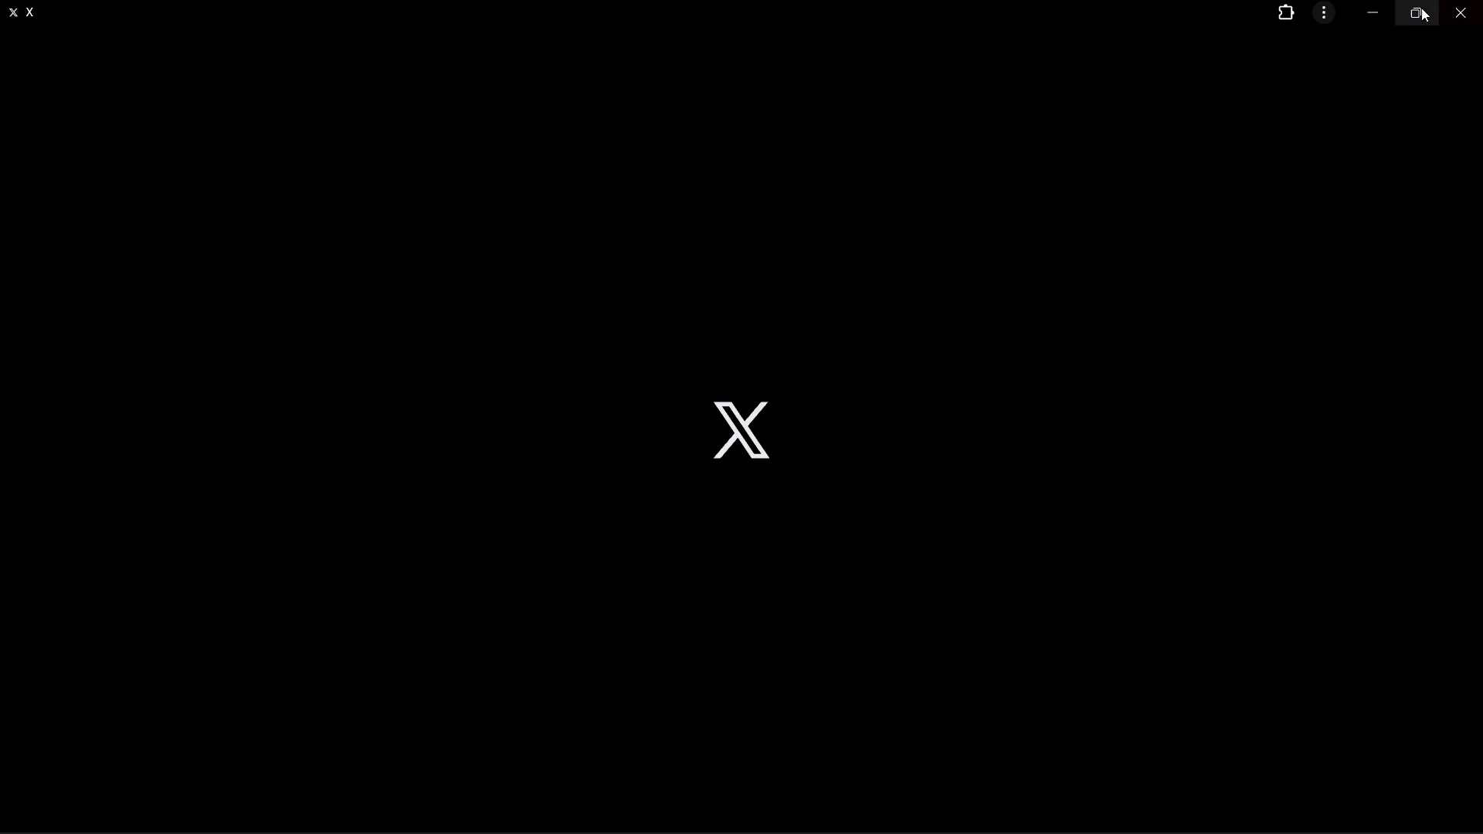
left_click(1415, 6)
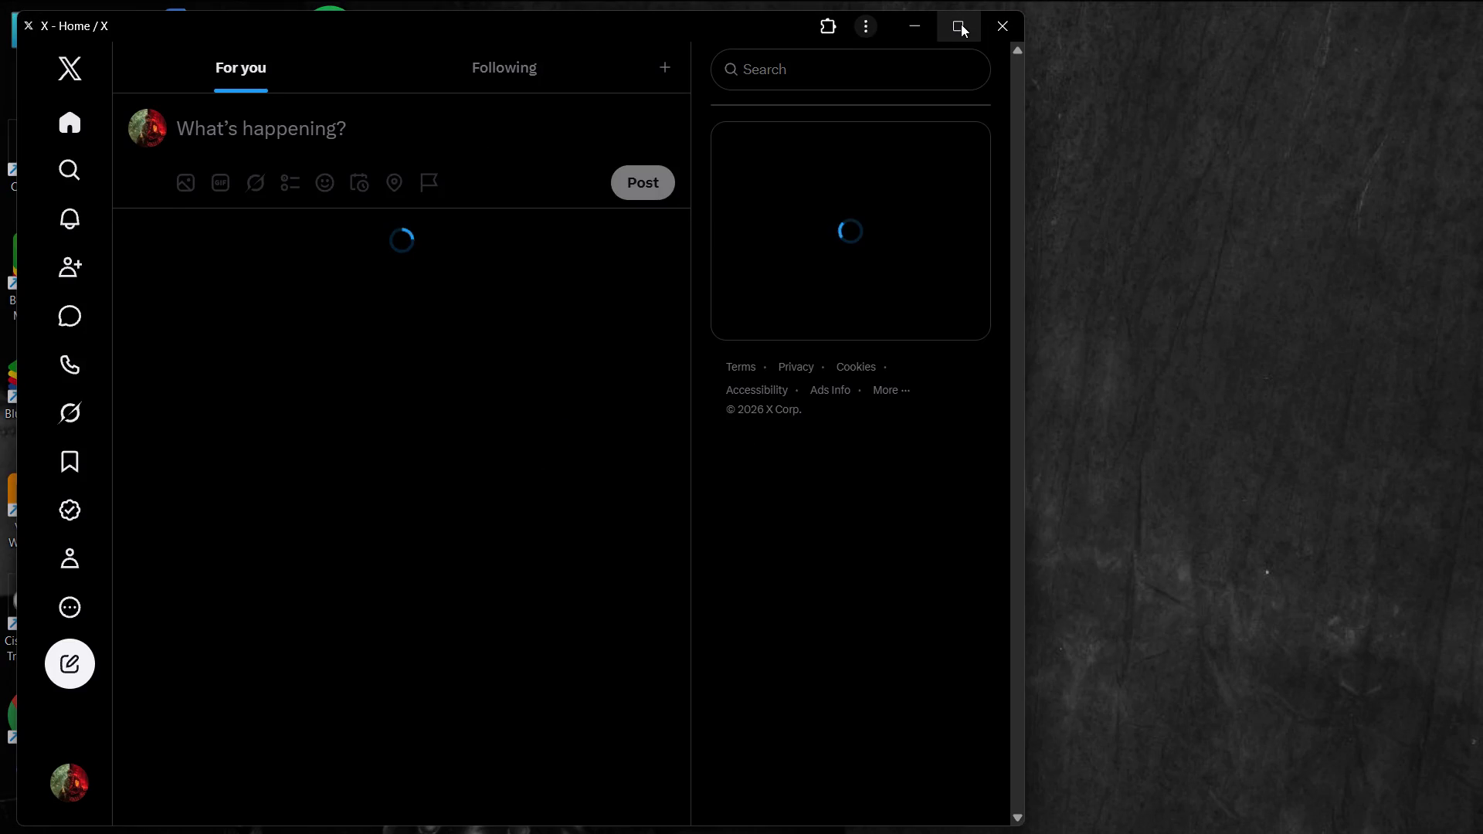
left_click(915, 79)
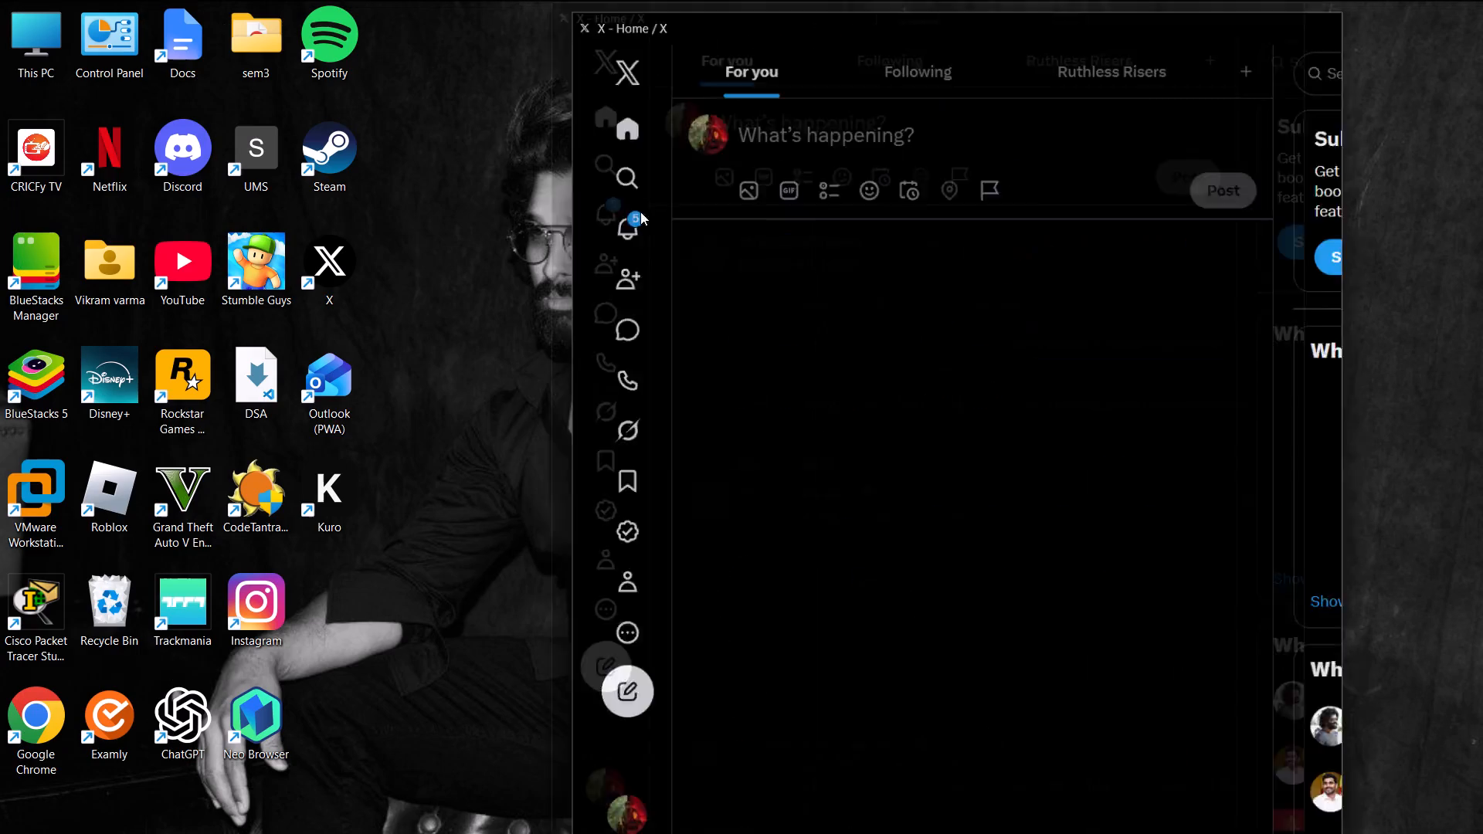
Like The World Of Ramayana's post with the Day 1 worldwide gross poster in the For you feed.
scroll(1107, 358, "down", 1)
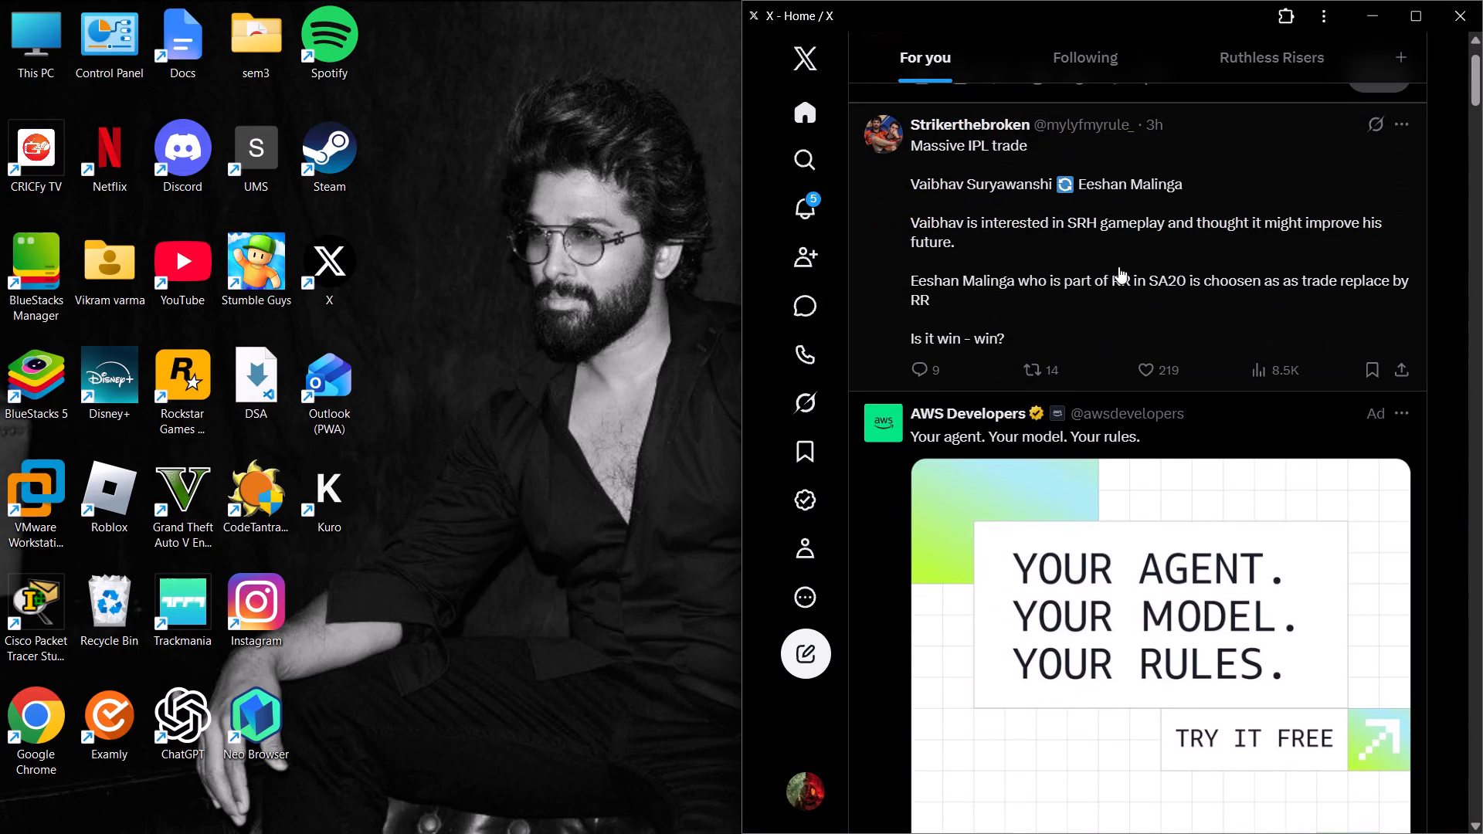
scroll(1025, 368, "up", 3)
scroll(1179, 338, "down", 4)
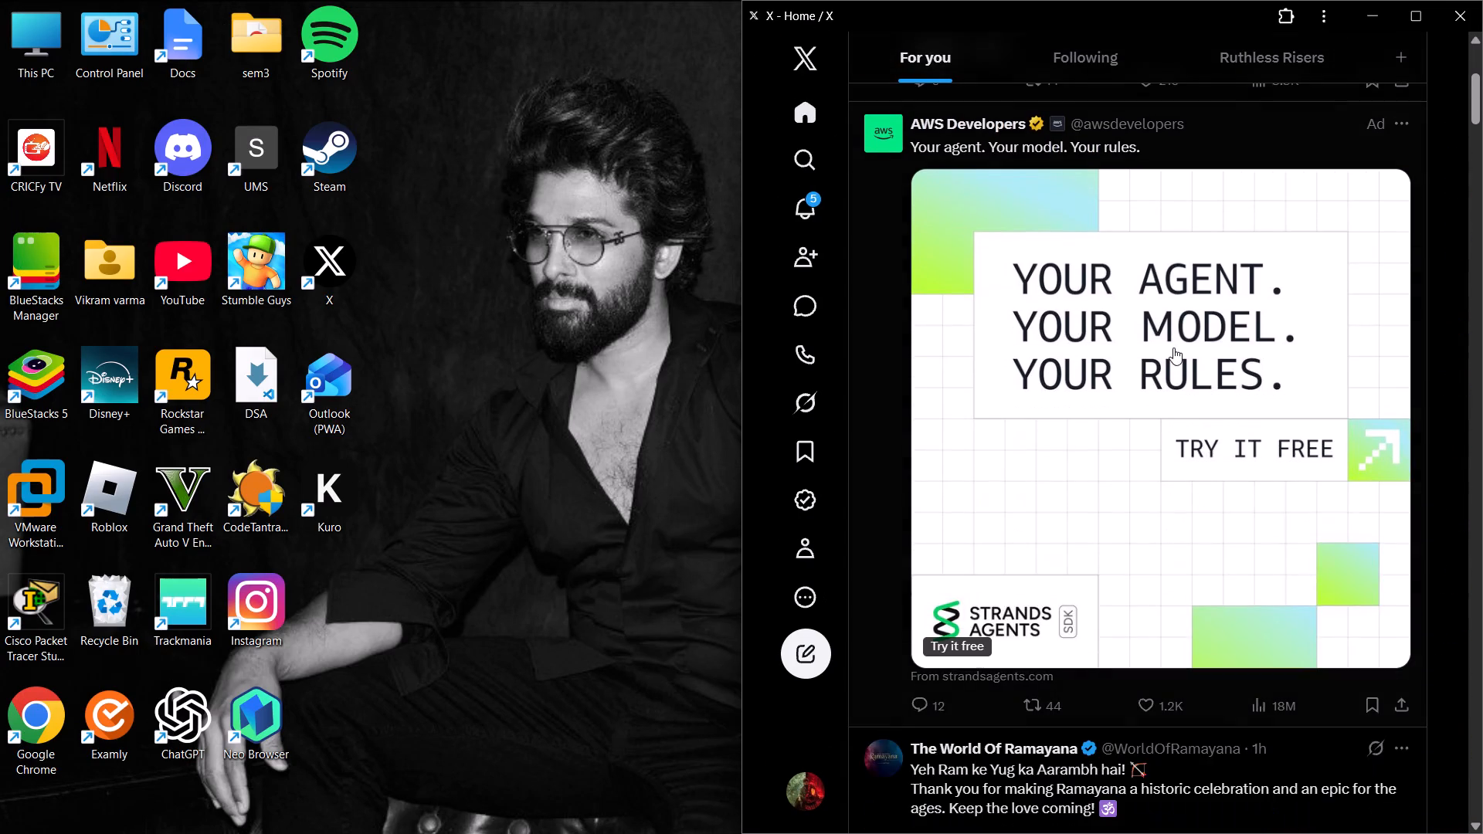
scroll(1173, 349, "down", 5)
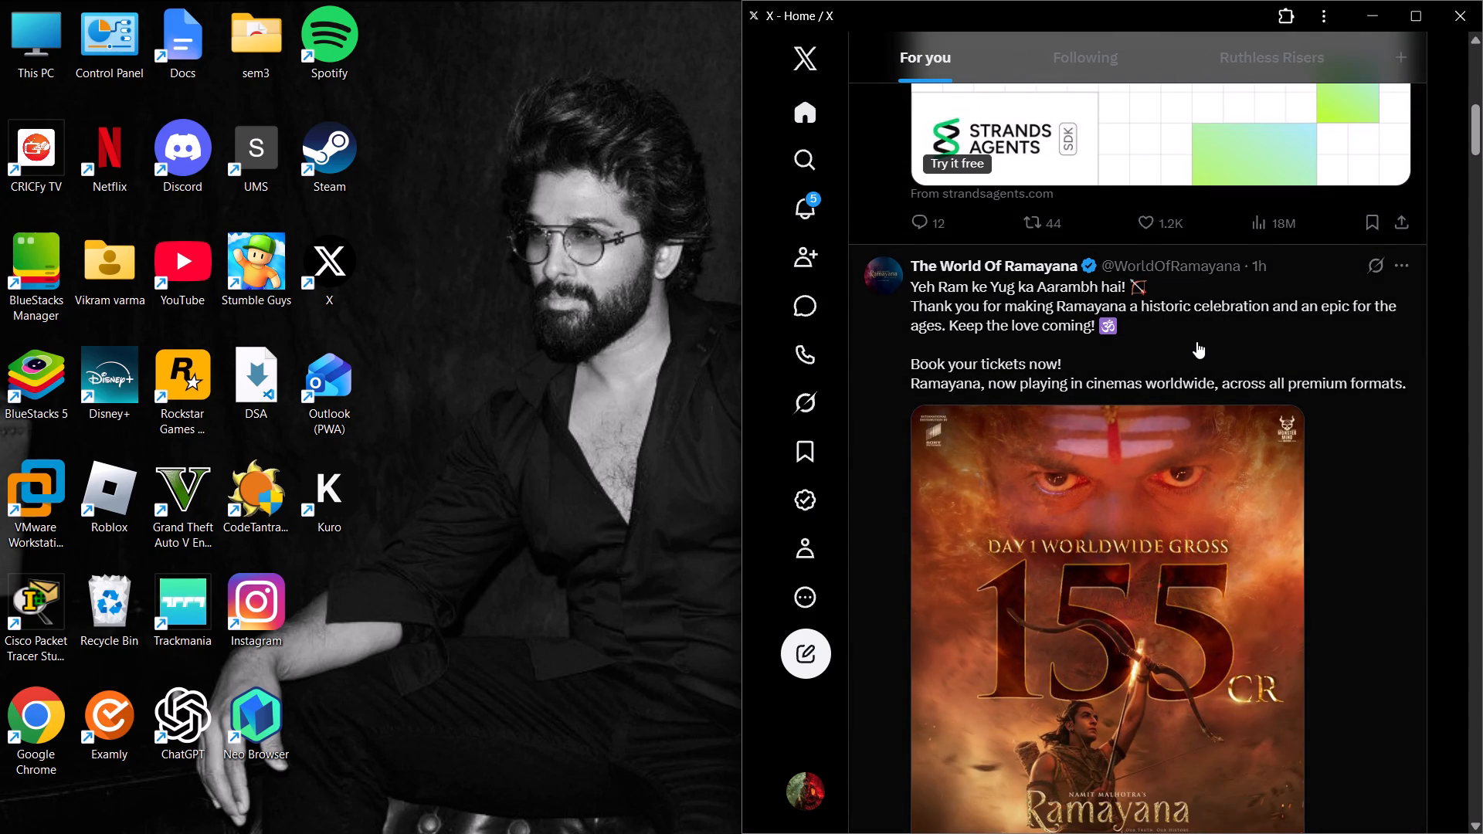
scroll(1196, 341, "down", 3)
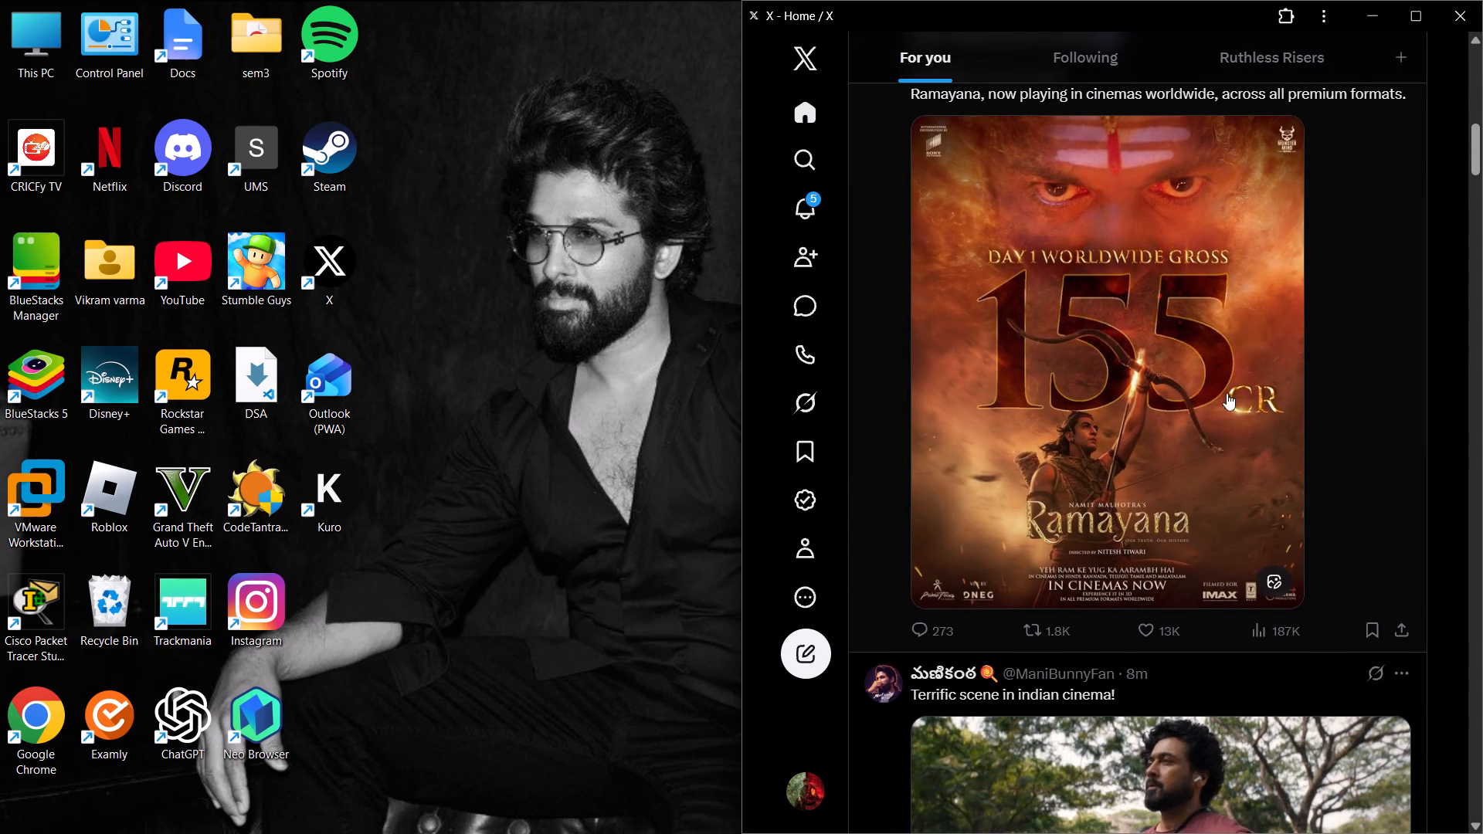
left_click(1166, 634)
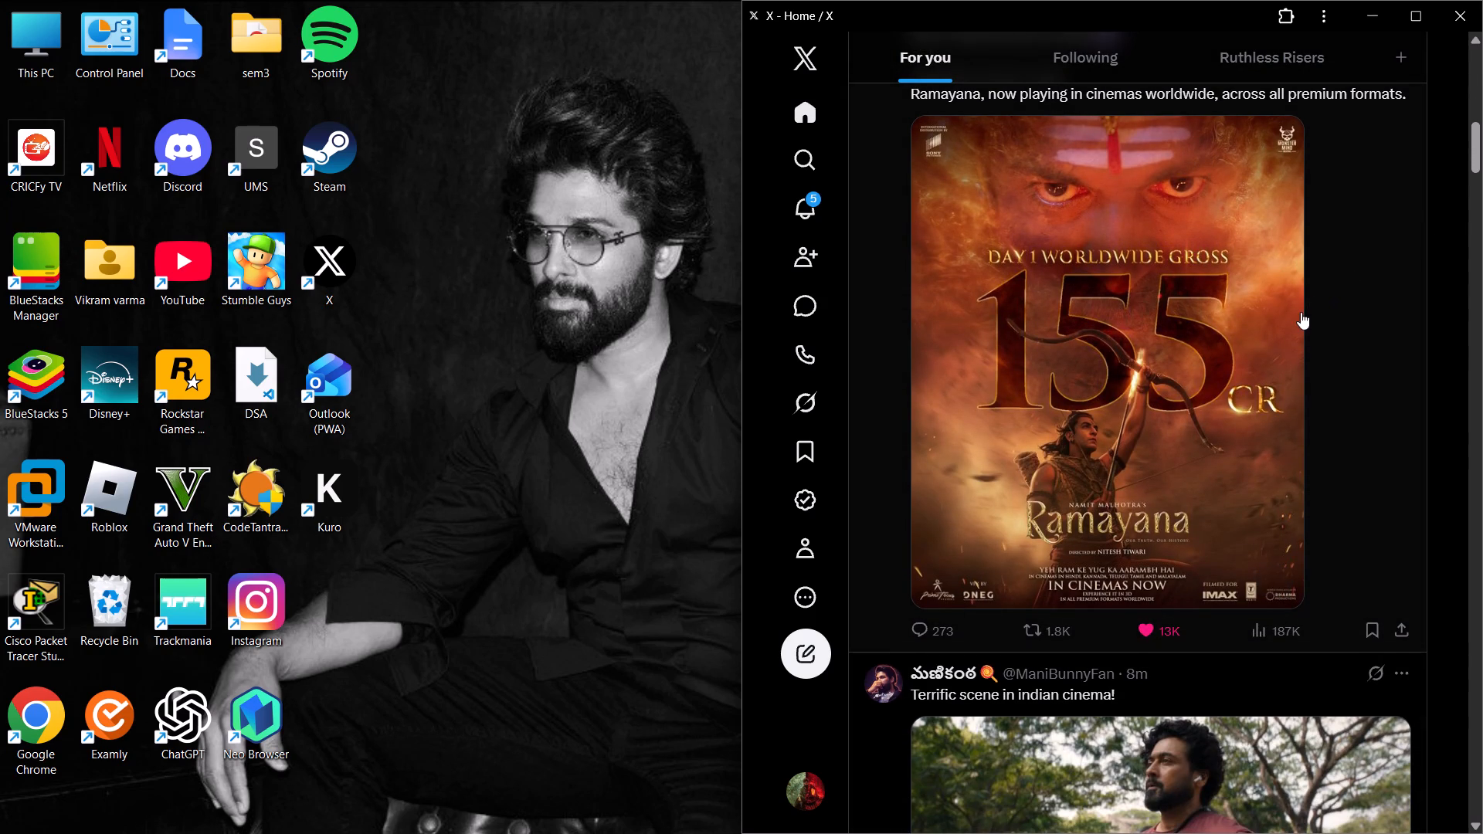
Browse the For you feed from the Ramayana poster past the SunRisers Hyderabad photo posts to the hero list video post.
scroll(1301, 312, "up", 2)
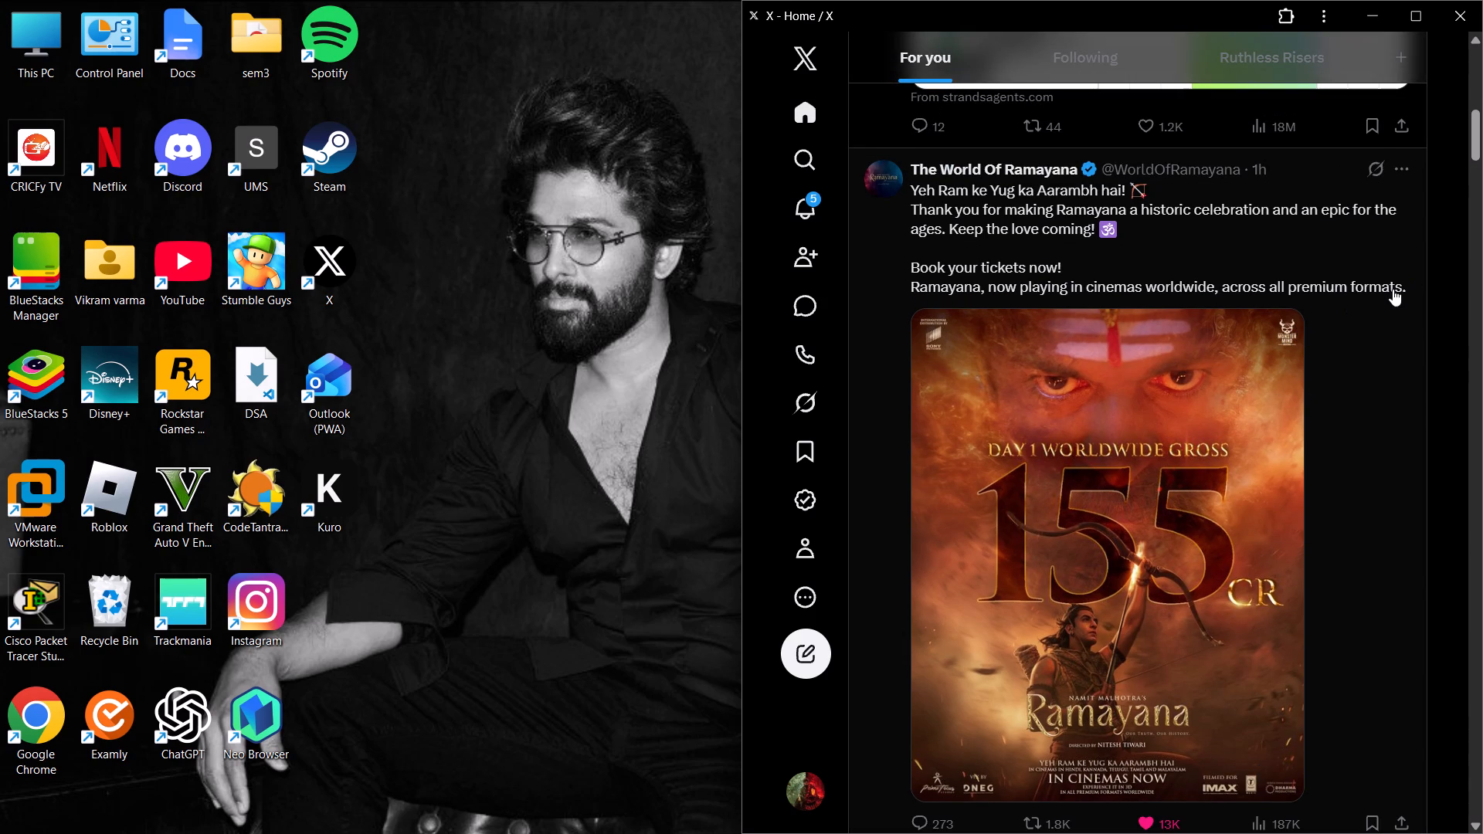
scroll(1403, 337, "down", 3)
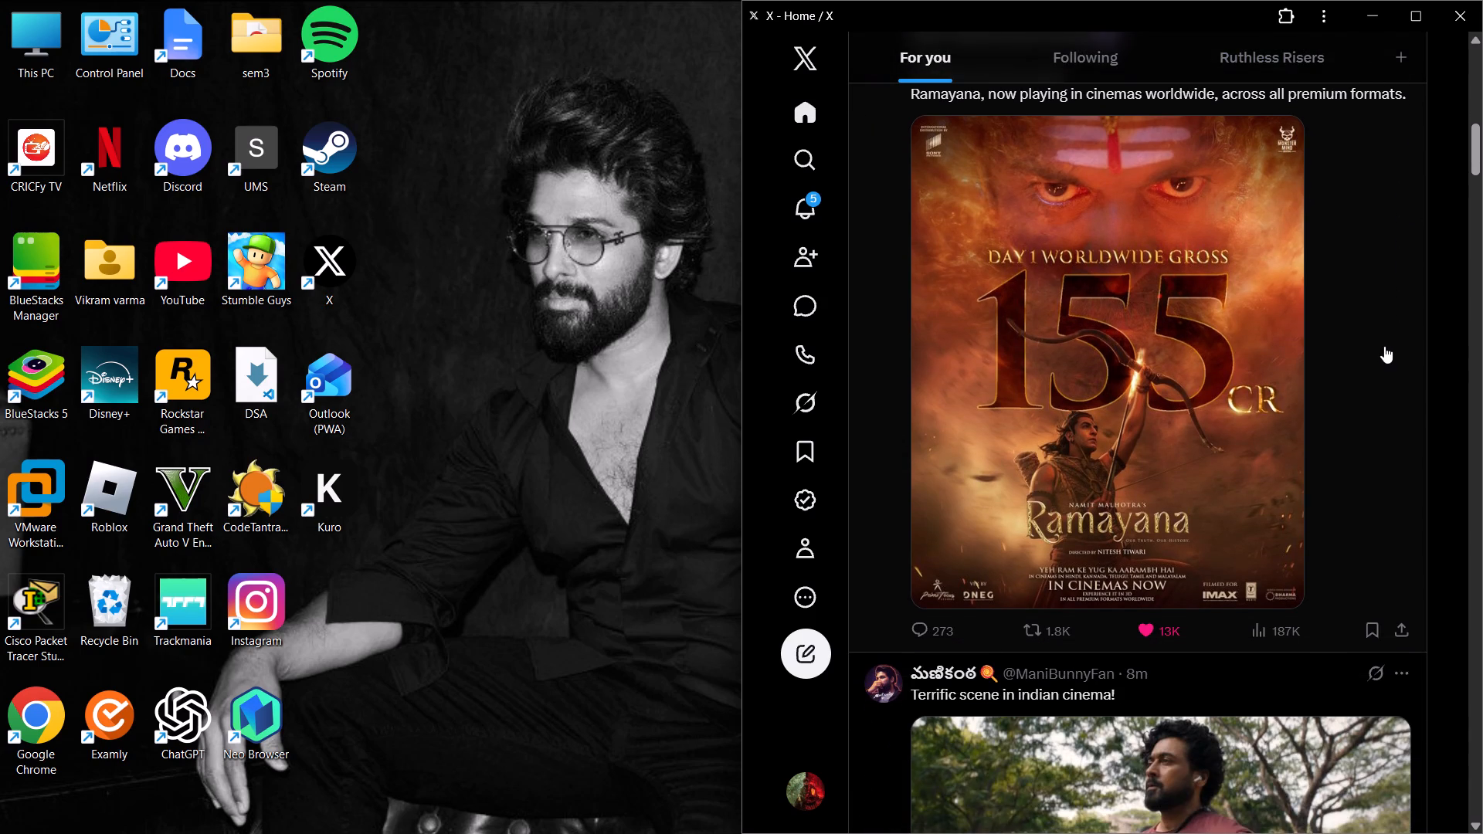
scroll(1384, 346, "down", 4)
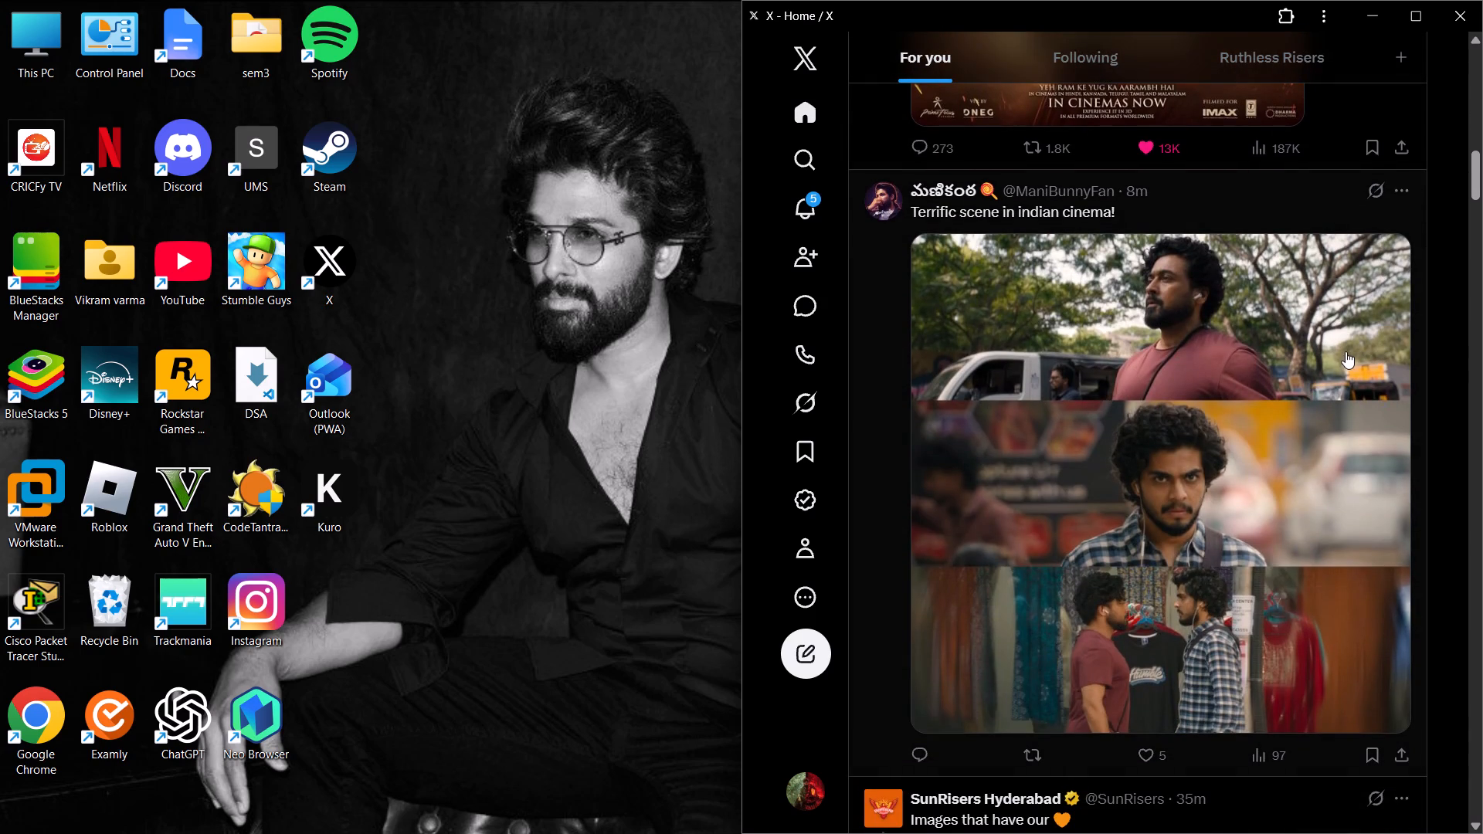
scroll(1283, 393, "down", 1)
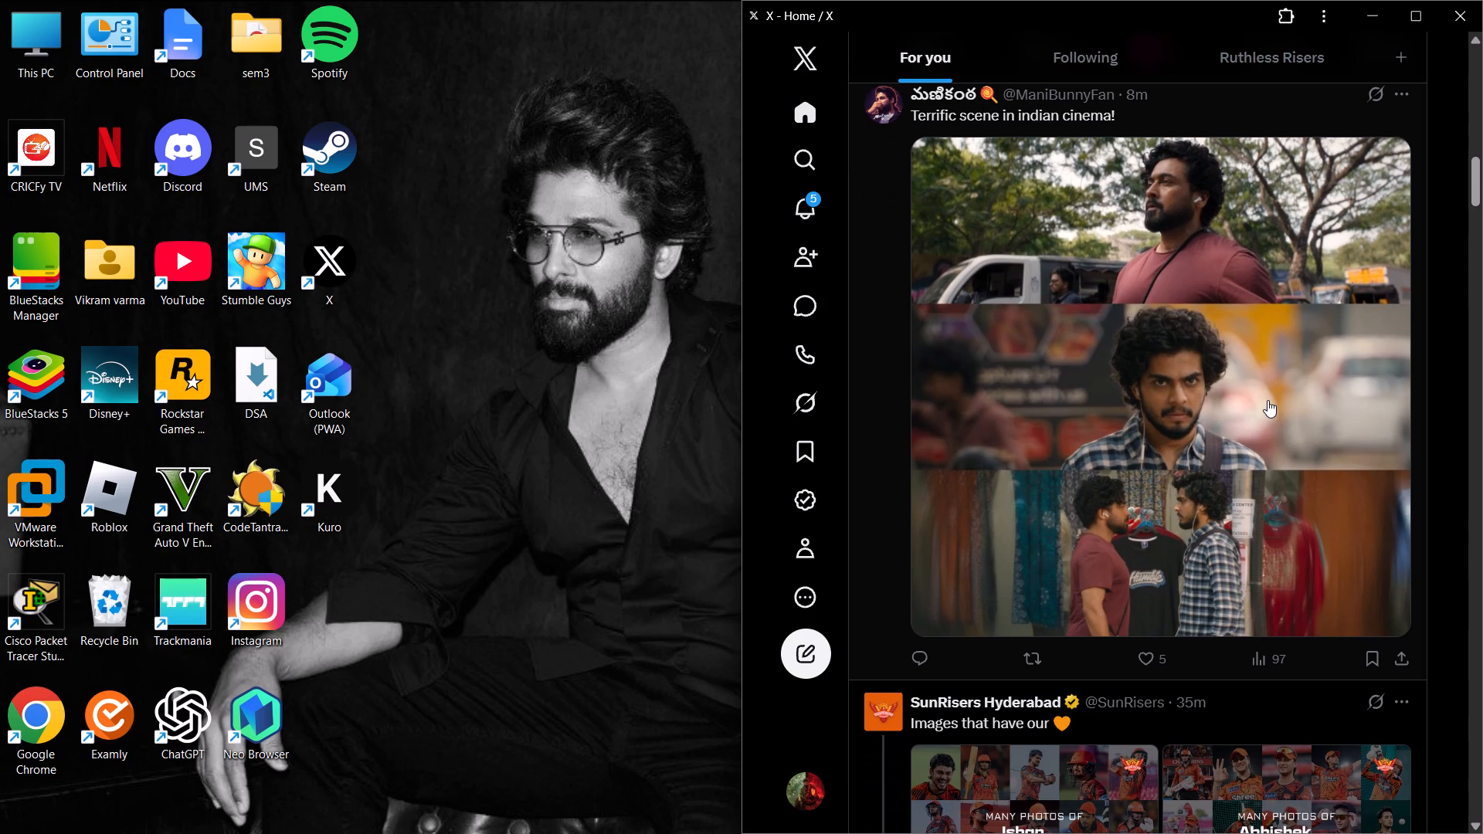
scroll(1268, 400, "down", 5)
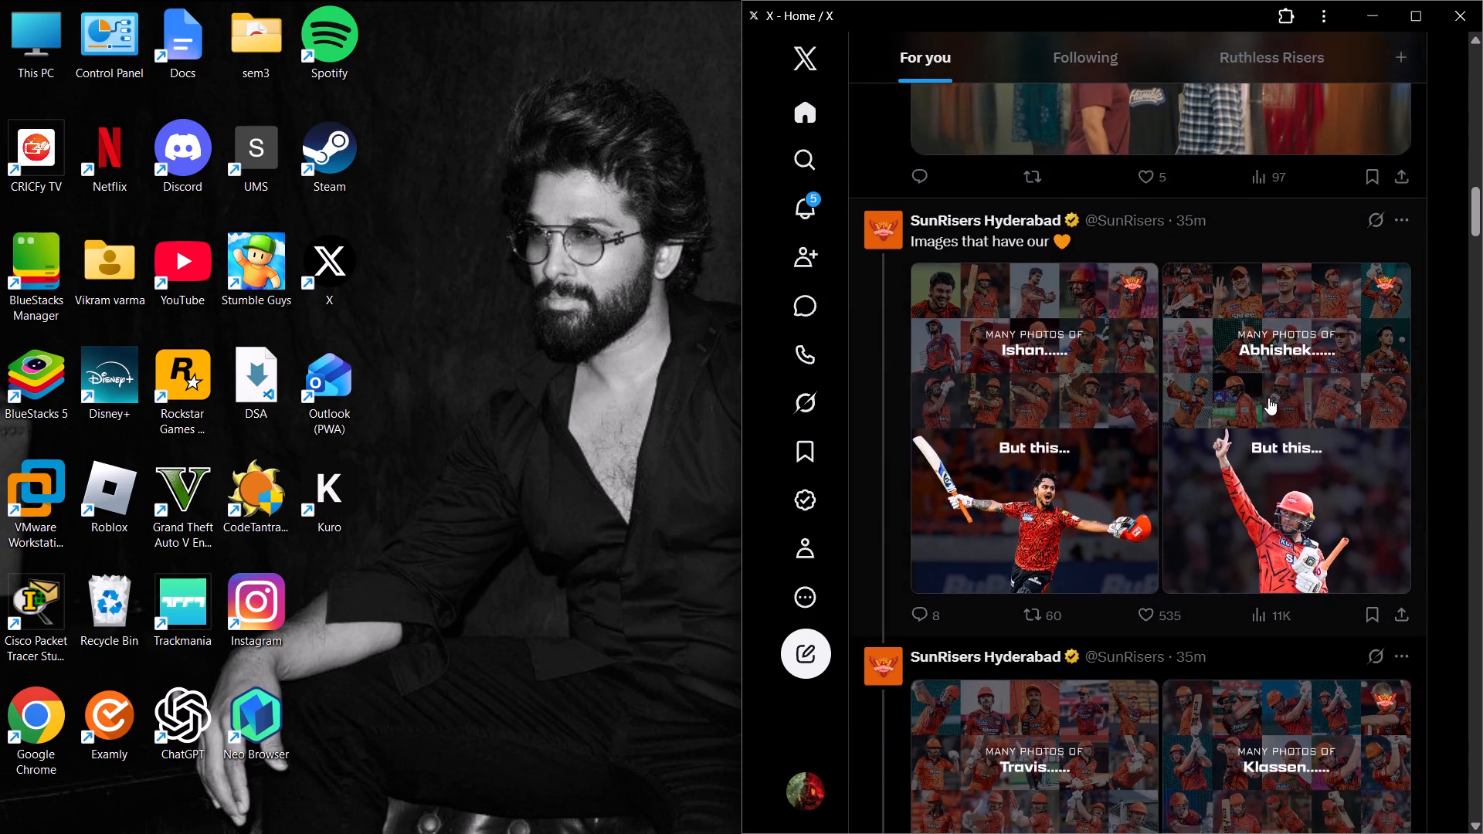
scroll(1268, 398, "down", 12)
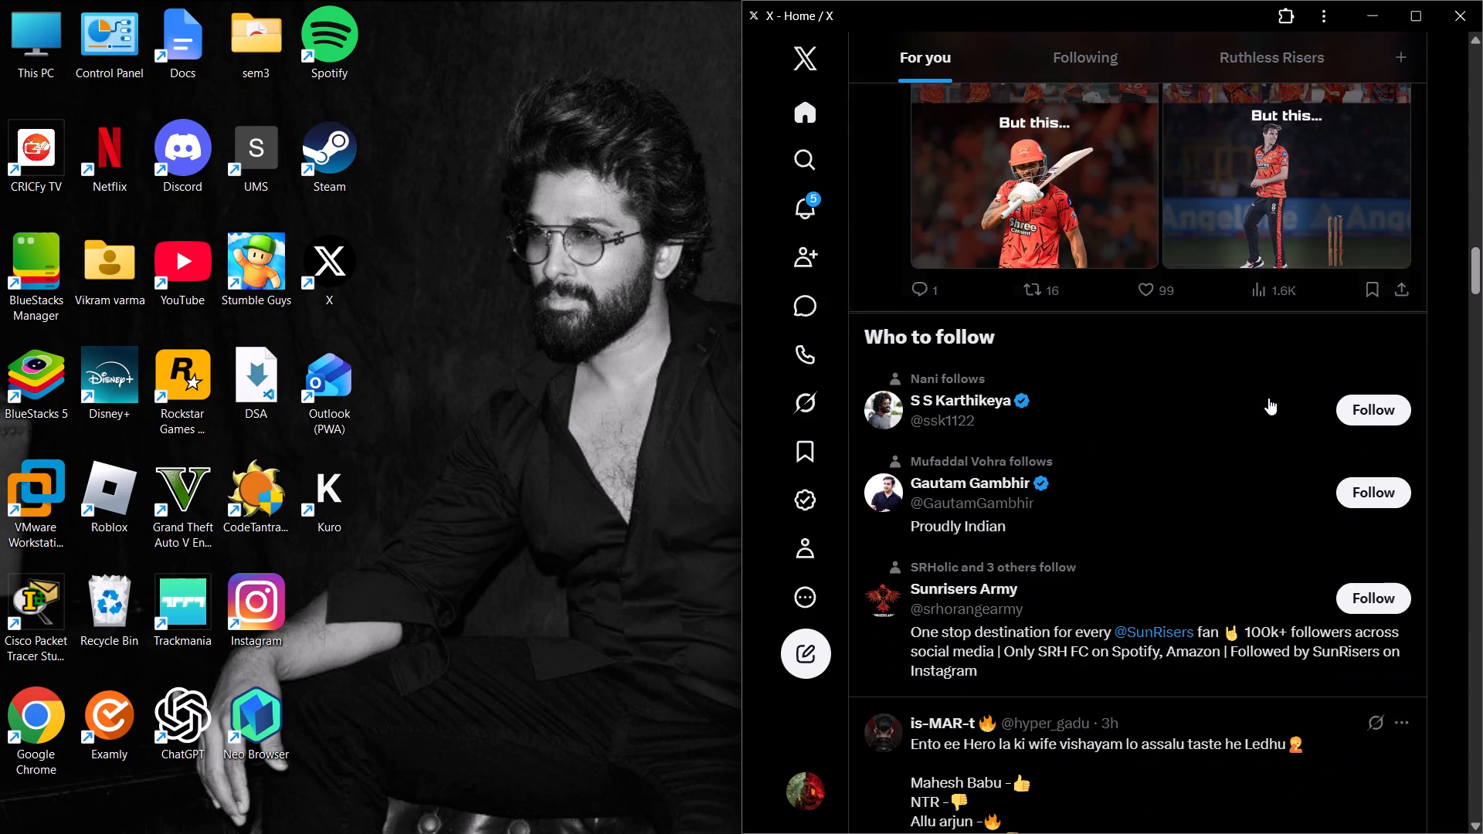
scroll(1268, 398, "down", 7)
scroll(1268, 398, "up", 2)
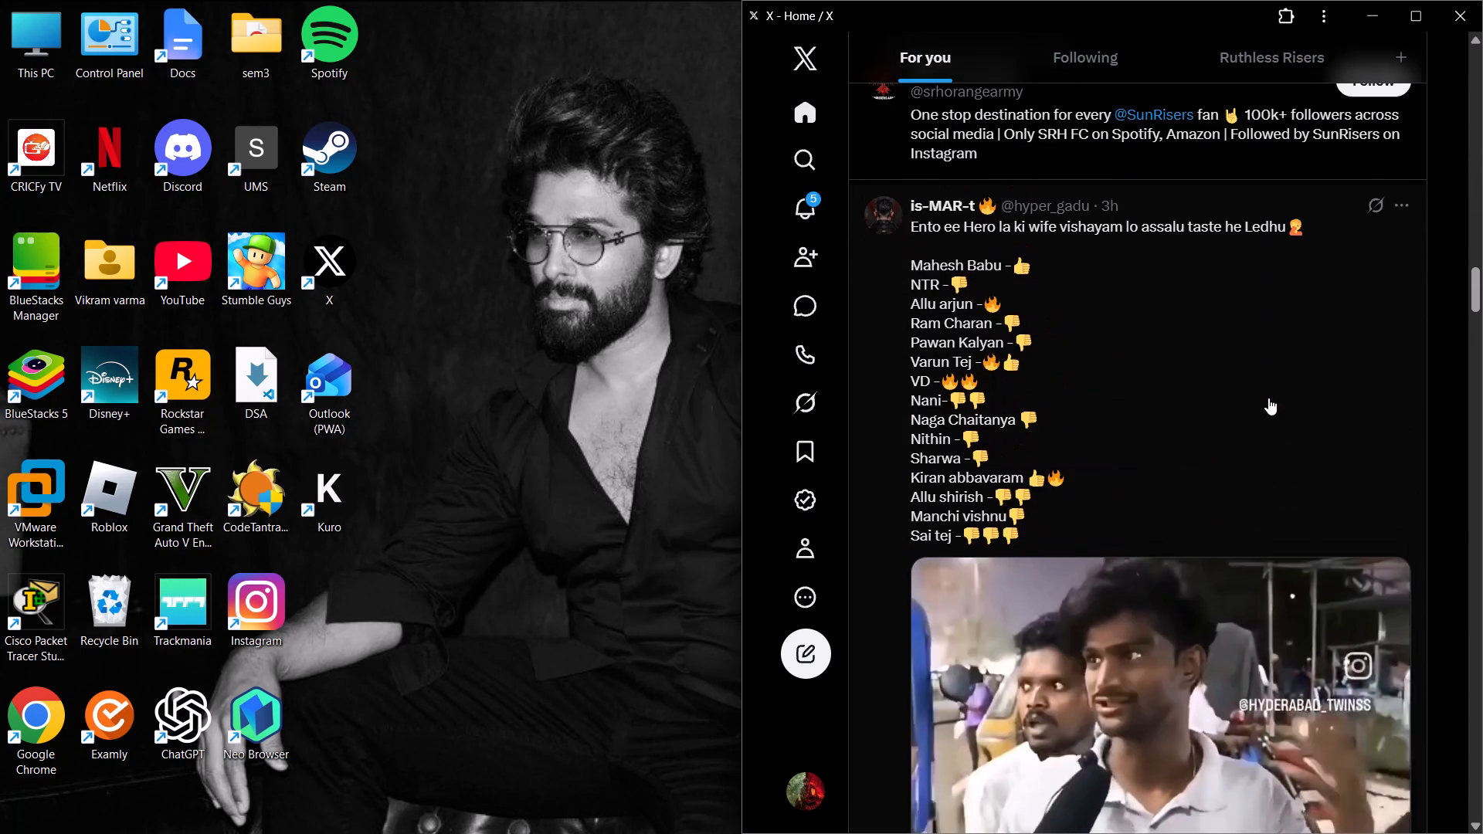
scroll(1268, 398, "down", 1)
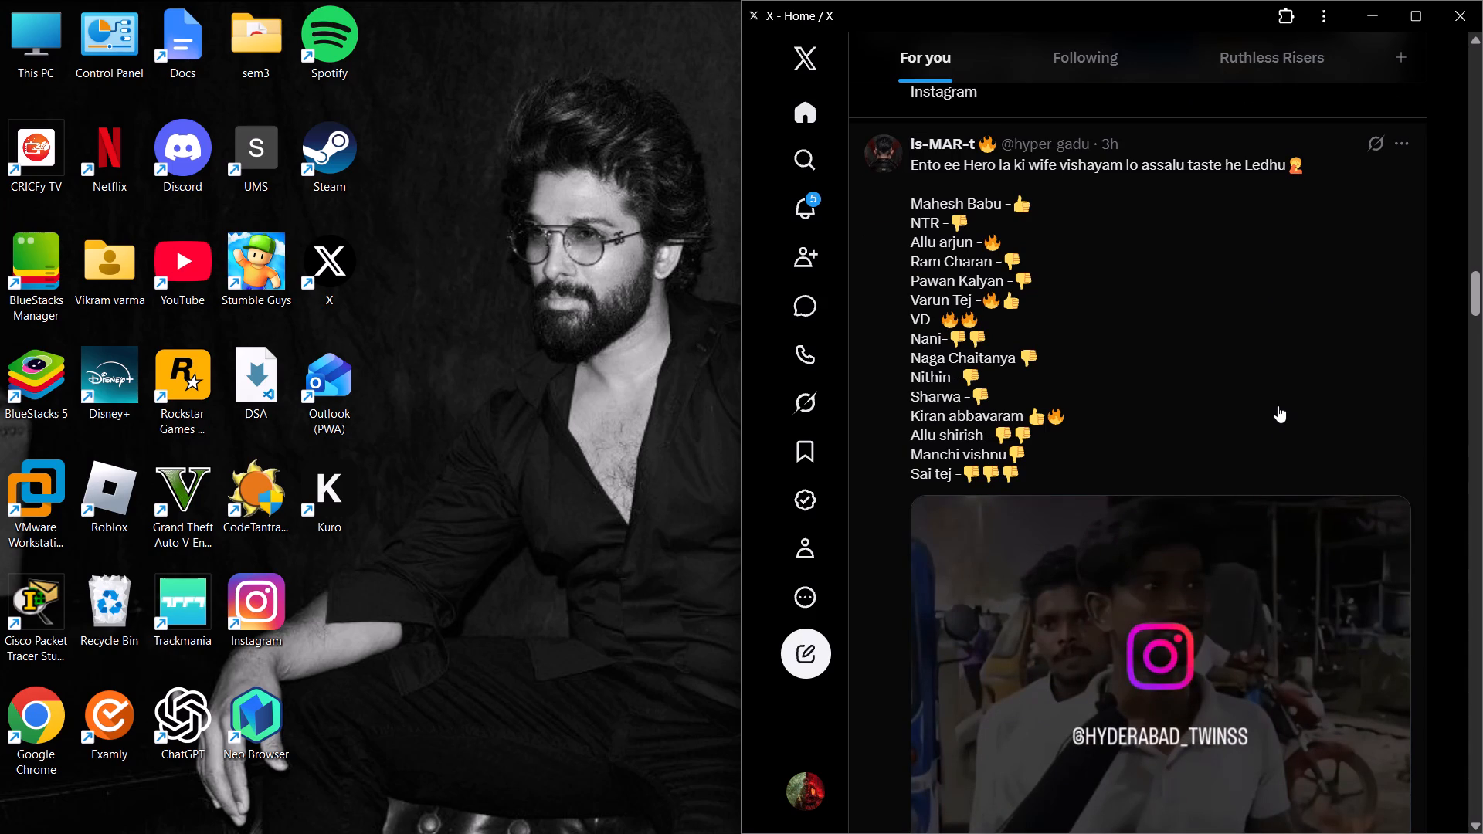
Browse further down the For you feed to the post about Sanjay Manjrekar and the players' 40cr demands.
scroll(1278, 405, "down", 6)
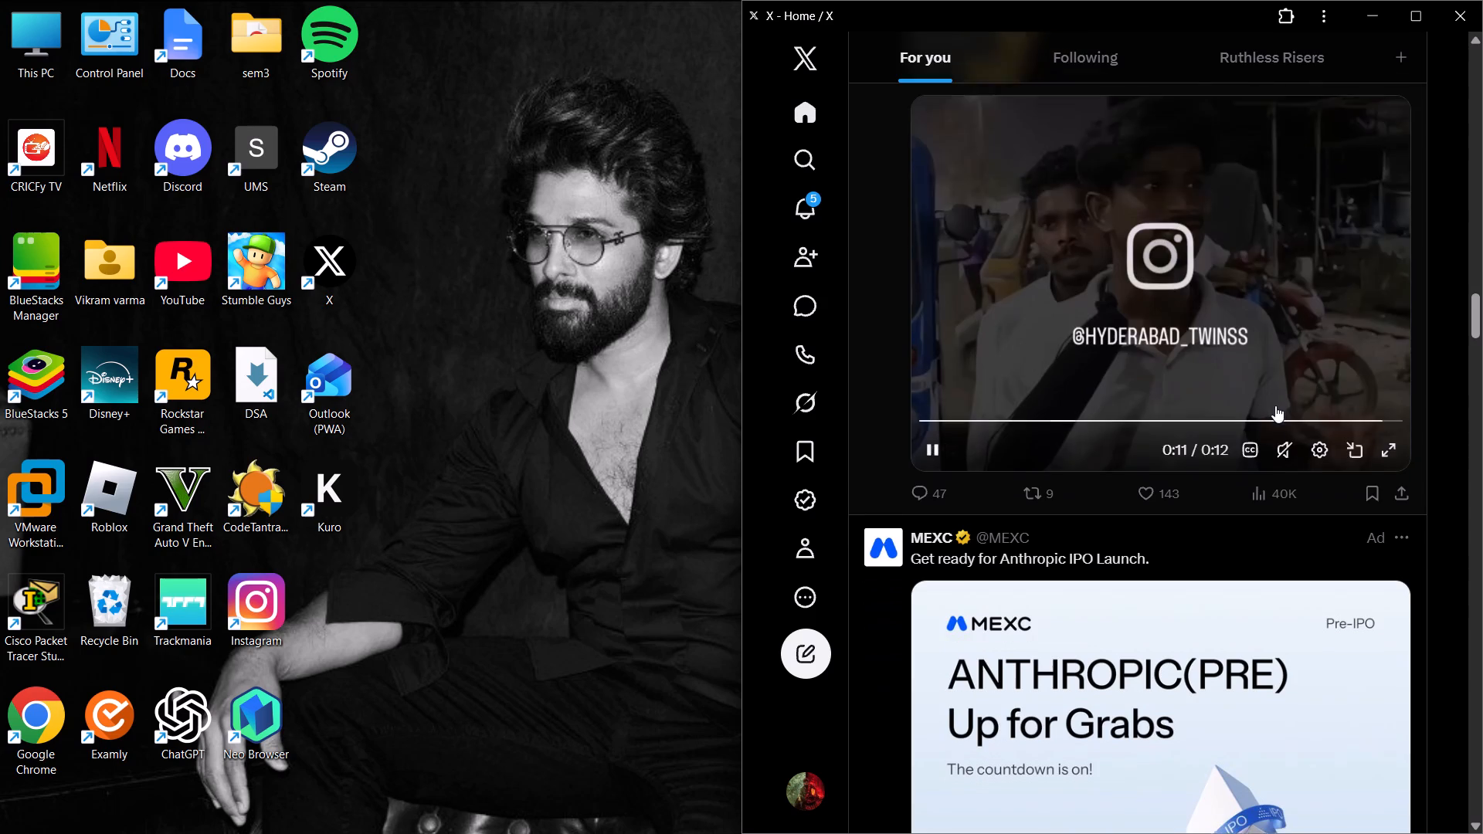
scroll(1275, 405, "down", 10)
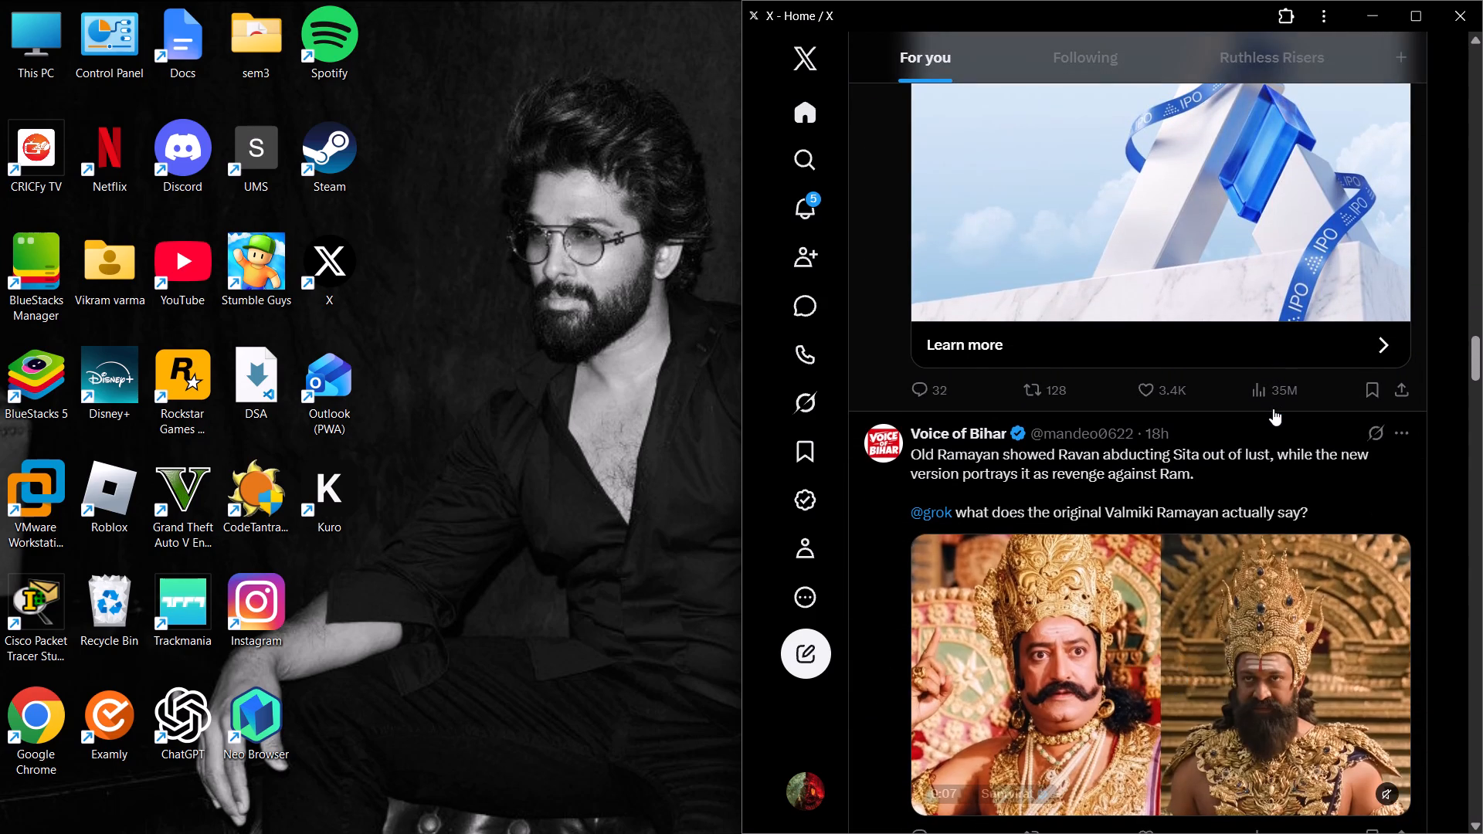
scroll(1273, 409, "down", 3)
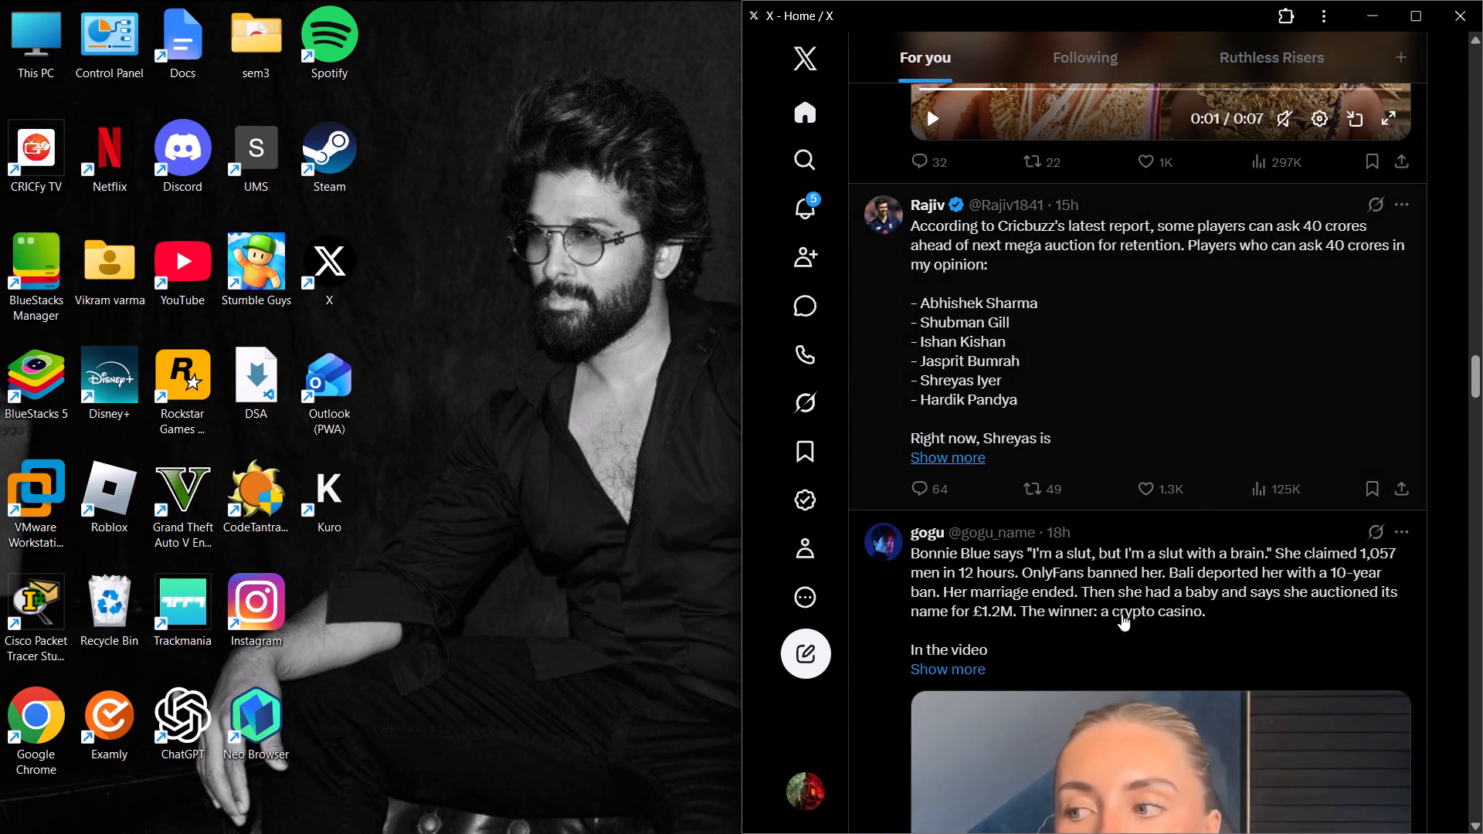
scroll(1231, 433, "down", 1)
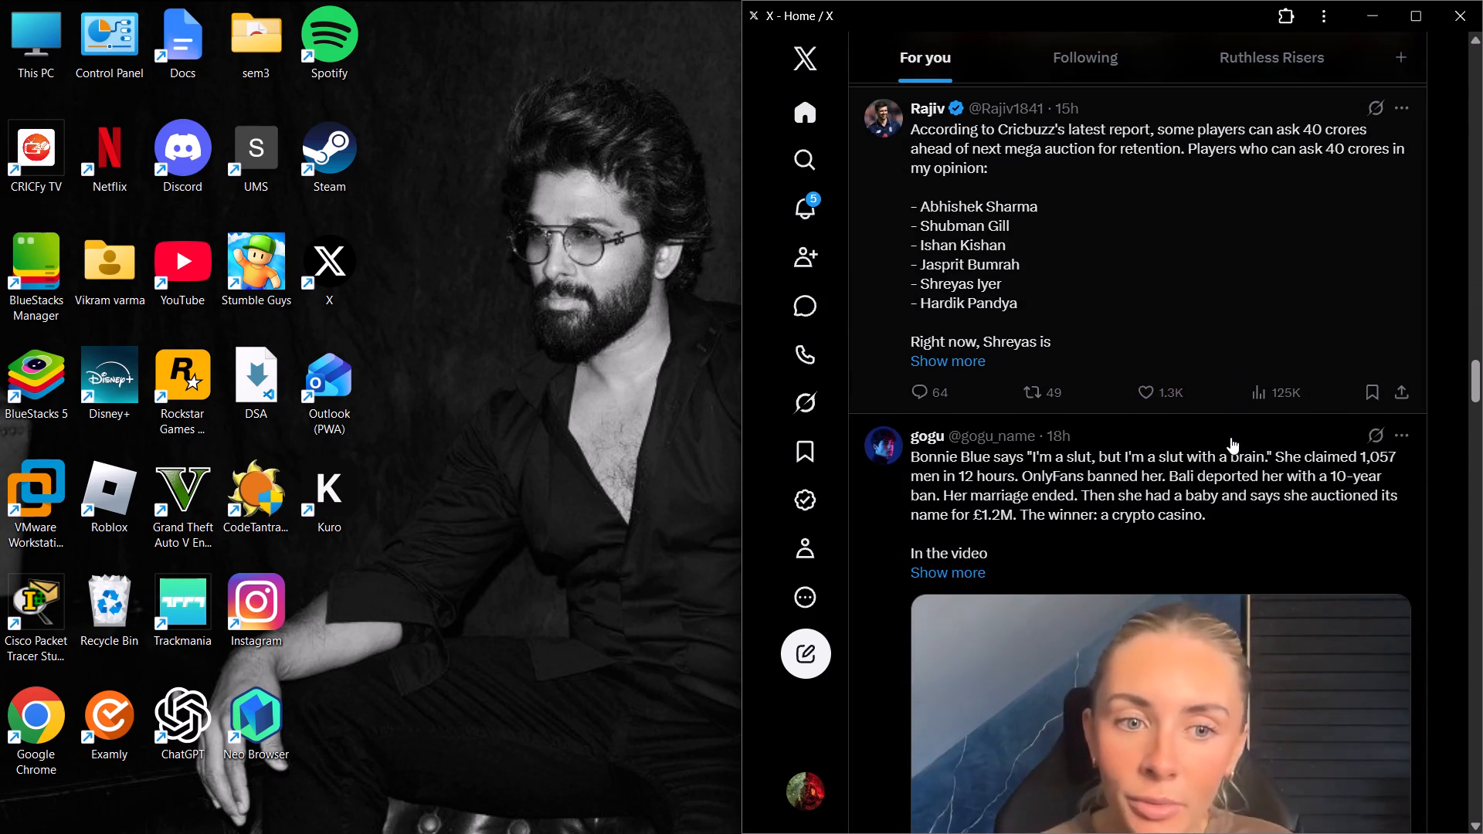
scroll(1223, 440, "down", 7)
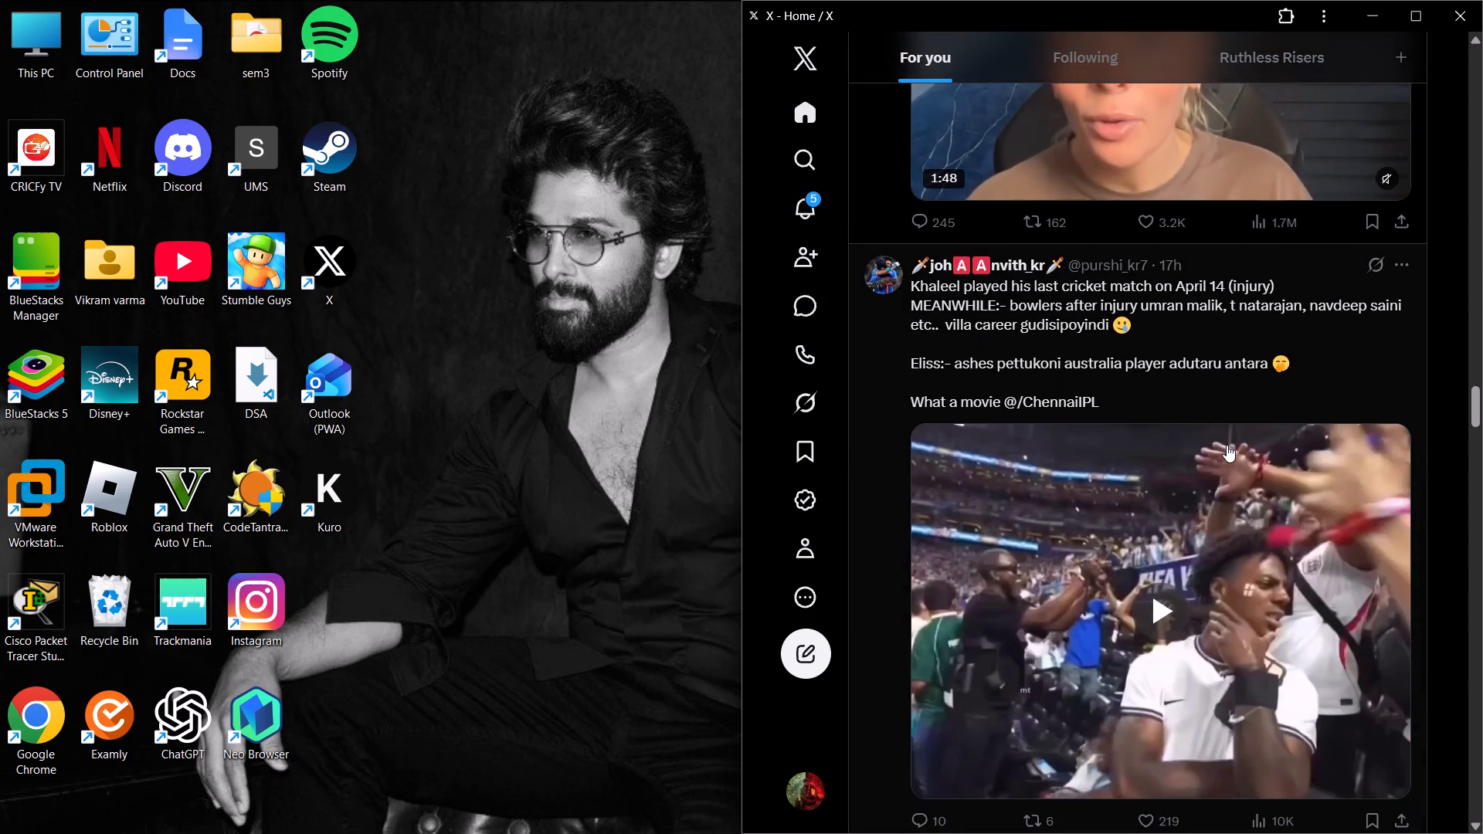
scroll(1227, 445, "down", 3)
scroll(1260, 520, "down", 3)
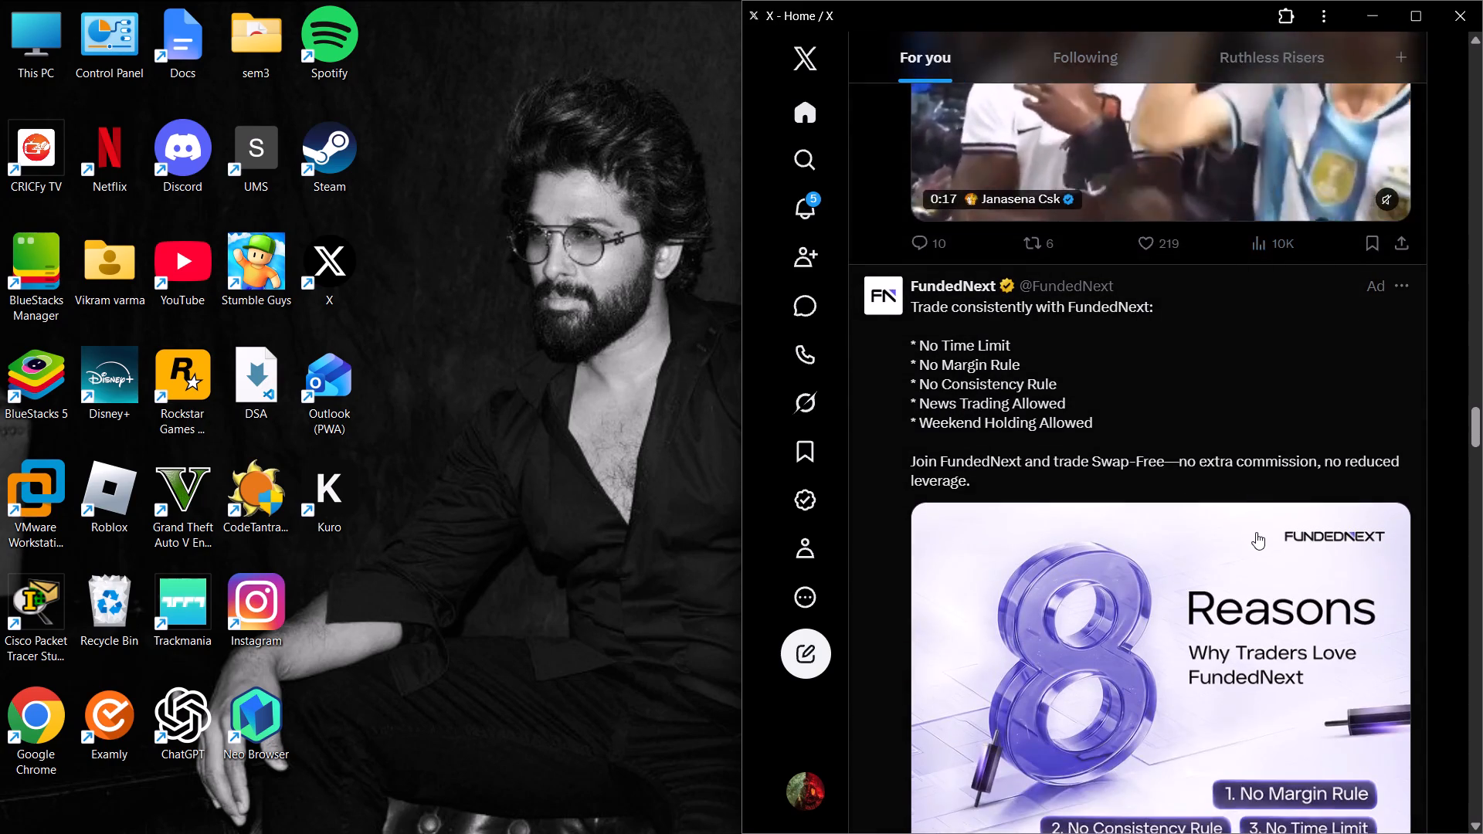
scroll(1256, 528, "down", 8)
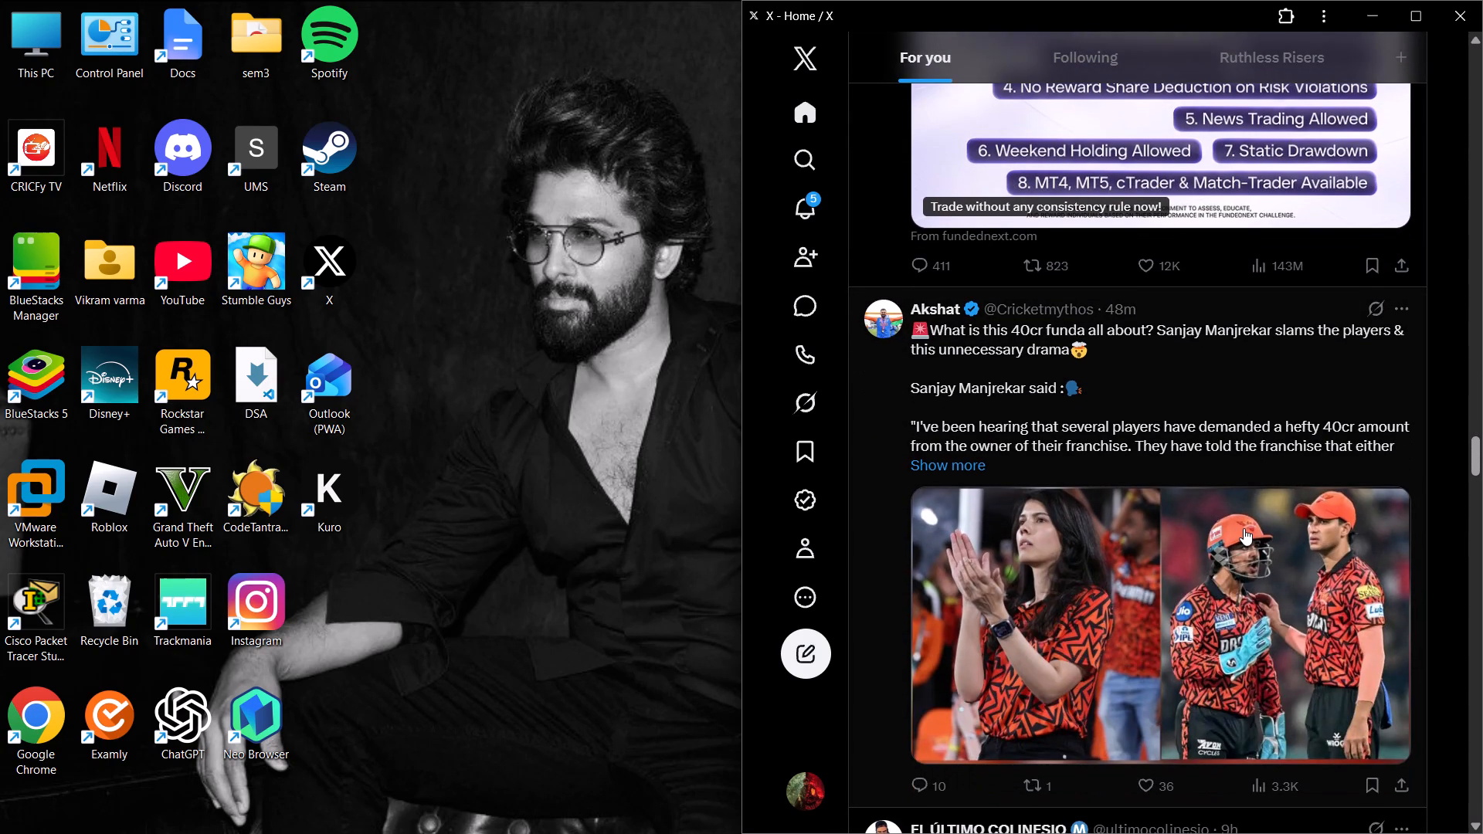
Expand the post about Sanjay Manjrekar's 40cr remarks and read his full quote.
scroll(1346, 375, "down", 1)
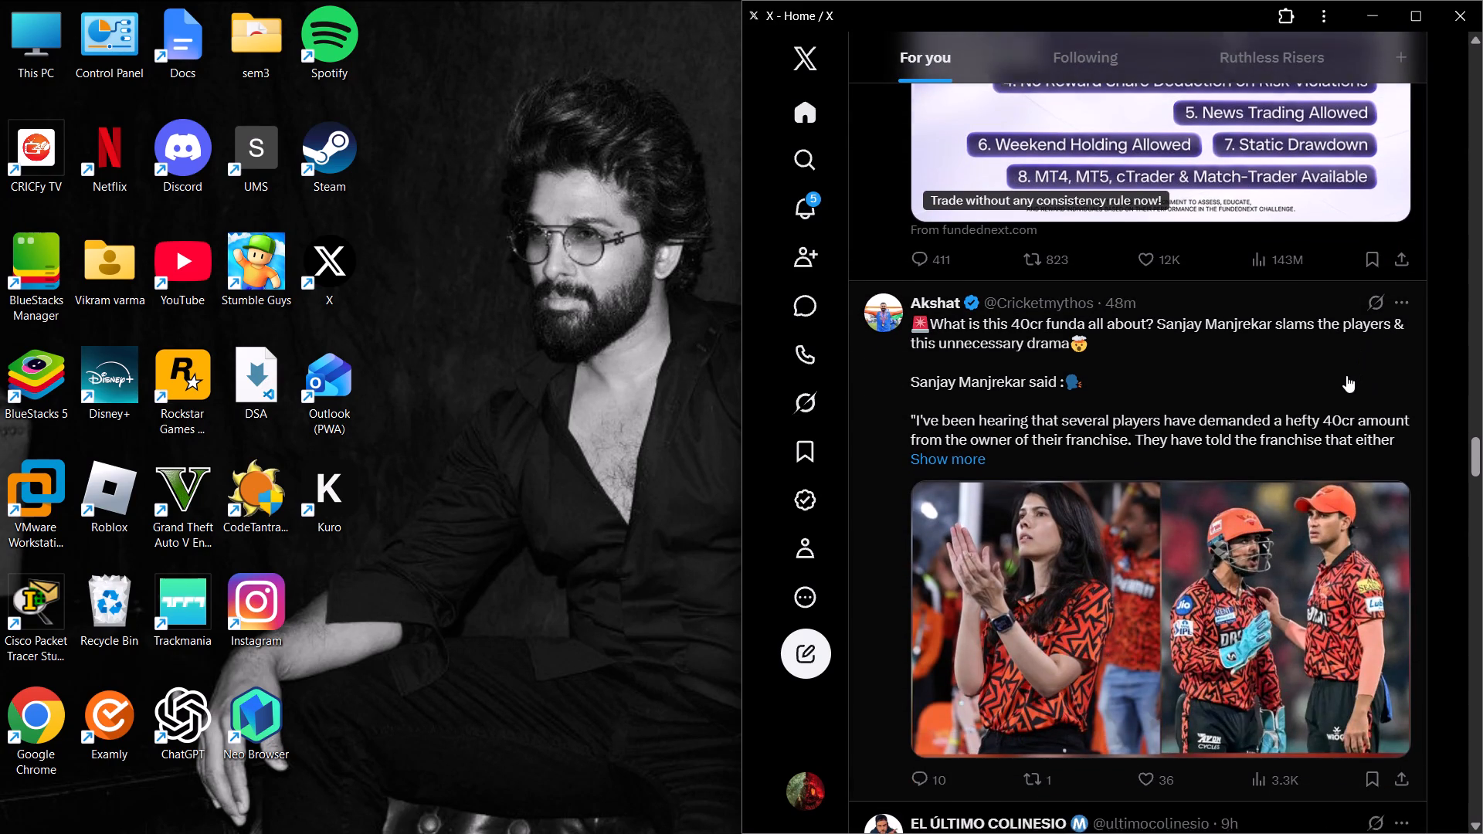
scroll(1346, 375, "down", 1)
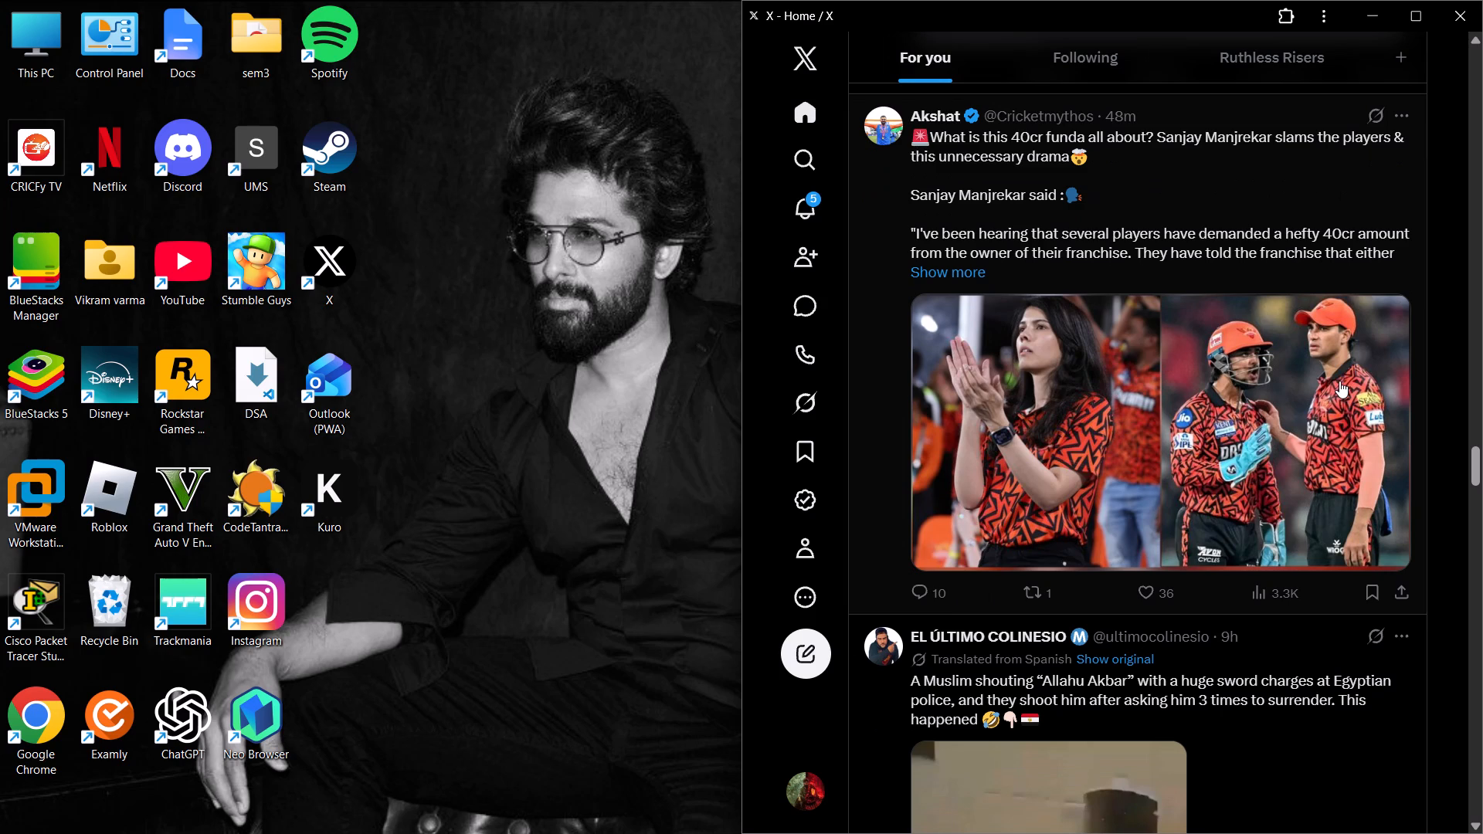
left_click(986, 281)
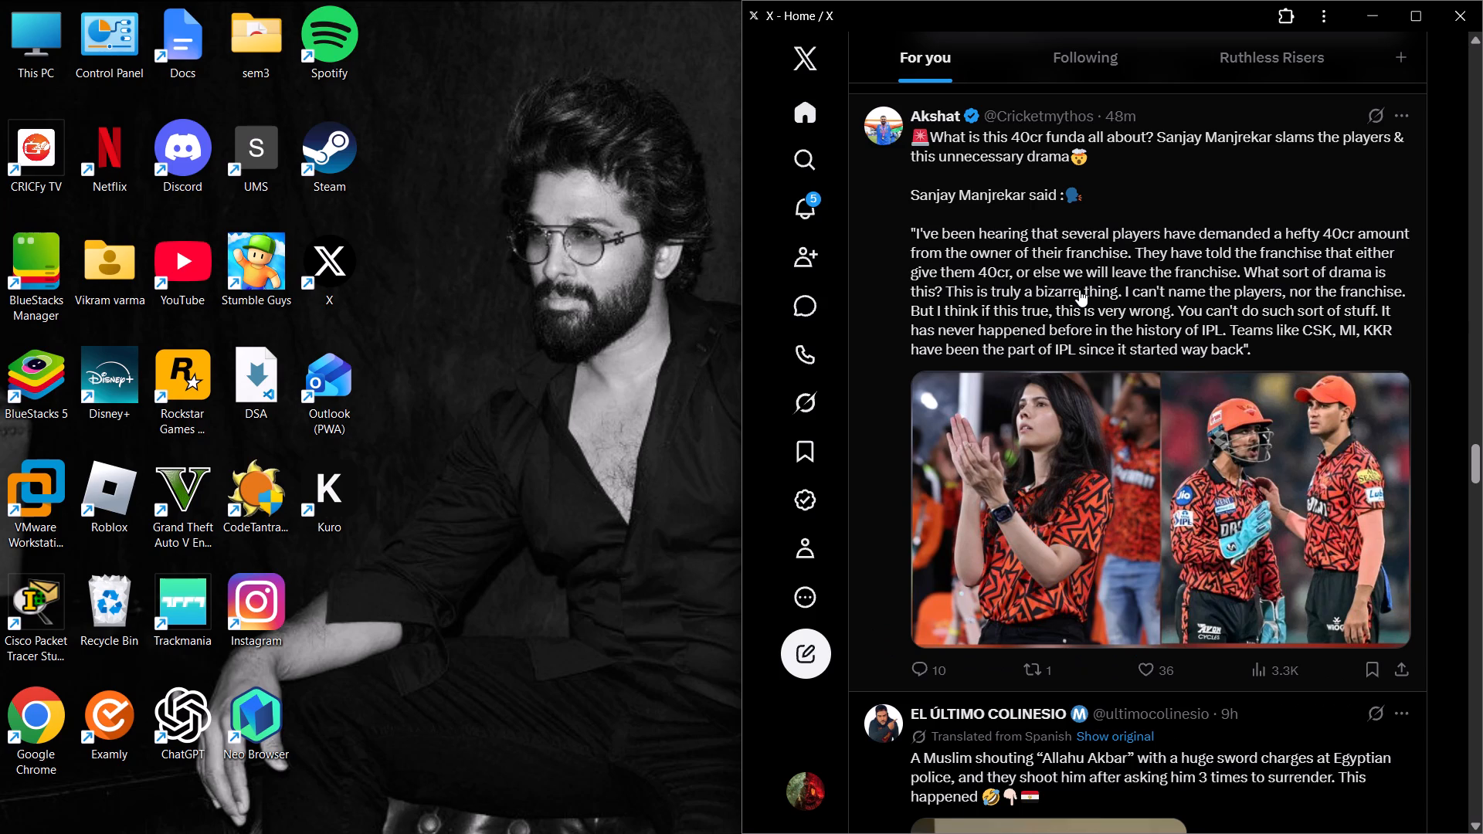
left_click_drag(1115, 350, 1105, 277)
left_click(1127, 303)
Like the GetsCinema post about Allu Arjun working with SunPictures on Raaka.
scroll(1356, 281, "down", 1)
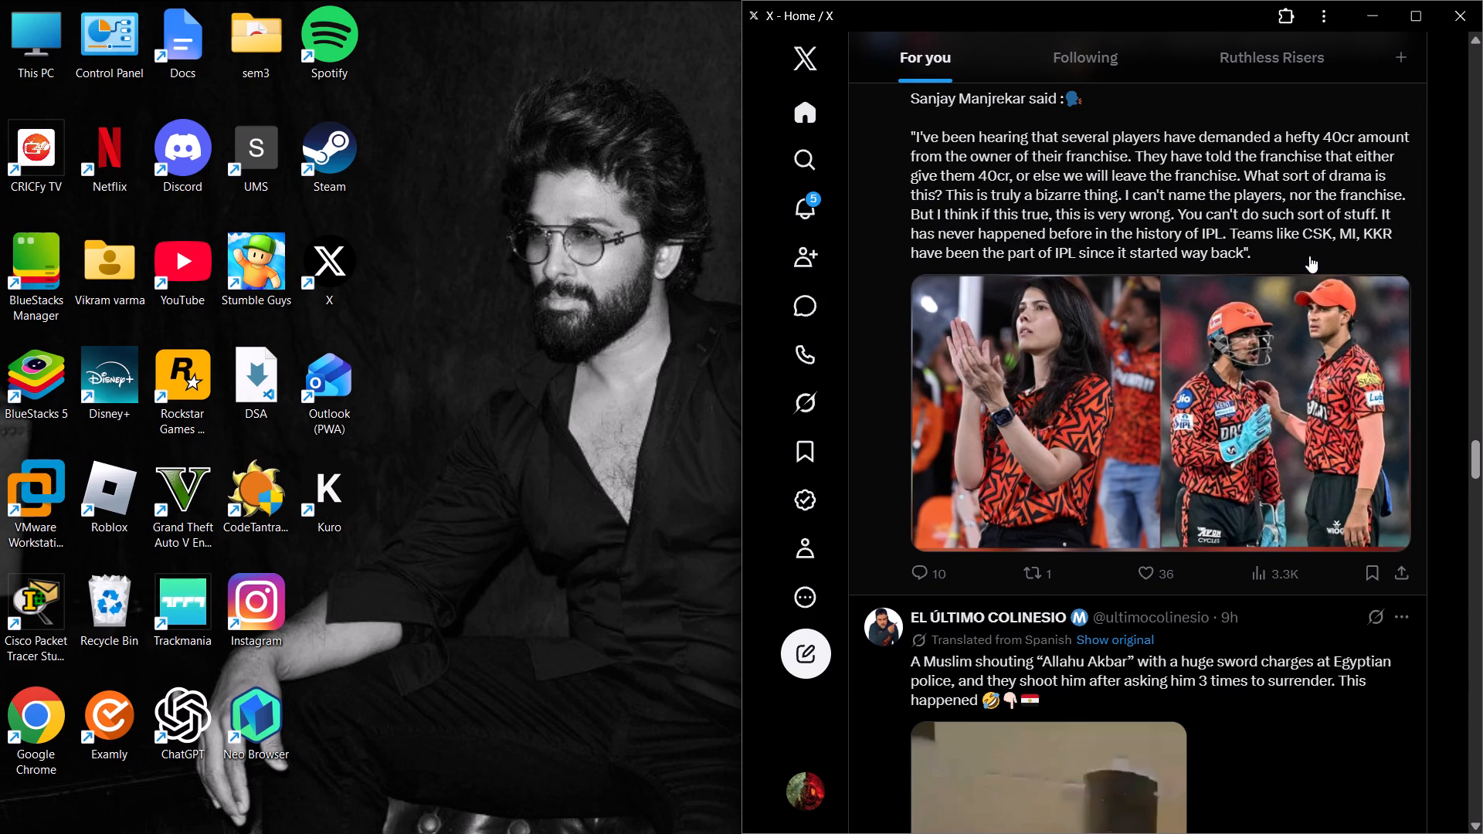
scroll(1309, 256, "down", 3)
scroll(1310, 258, "up", 1)
scroll(1310, 260, "down", 5)
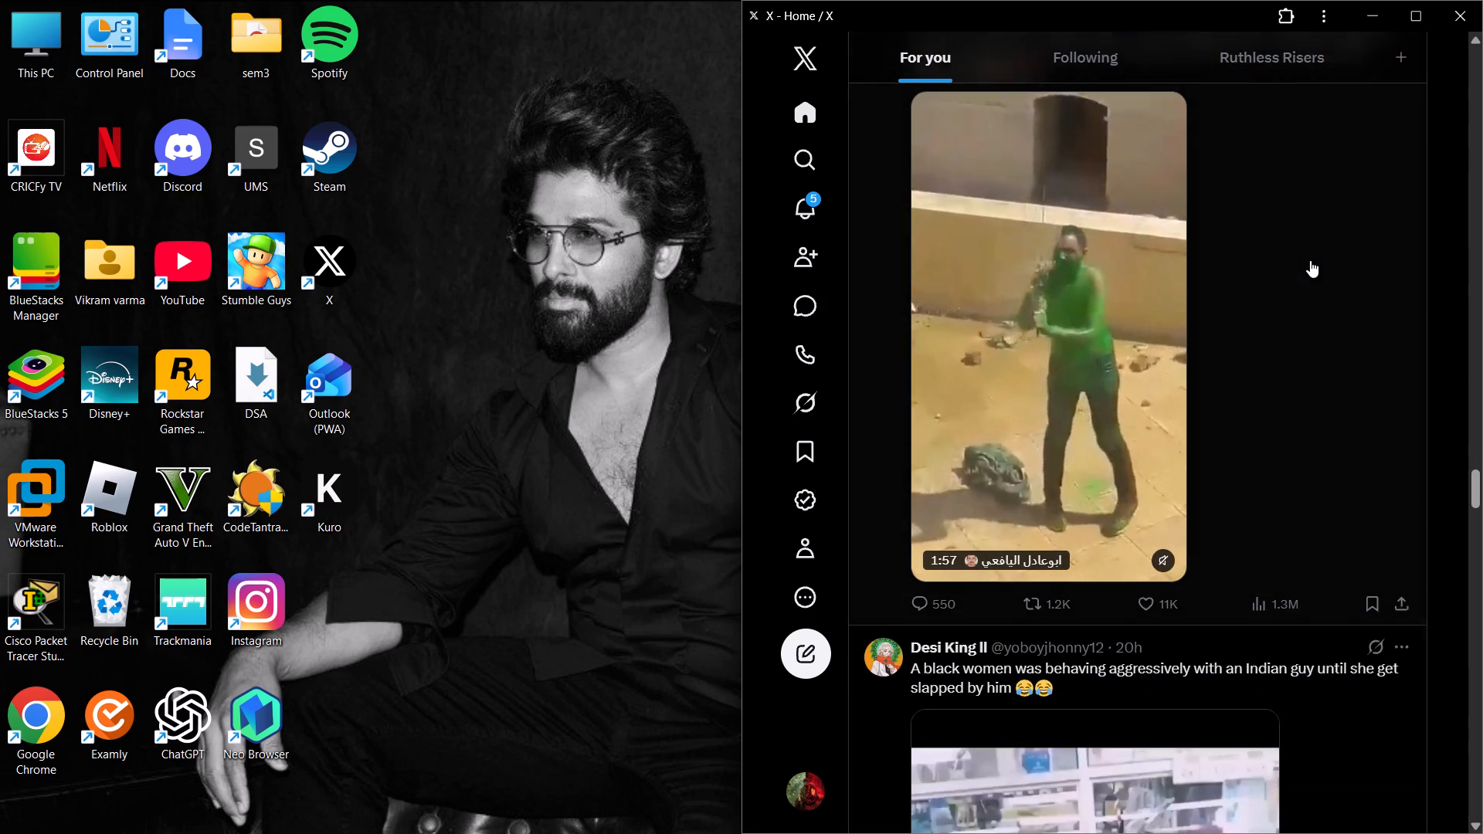
scroll(1310, 260, "down", 8)
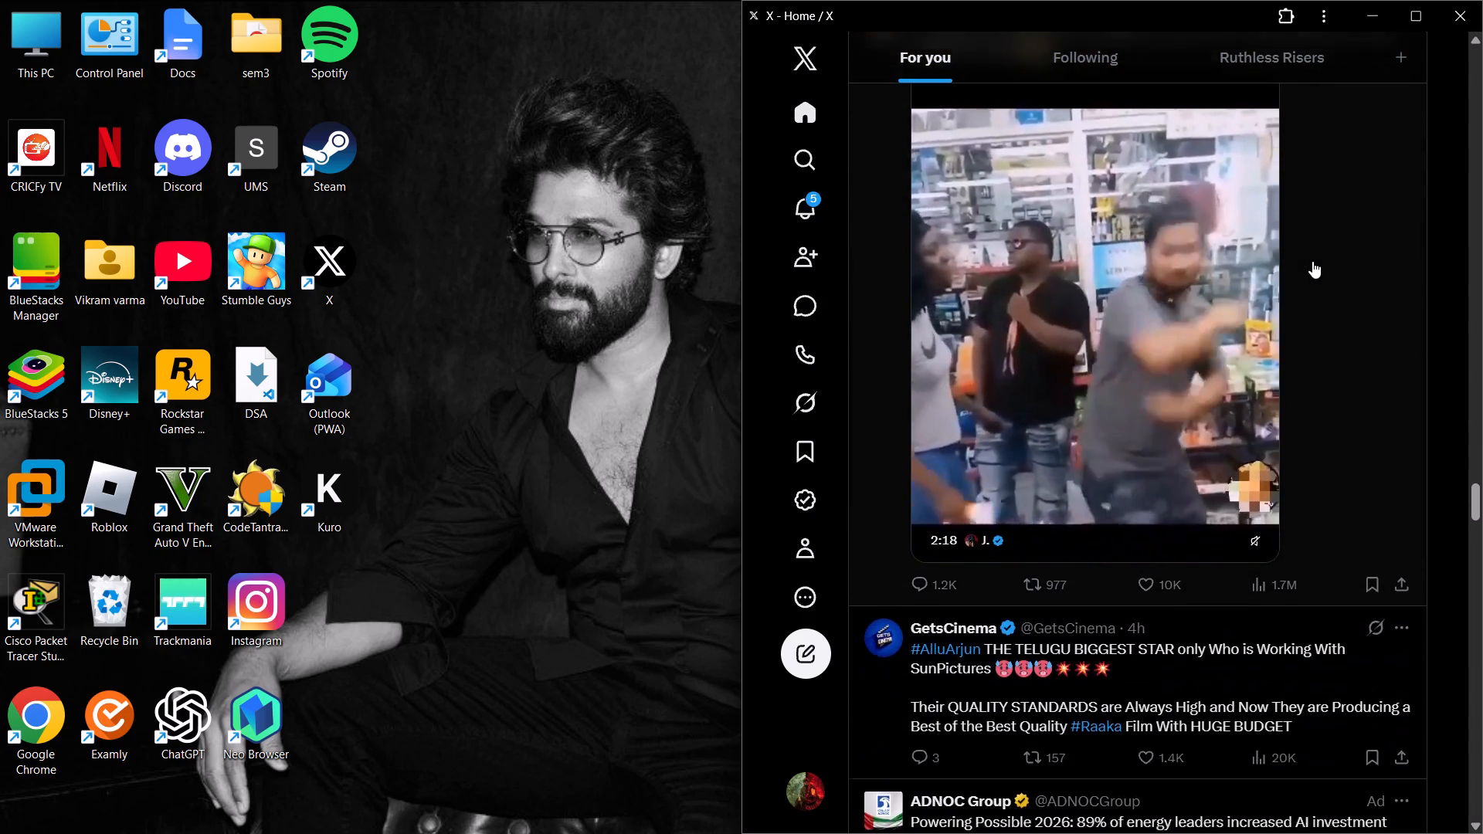
scroll(1312, 261, "down", 3)
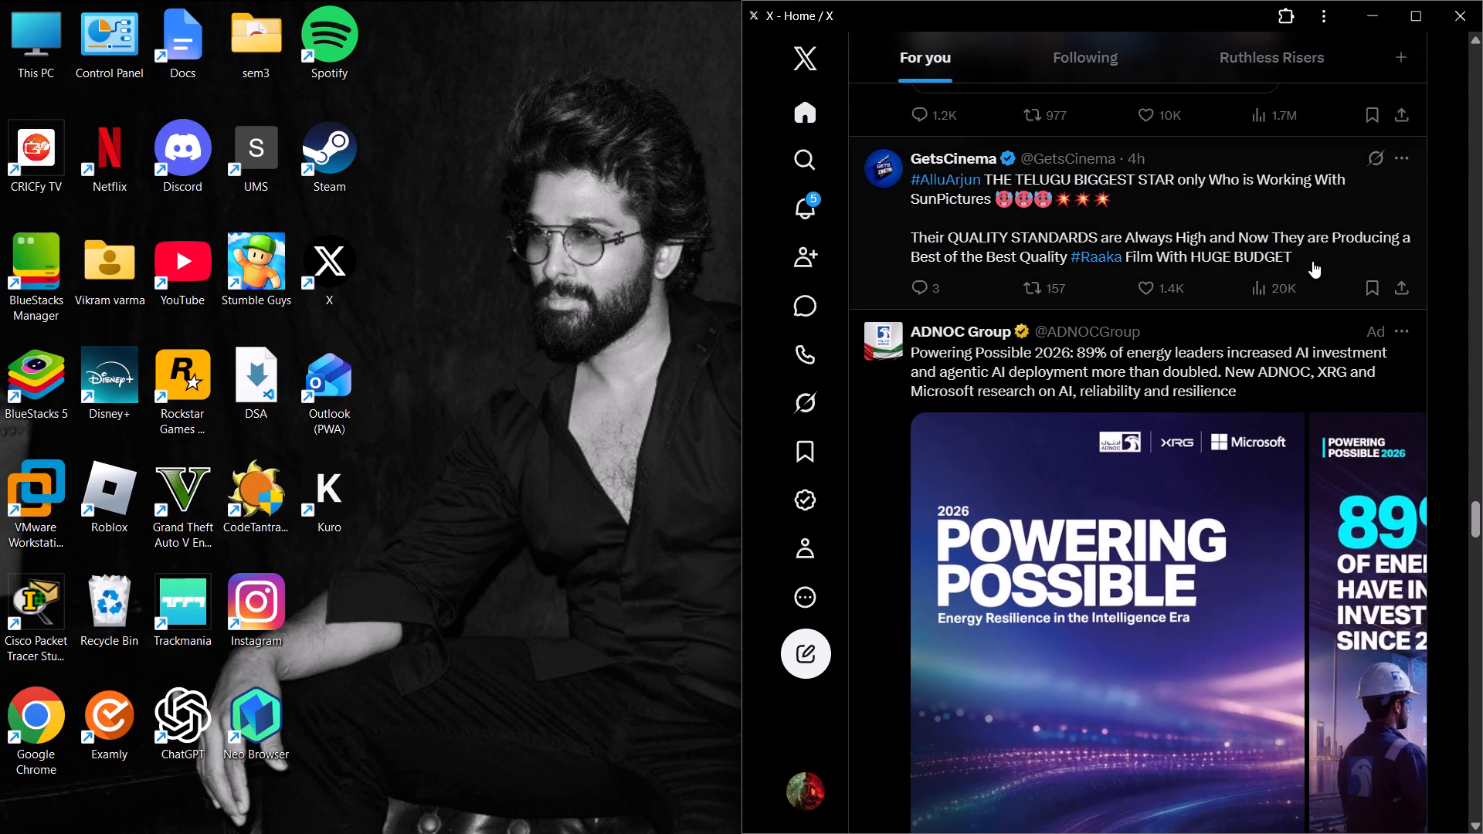
left_click(1146, 300)
Browse further down the For you feed through the army comparison, IPL trade and short video posts.
scroll(1227, 373, "down", 7)
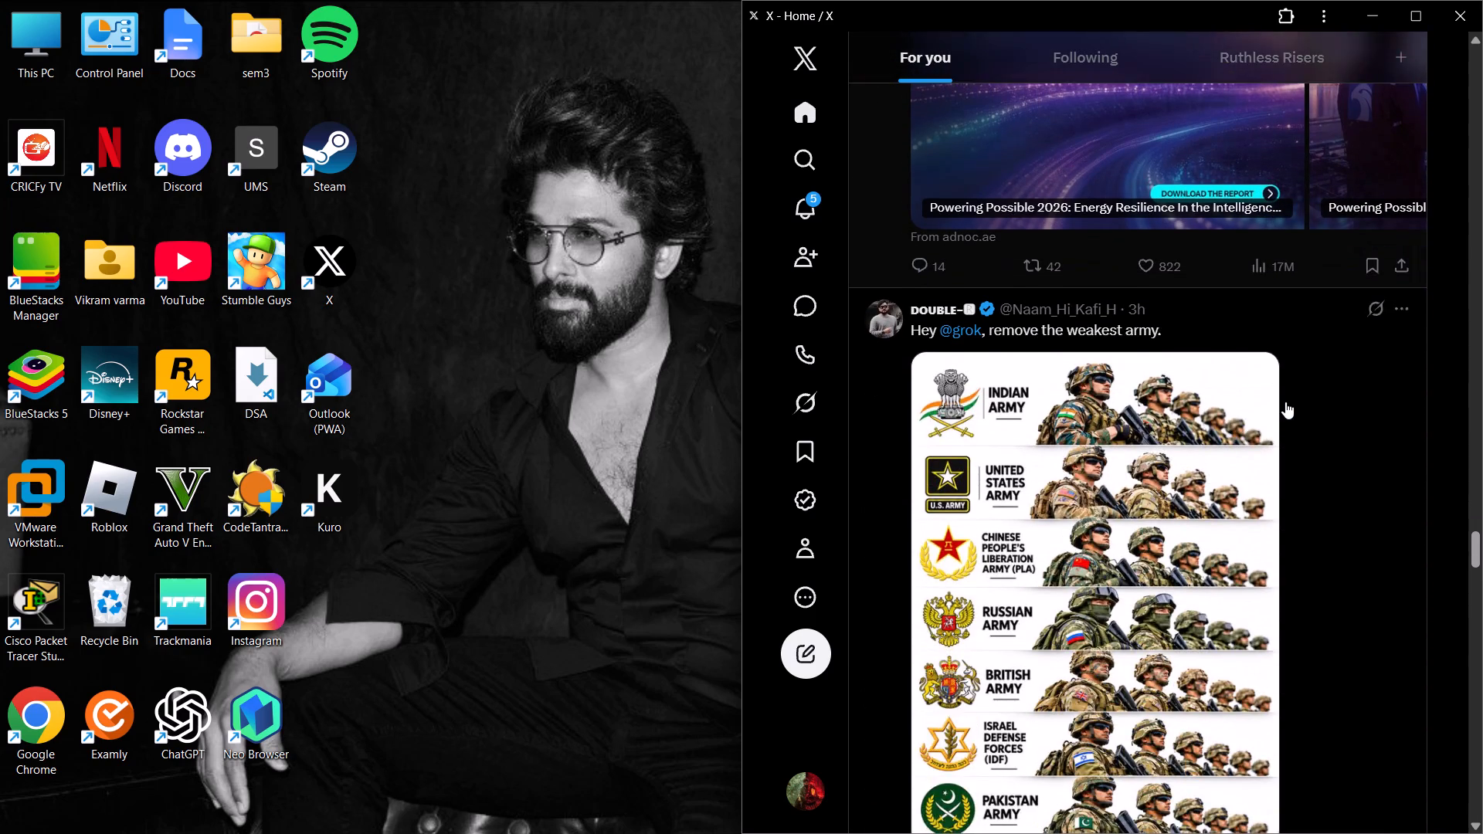
scroll(1290, 398, "down", 2)
scroll(1417, 419, "down", 3)
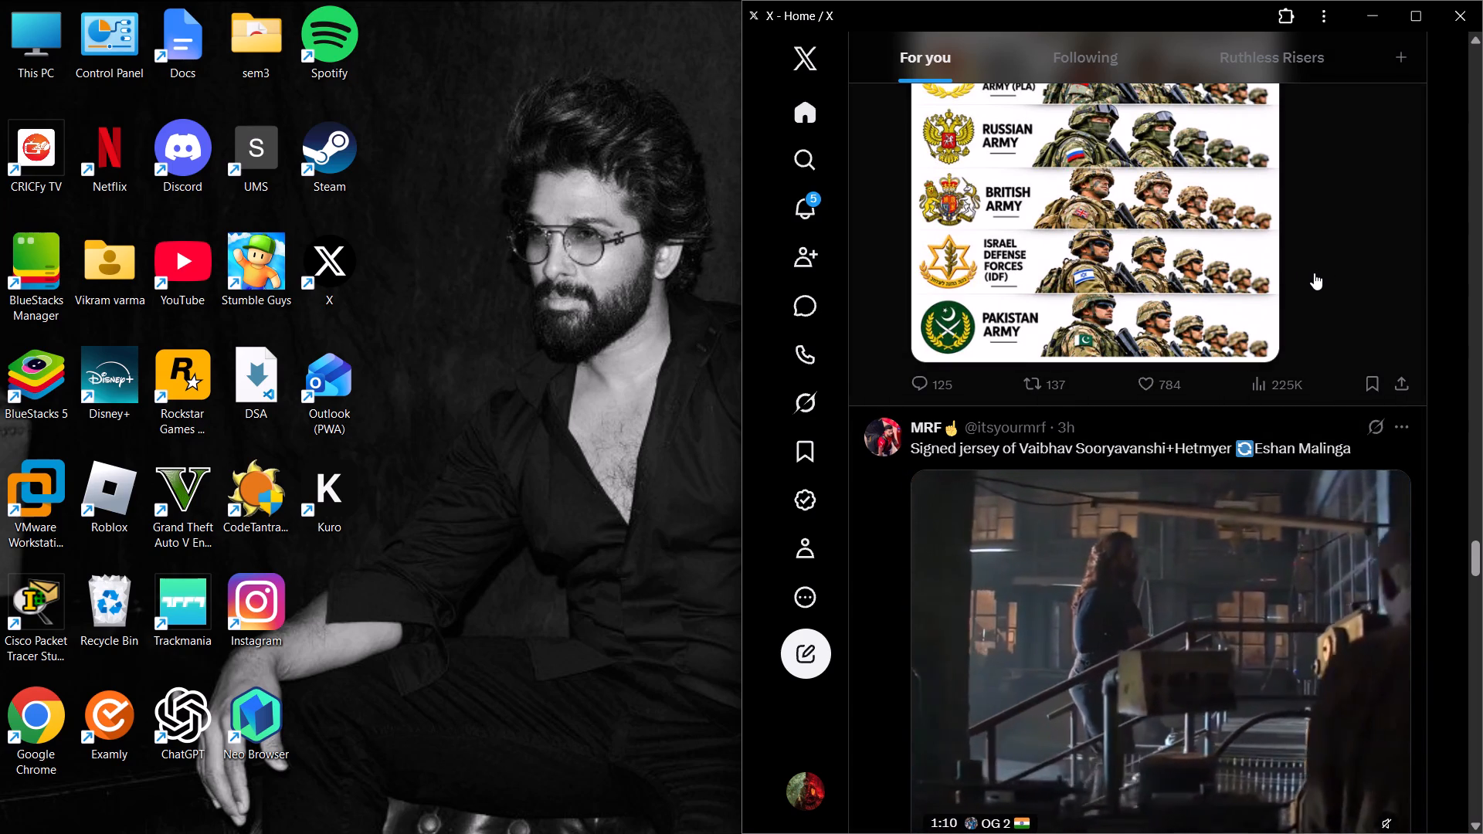
scroll(1368, 185, "down", 4)
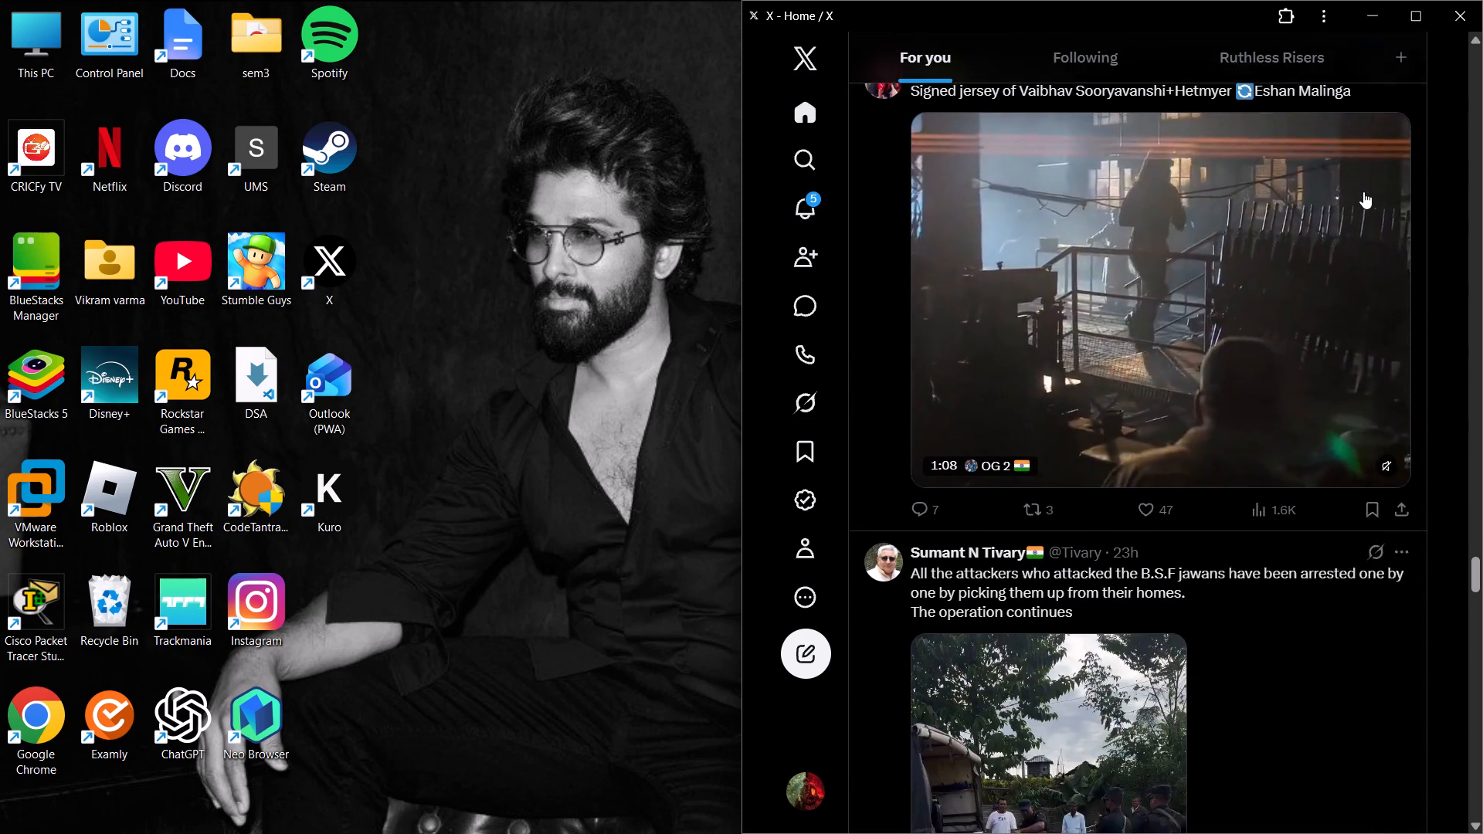
scroll(1203, 134, "down", 13)
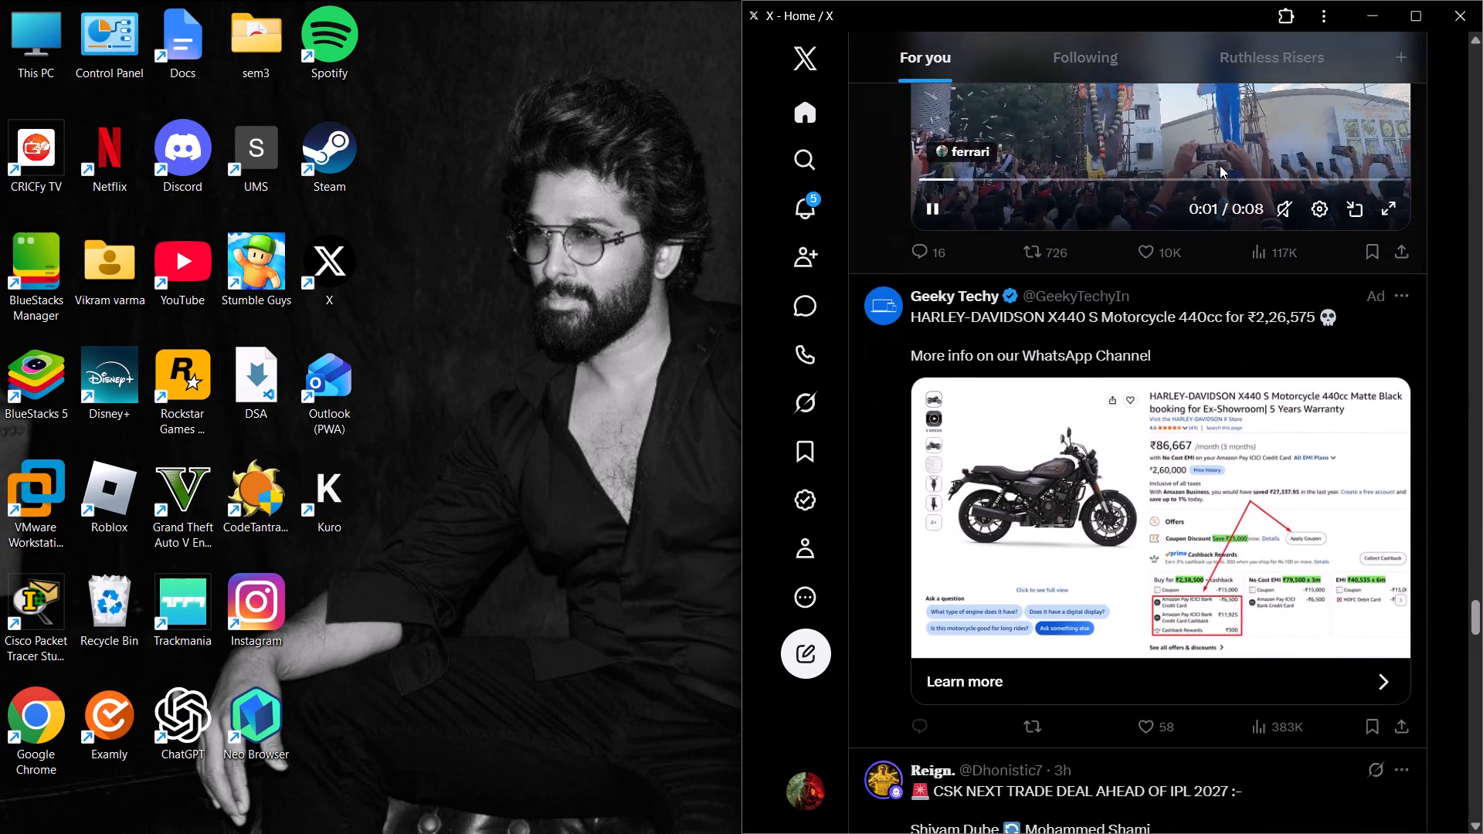
scroll(1220, 165, "down", 6)
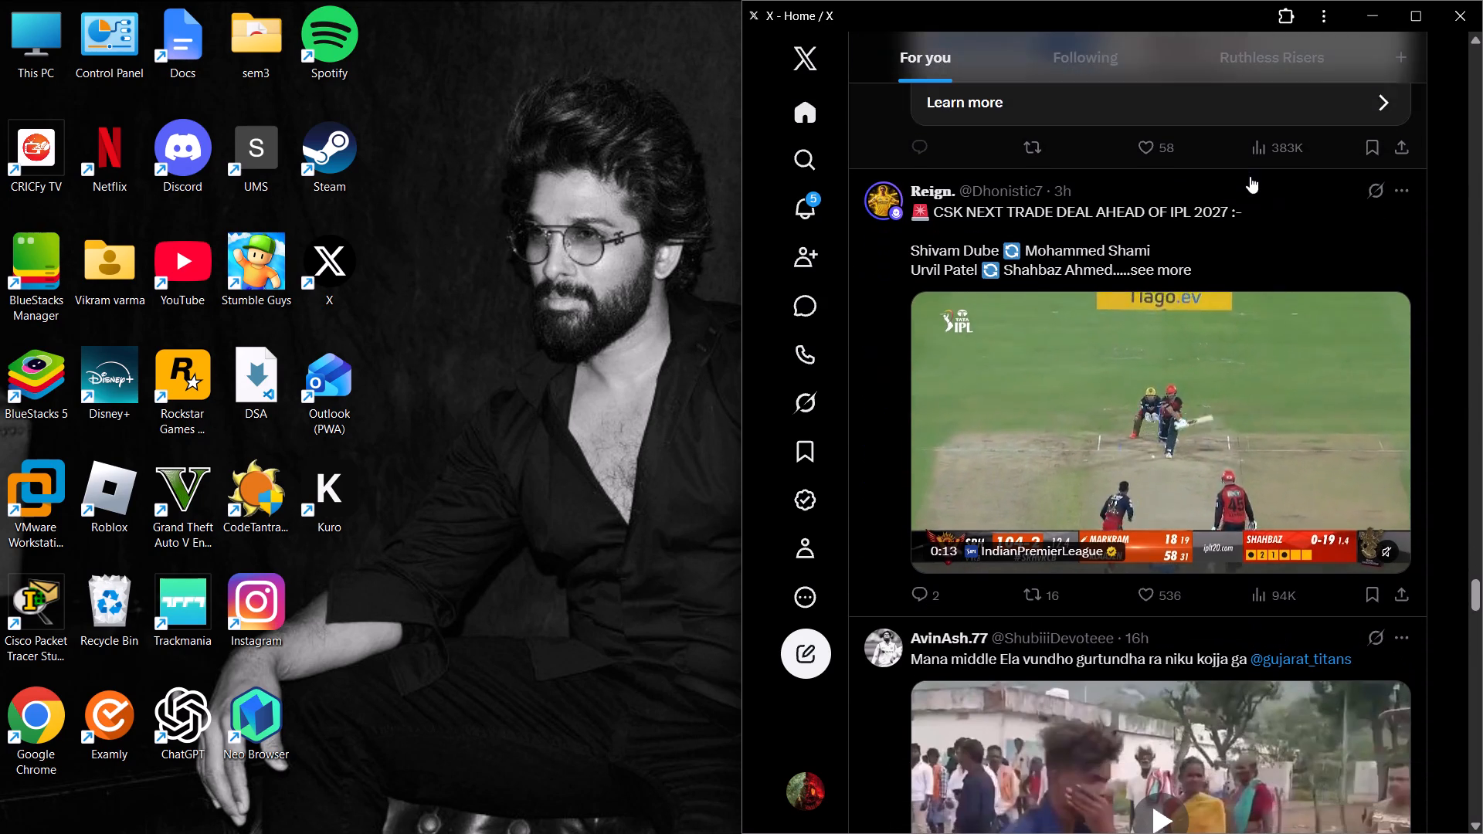
scroll(1281, 137, "down", 1)
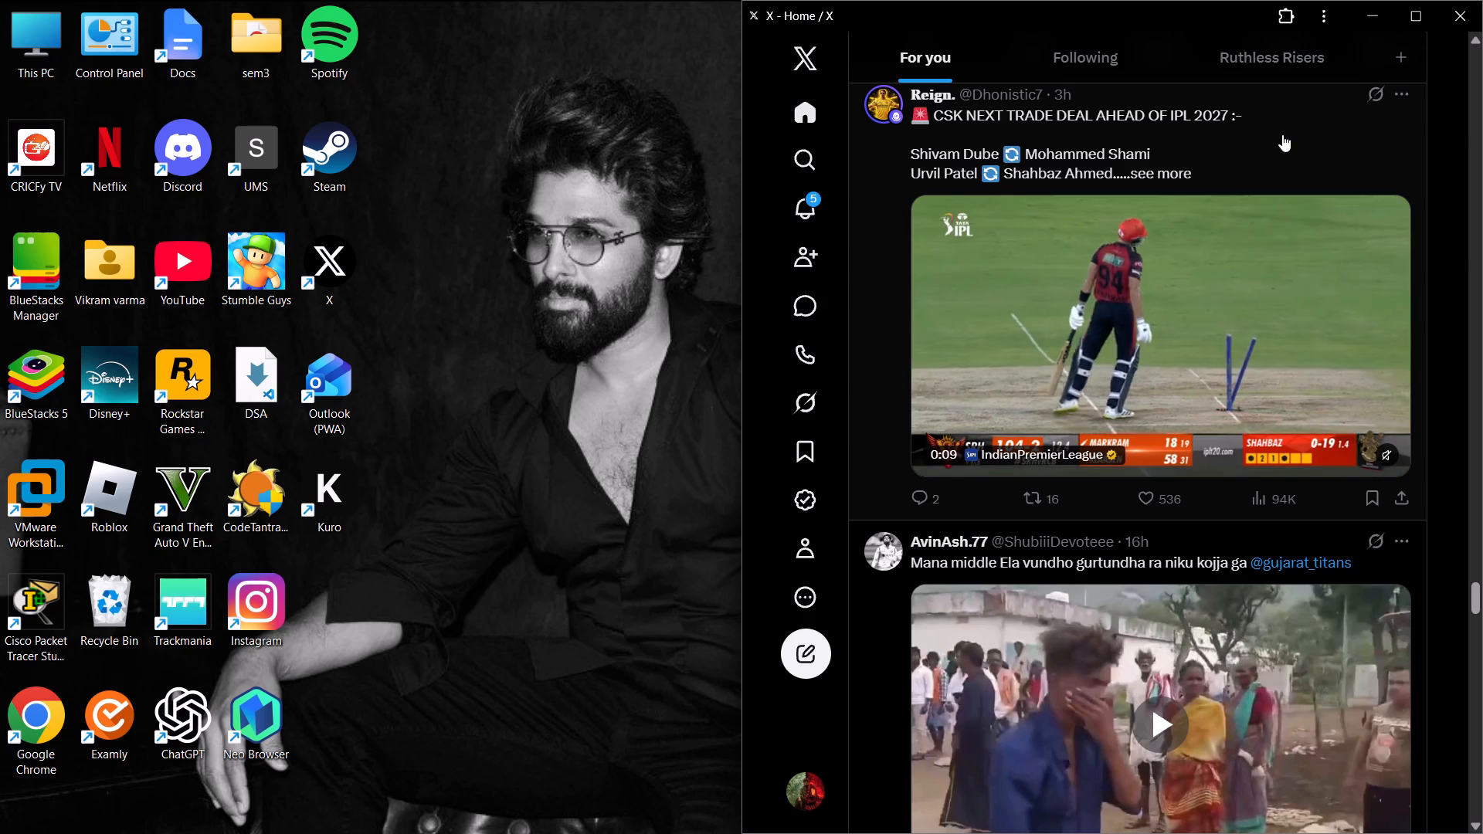
scroll(1282, 157, "down", 5)
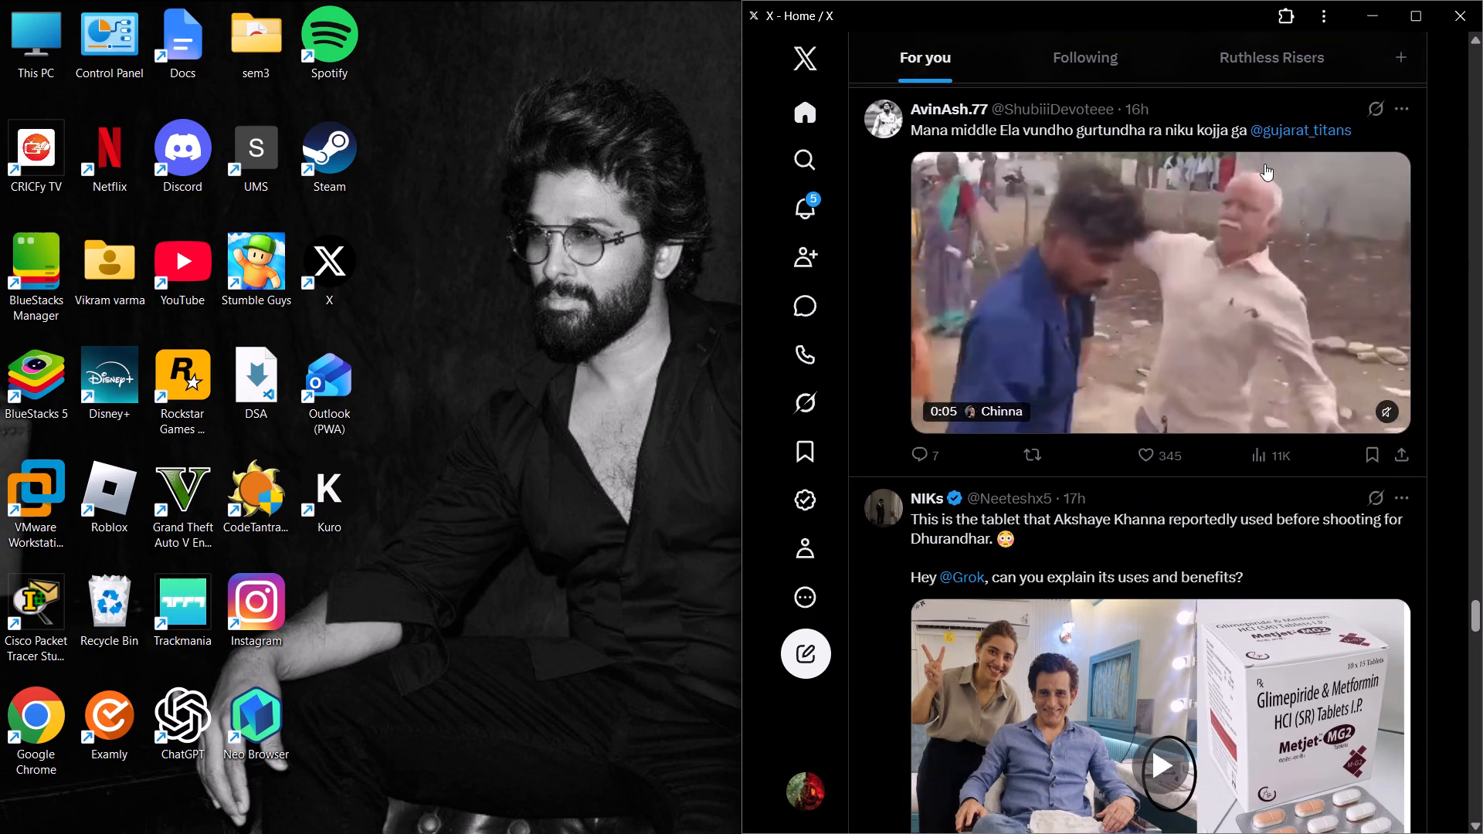
scroll(1254, 173, "down", 5)
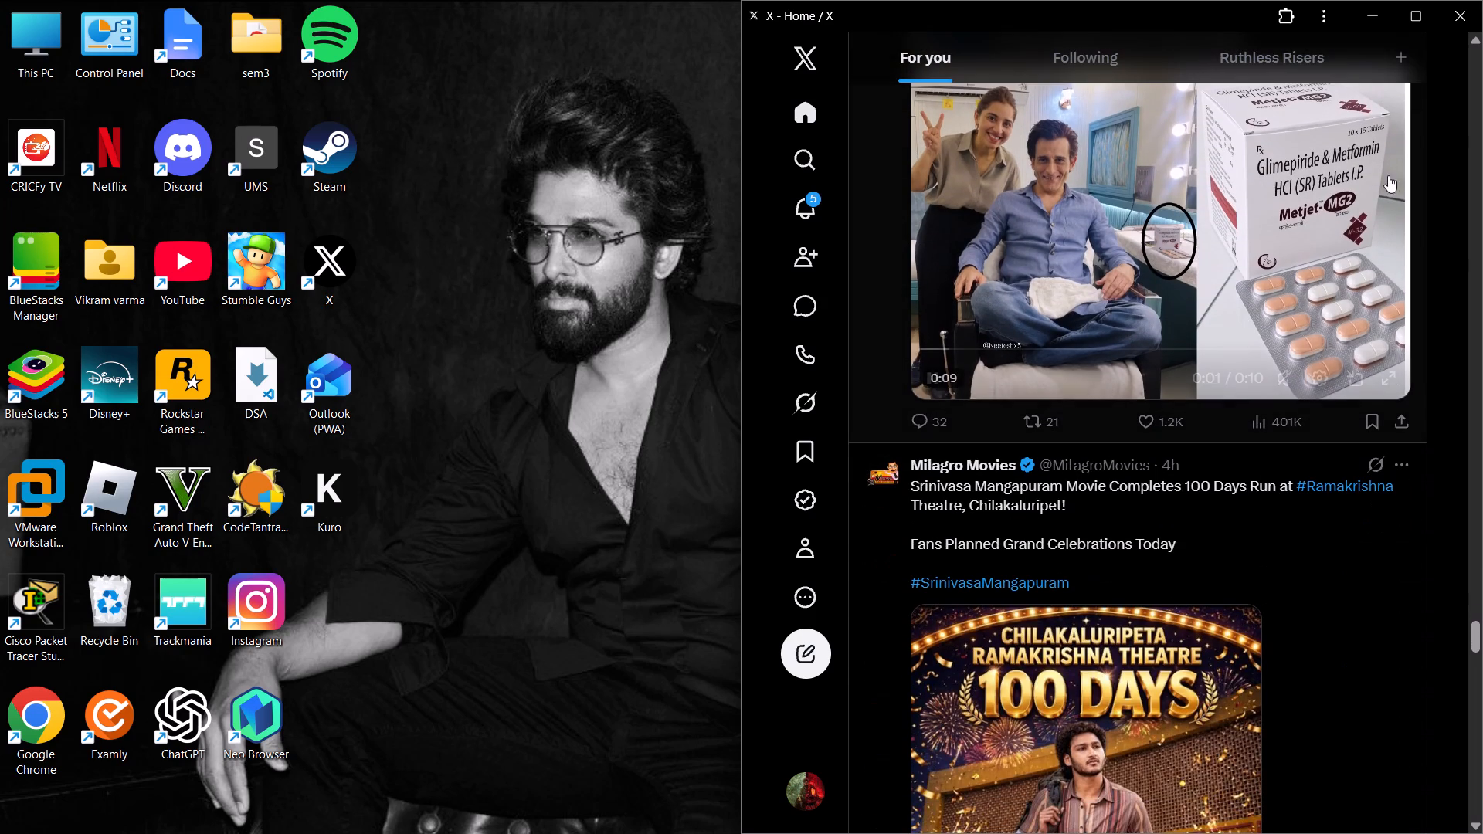
Examine the Milagro Movies post and poster about Srinivasa Mangapuram's 100-day theatre run.
scroll(1308, 488, "down", 2)
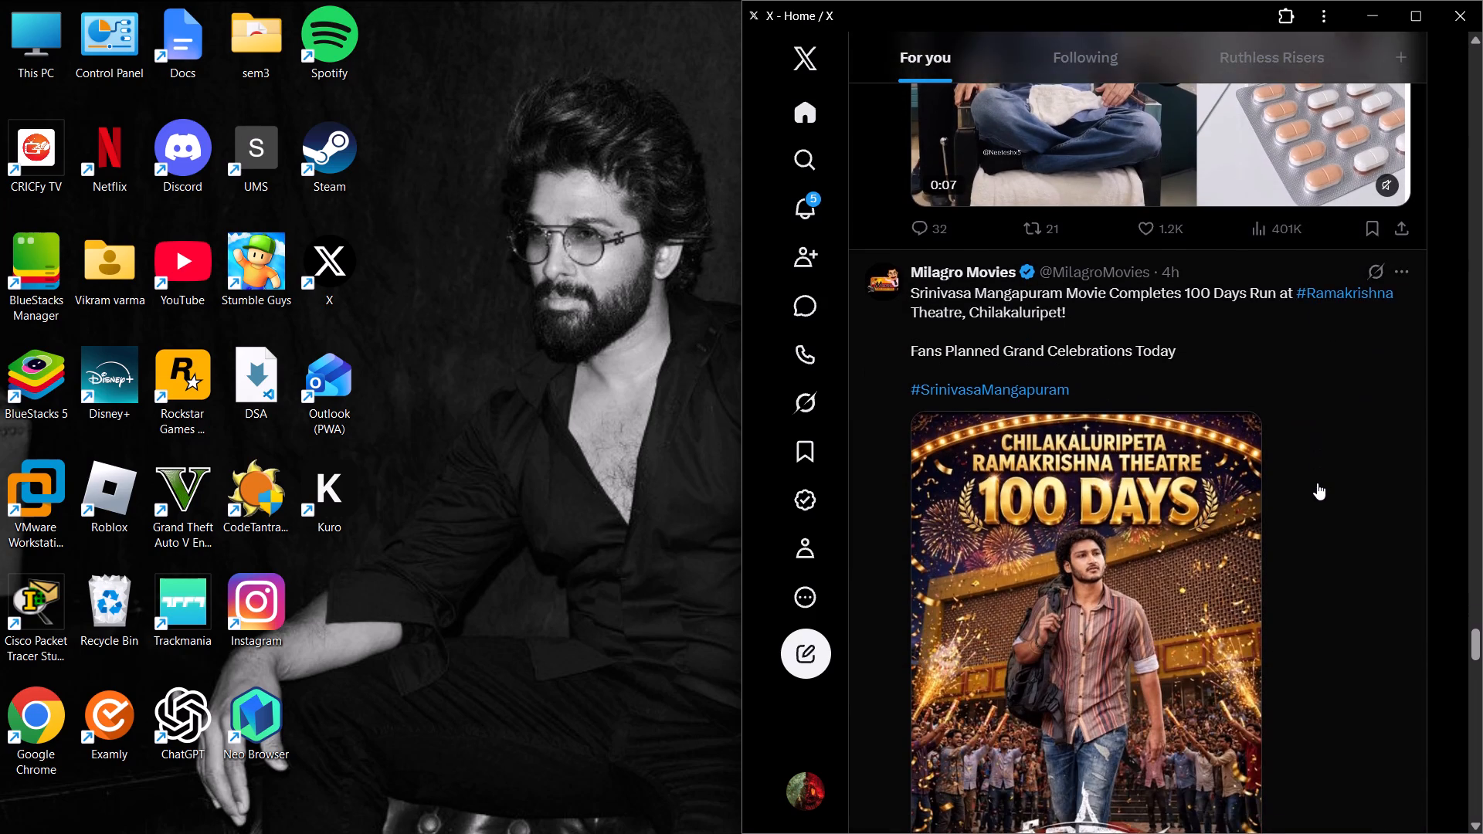
scroll(1317, 483, "down", 7)
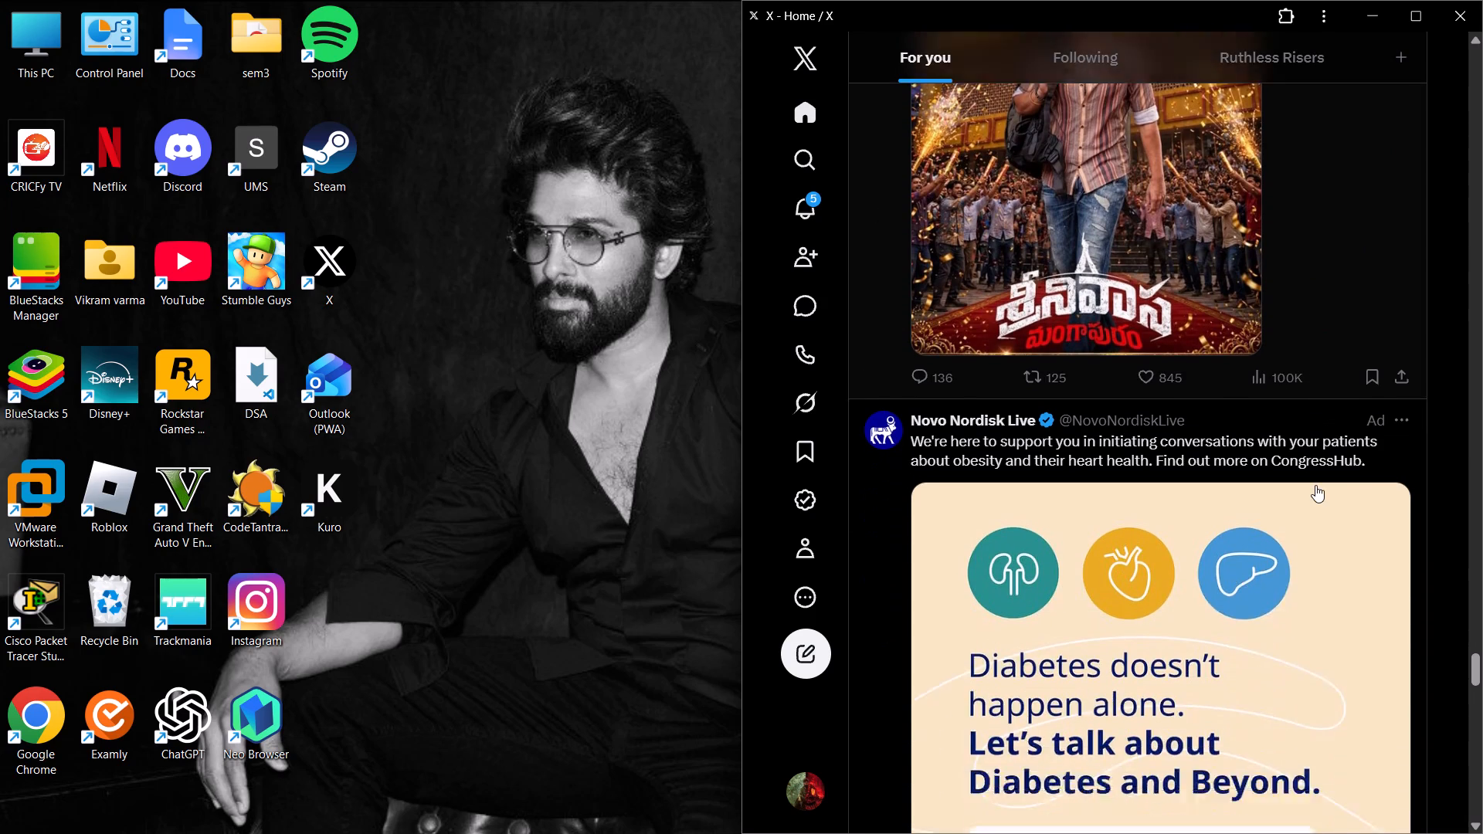
scroll(1315, 485, "up", 6)
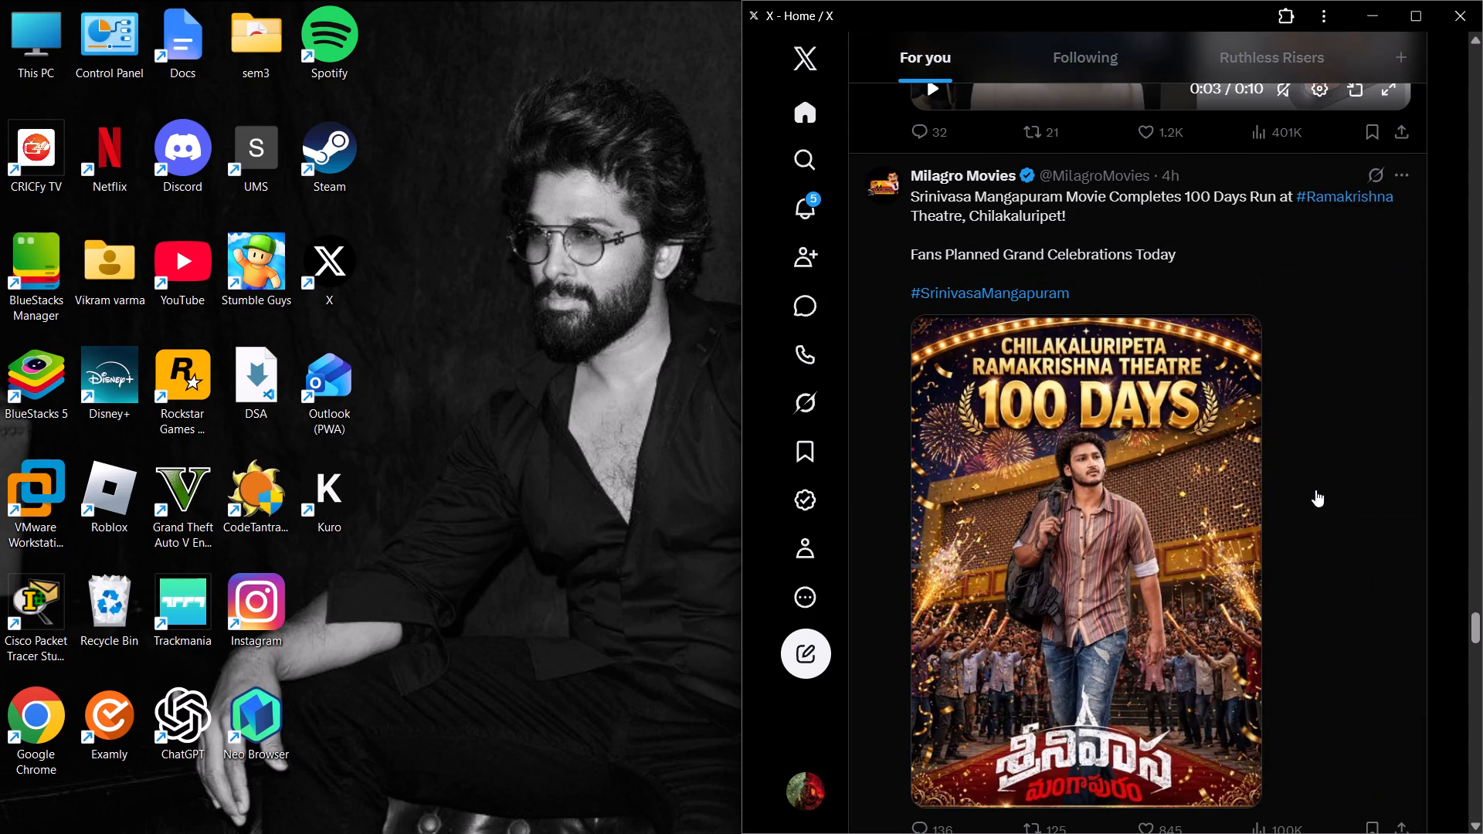
scroll(1315, 502, "down", 2)
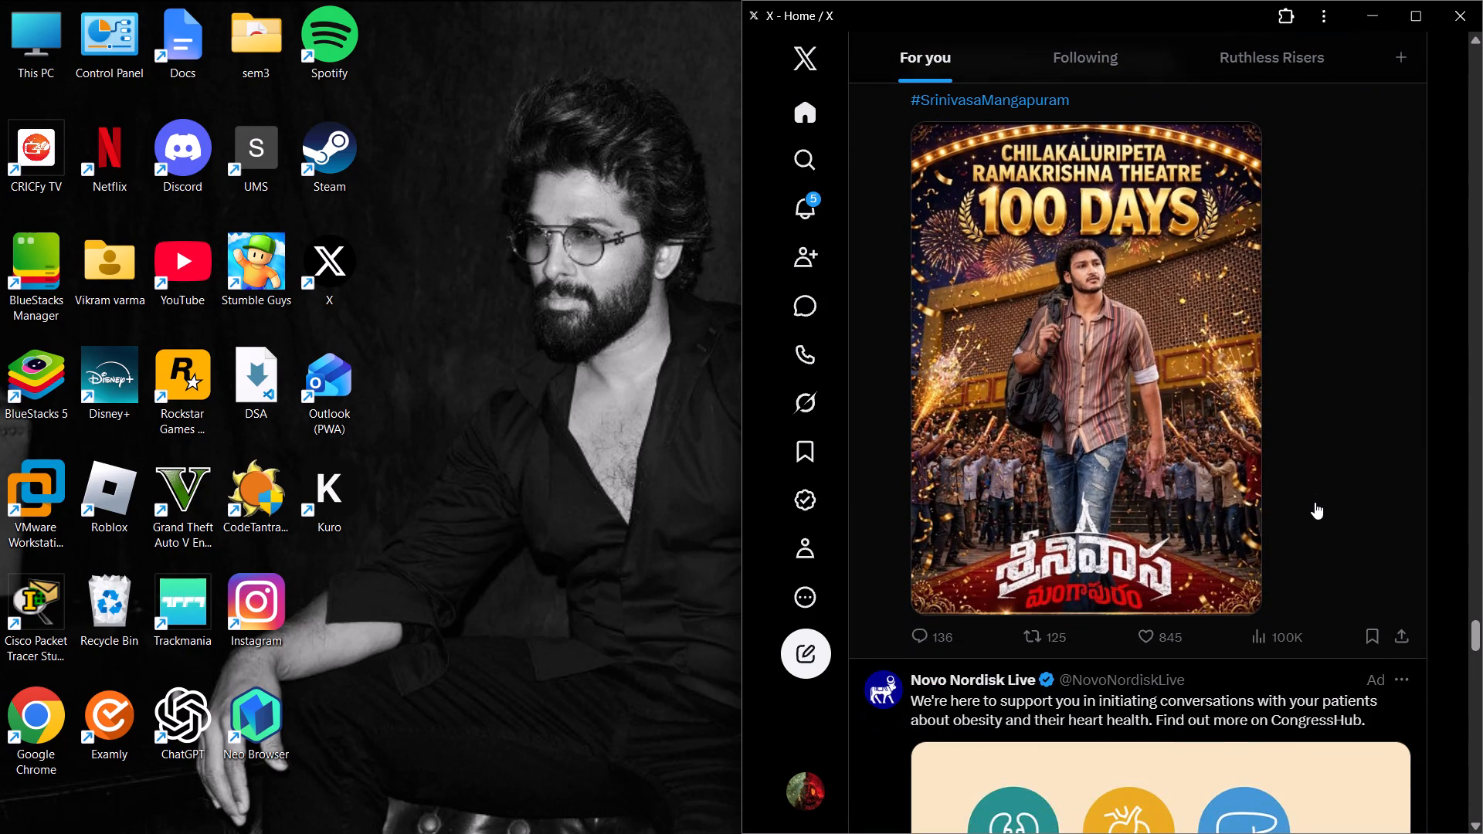
Browse the following For you posts, including the actor-director box office poll, fight scene clips and film reviews.
scroll(1315, 506, "down", 7)
scroll(1157, 534, "down", 6)
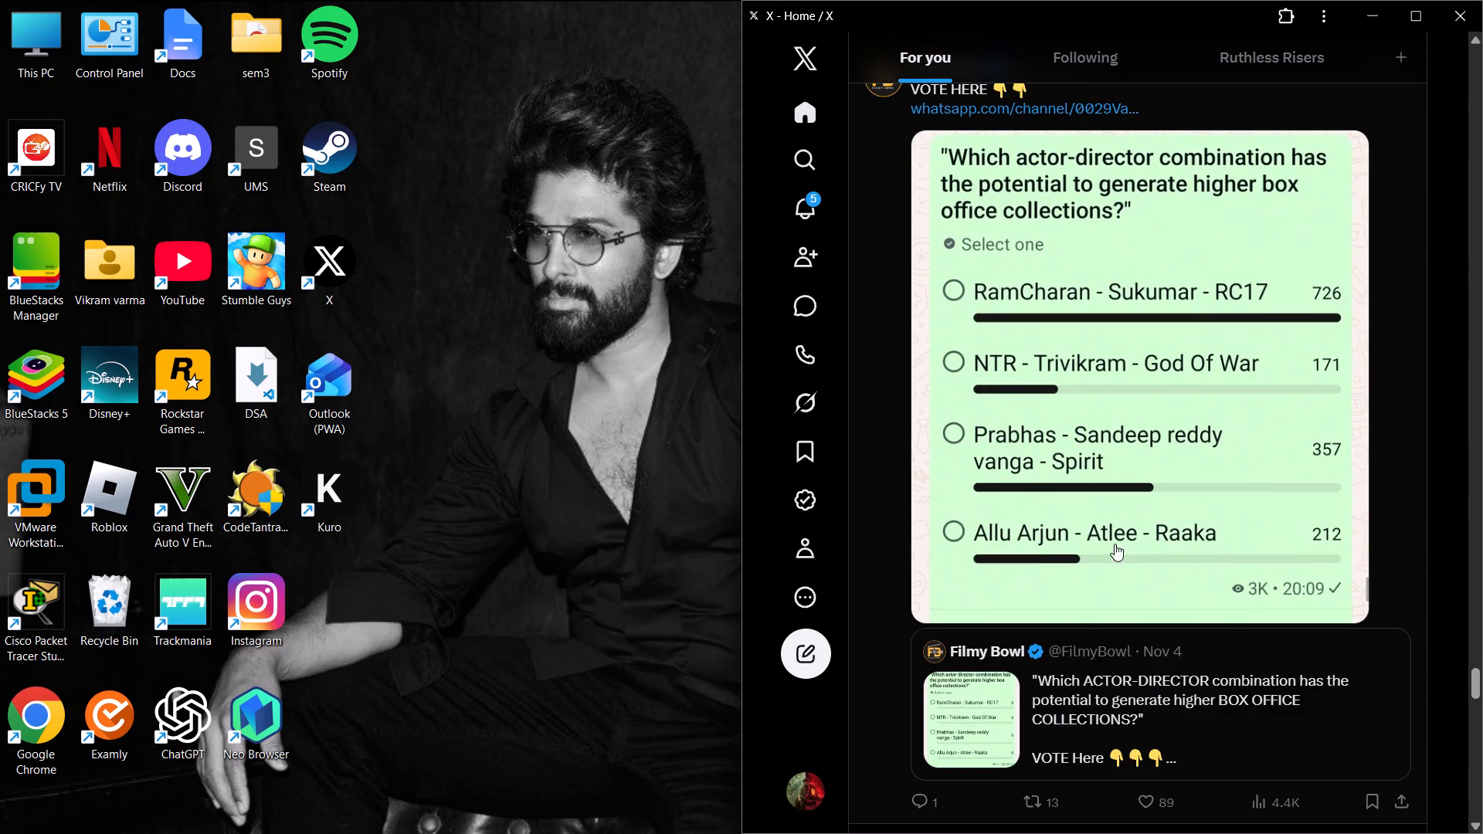
scroll(1403, 548, "down", 2)
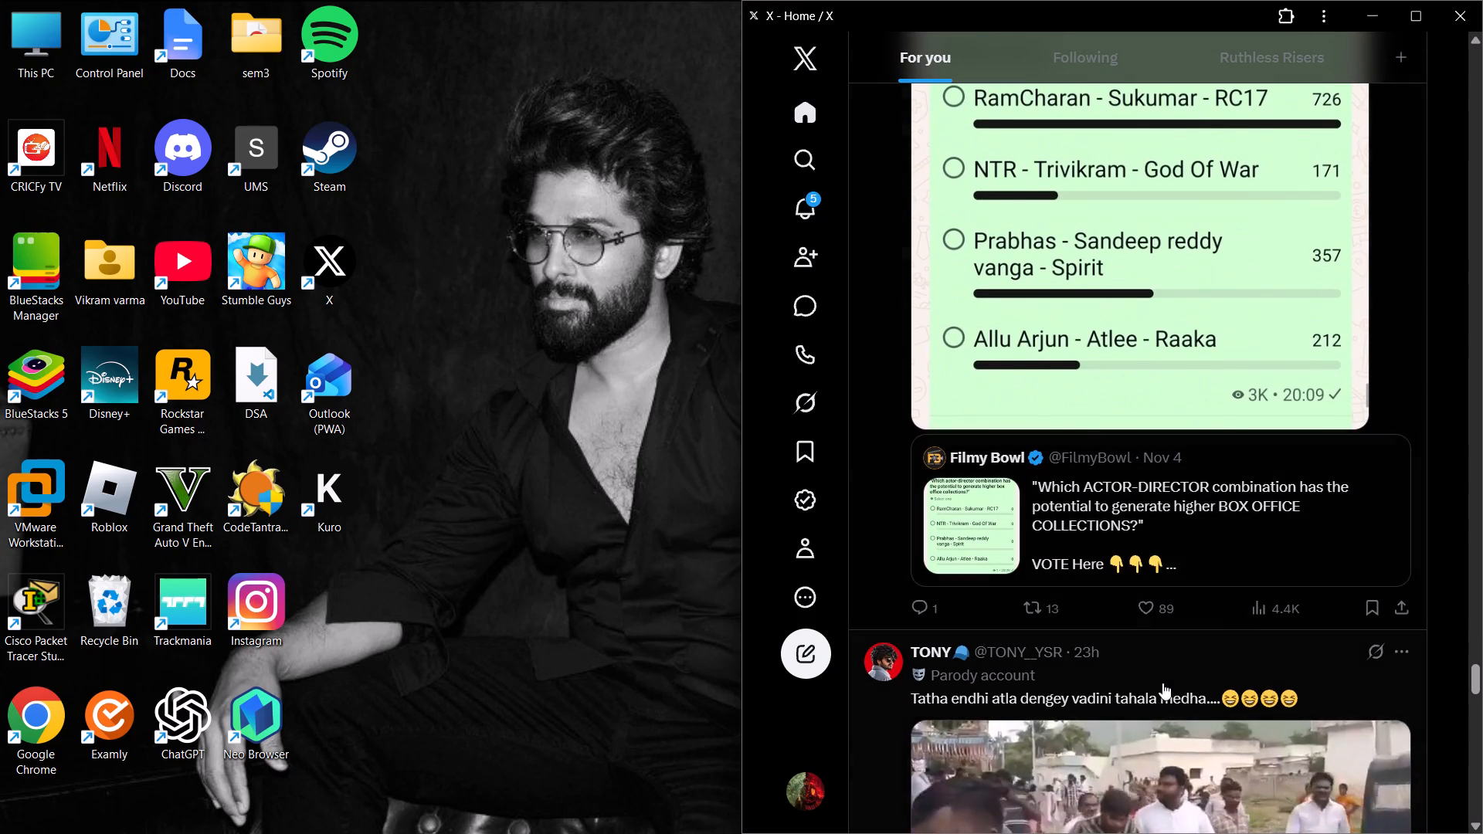
scroll(1415, 639, "down", 7)
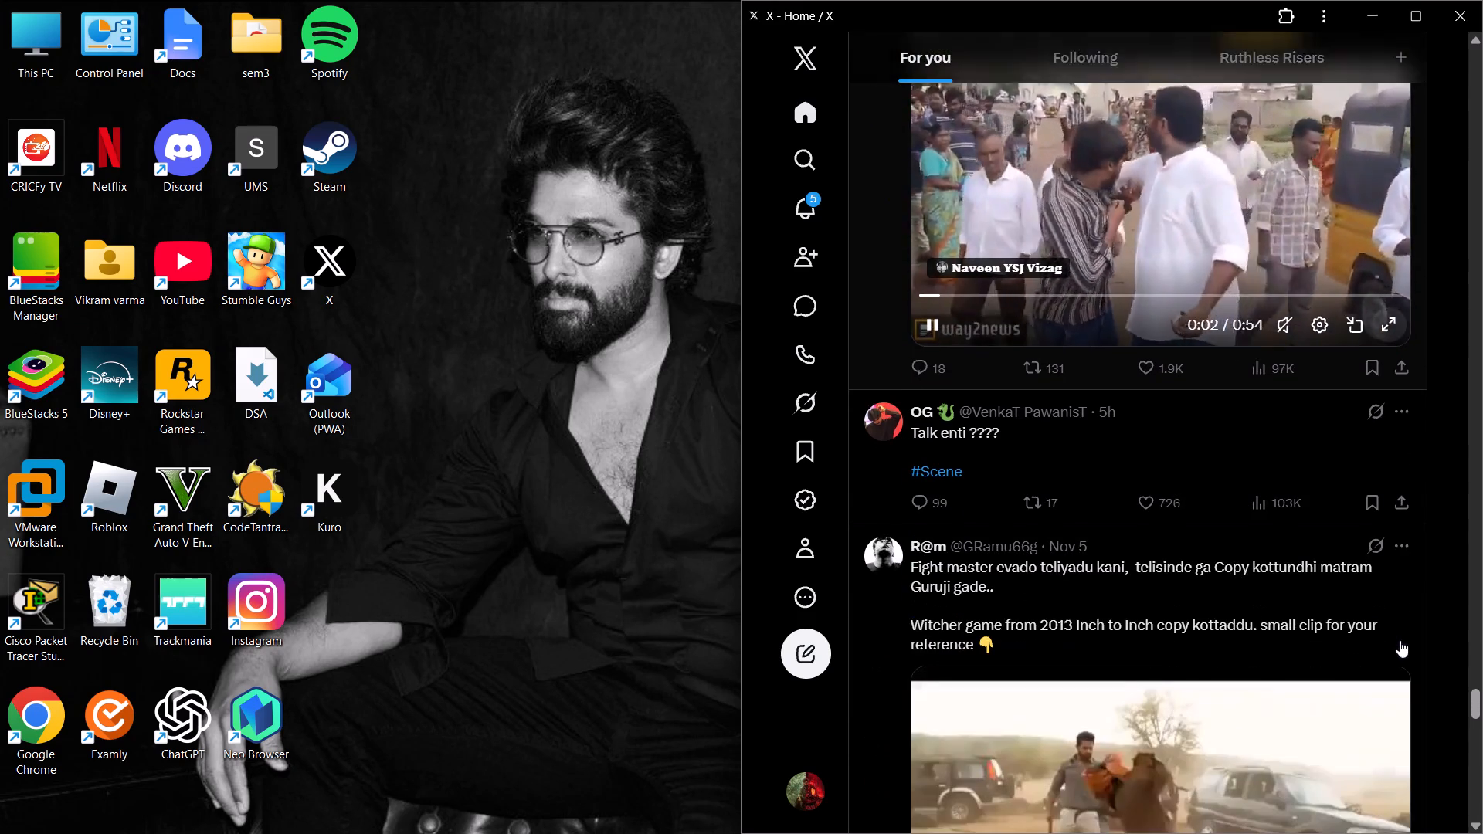
scroll(1094, 677, "down", 1)
scroll(1304, 565, "down", 7)
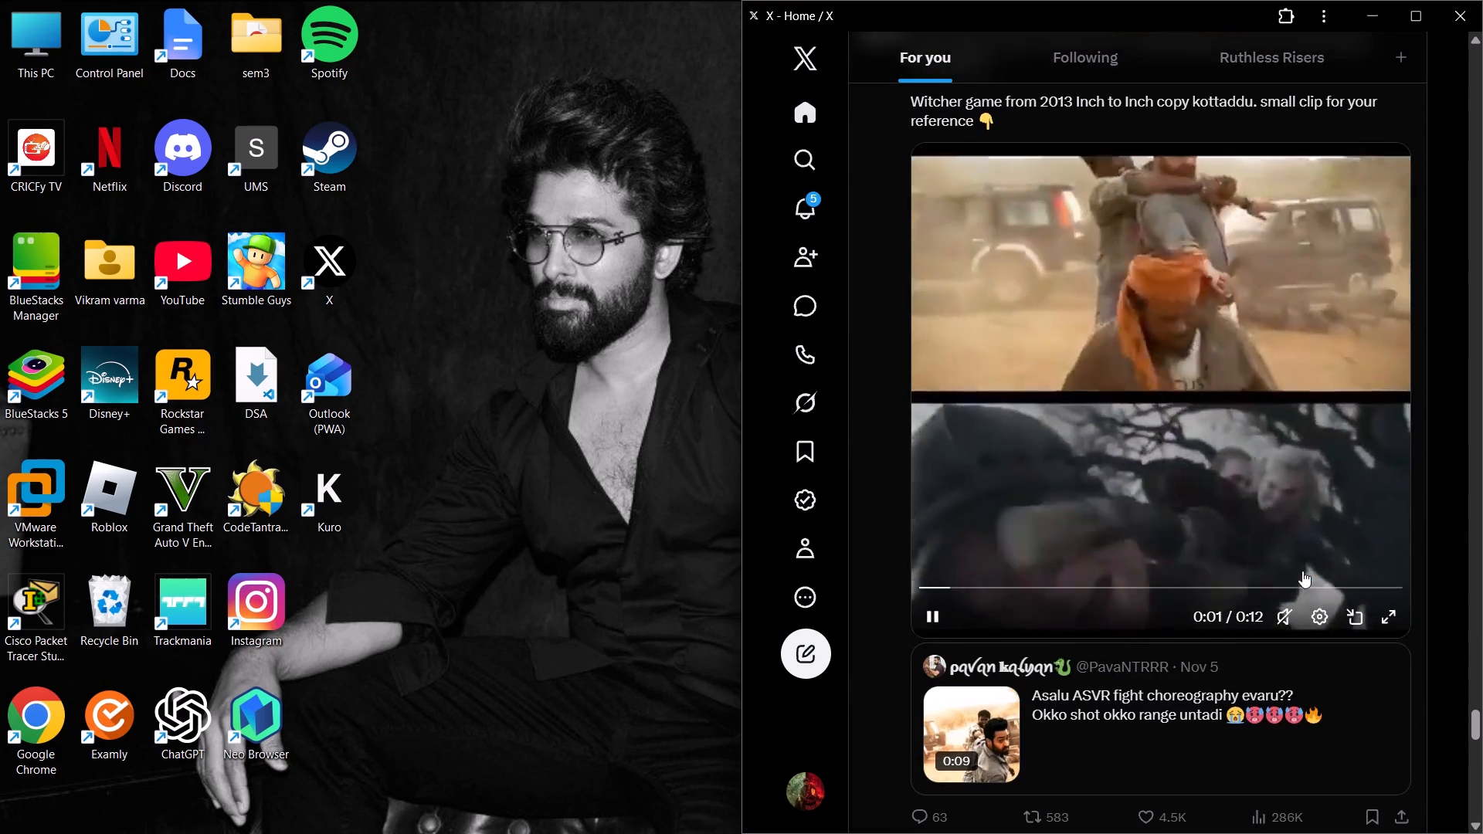
scroll(1302, 571, "down", 3)
scroll(1367, 532, "down", 5)
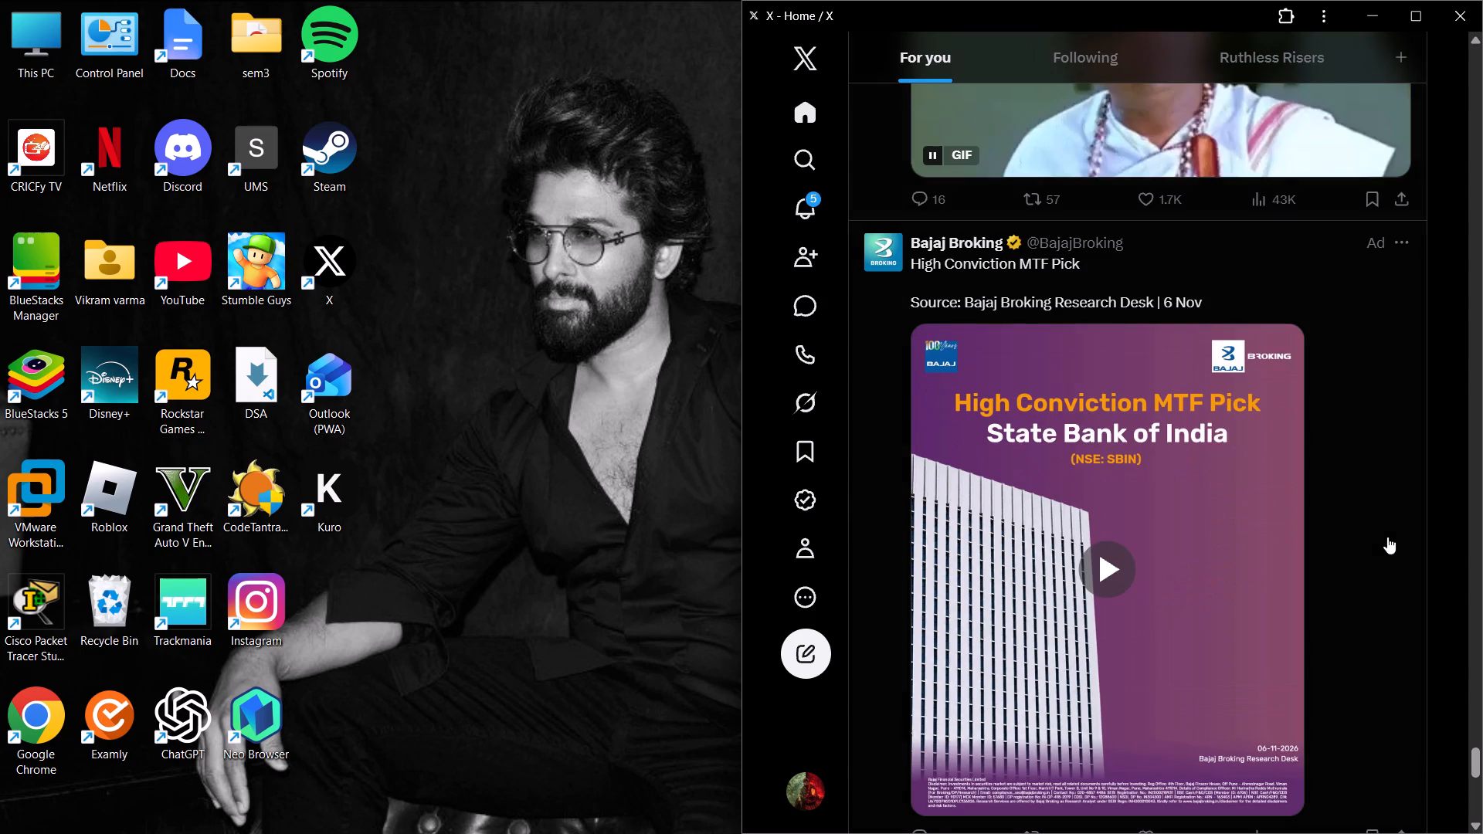
scroll(1361, 548, "down", 8)
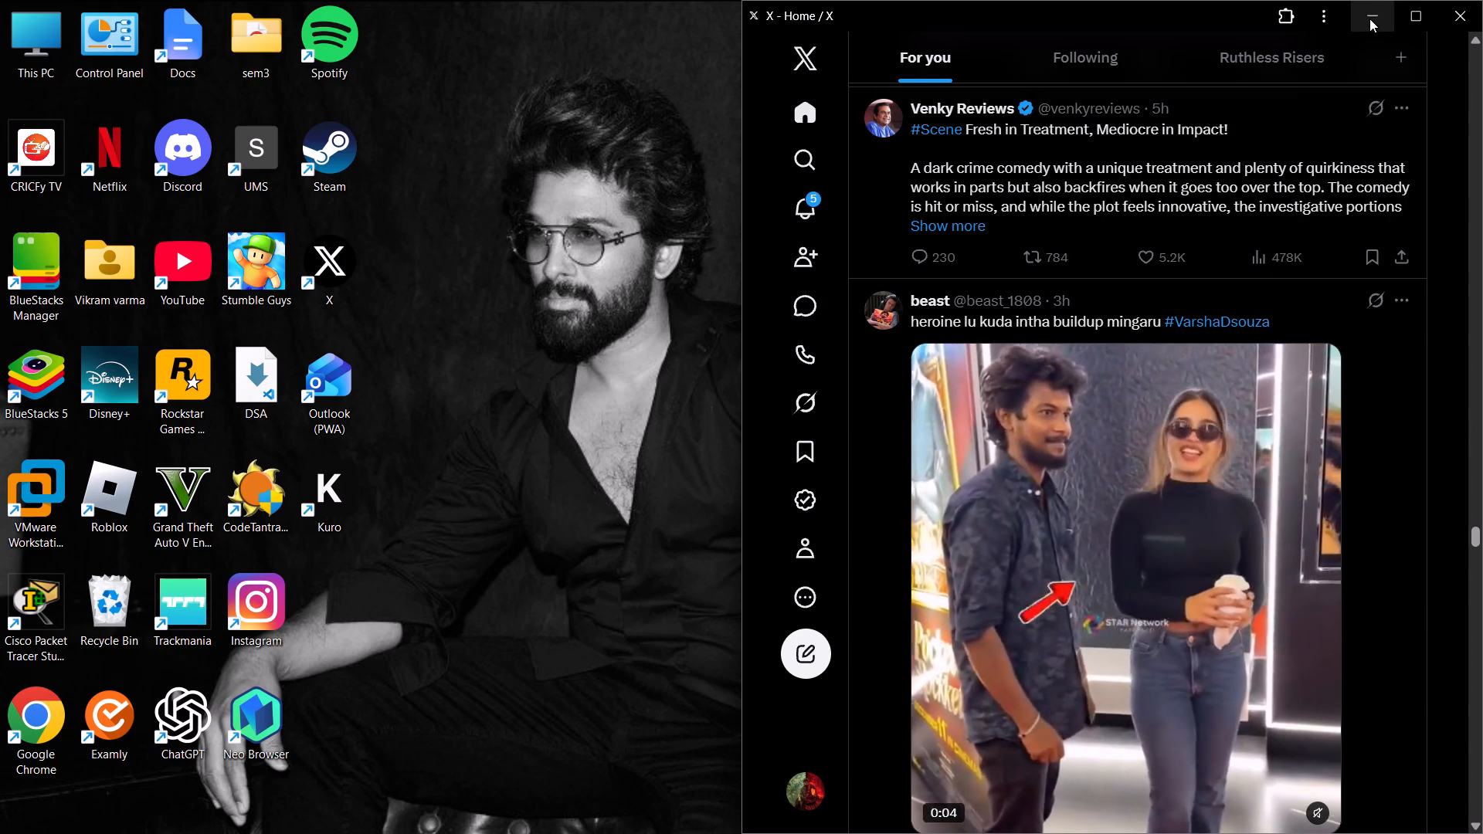
Open a Google Chrome window and tile it in the left half of the screen, beside X.
left_click_drag(578, 68, 585, 68)
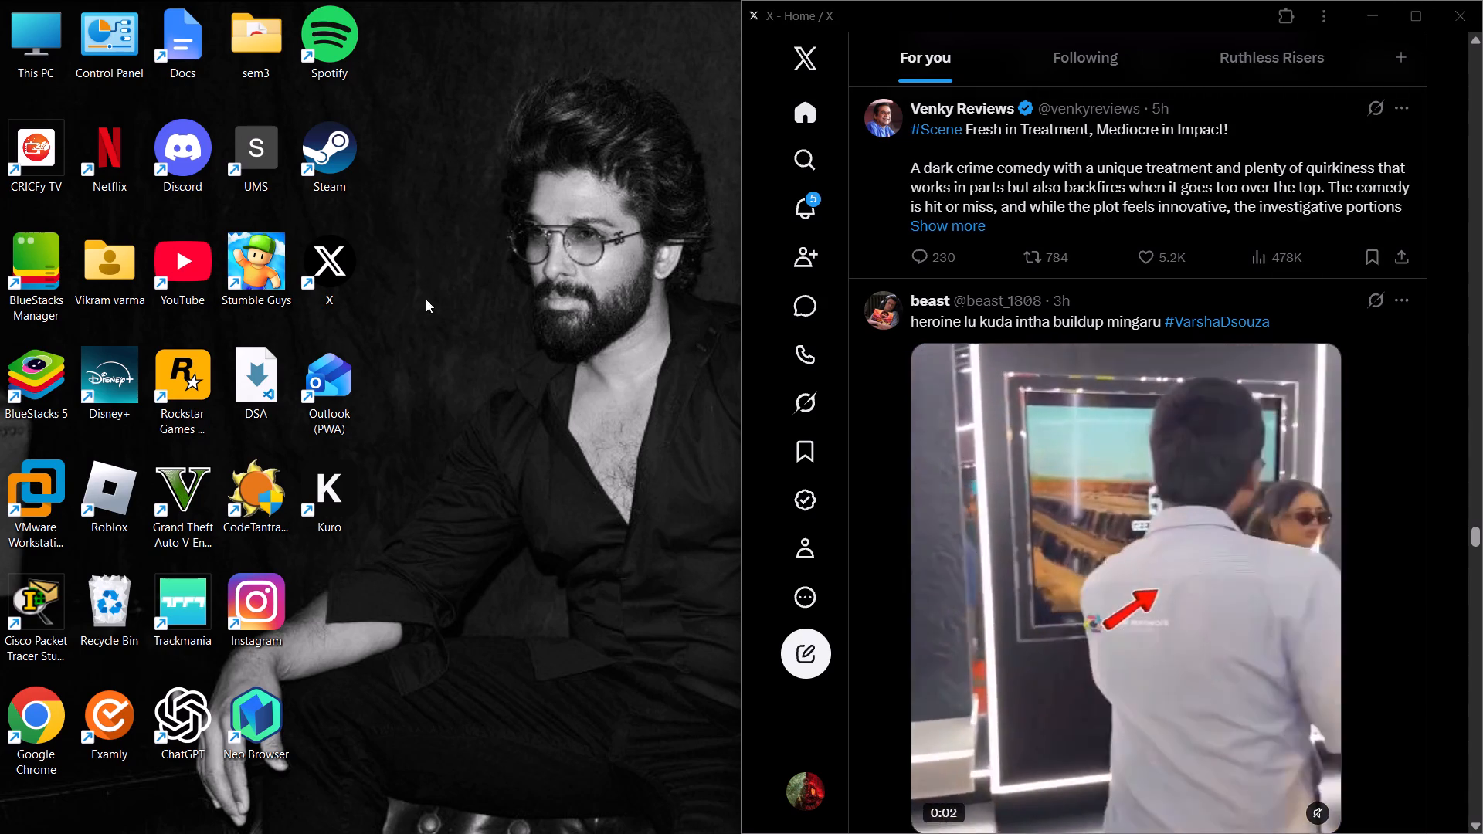
double_click(35, 717)
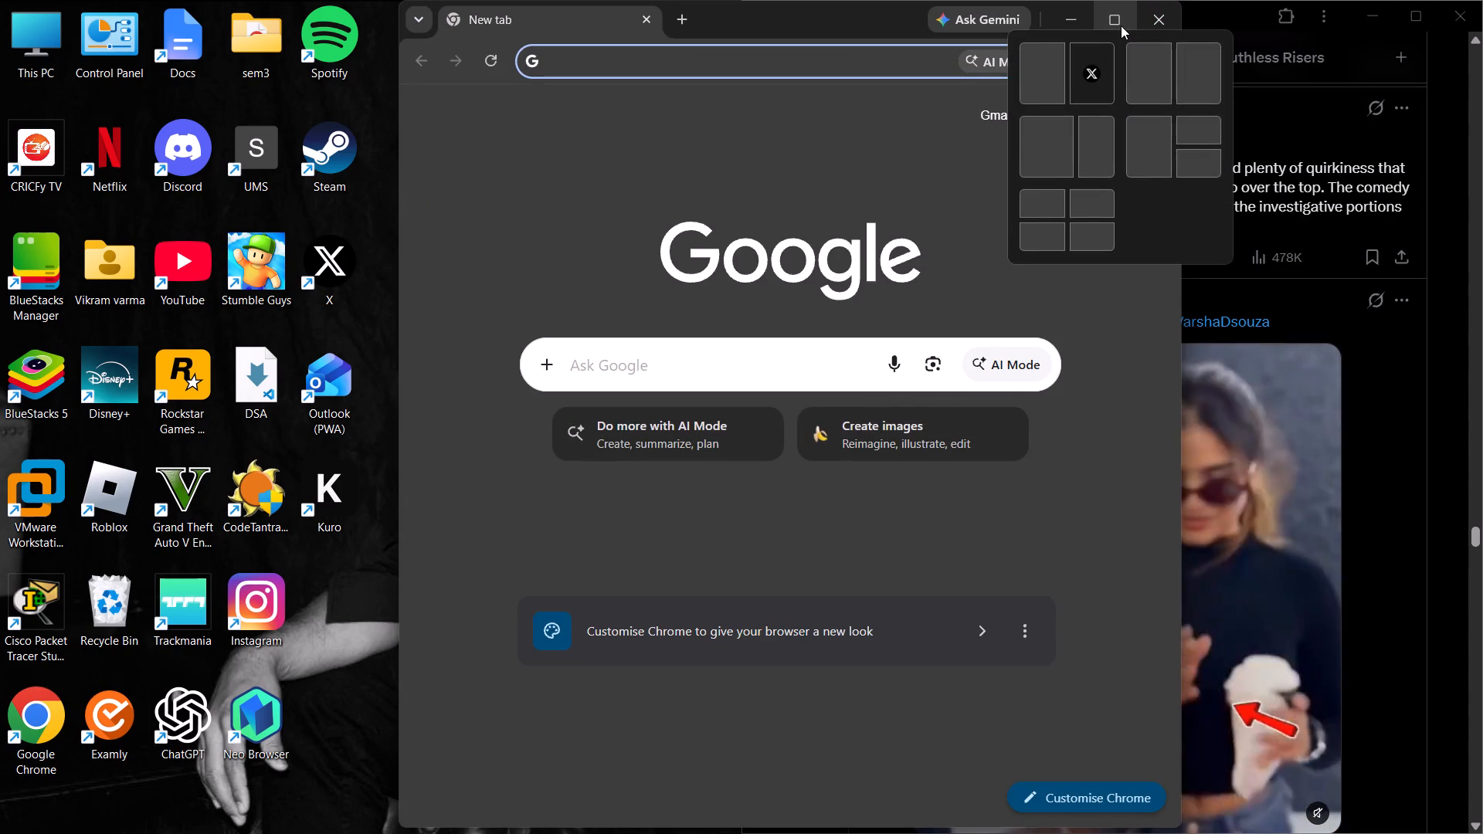
left_click(1029, 84)
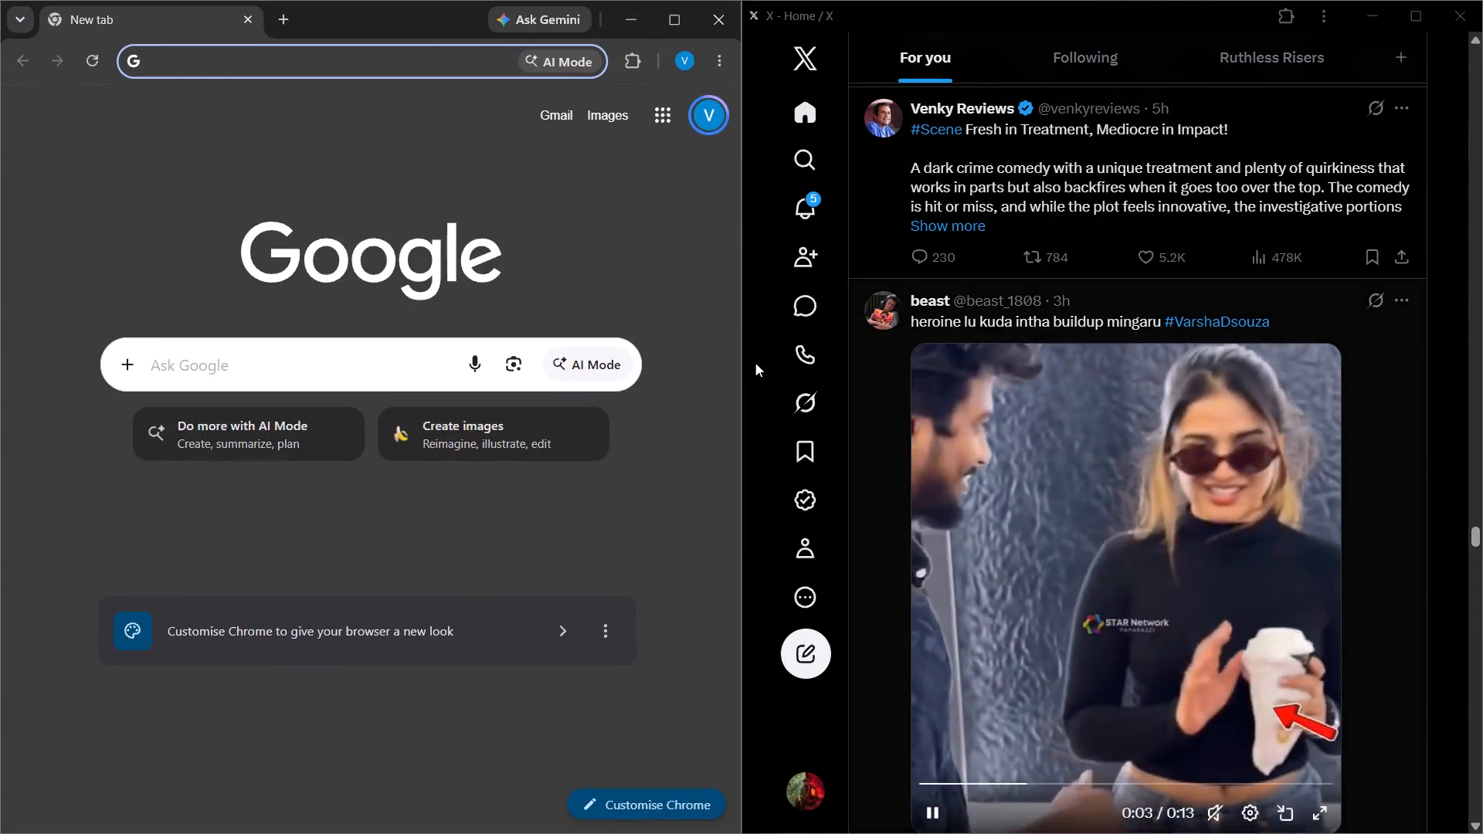
Open Chrome's full browsing history page in the new tab.
left_click(307, 356)
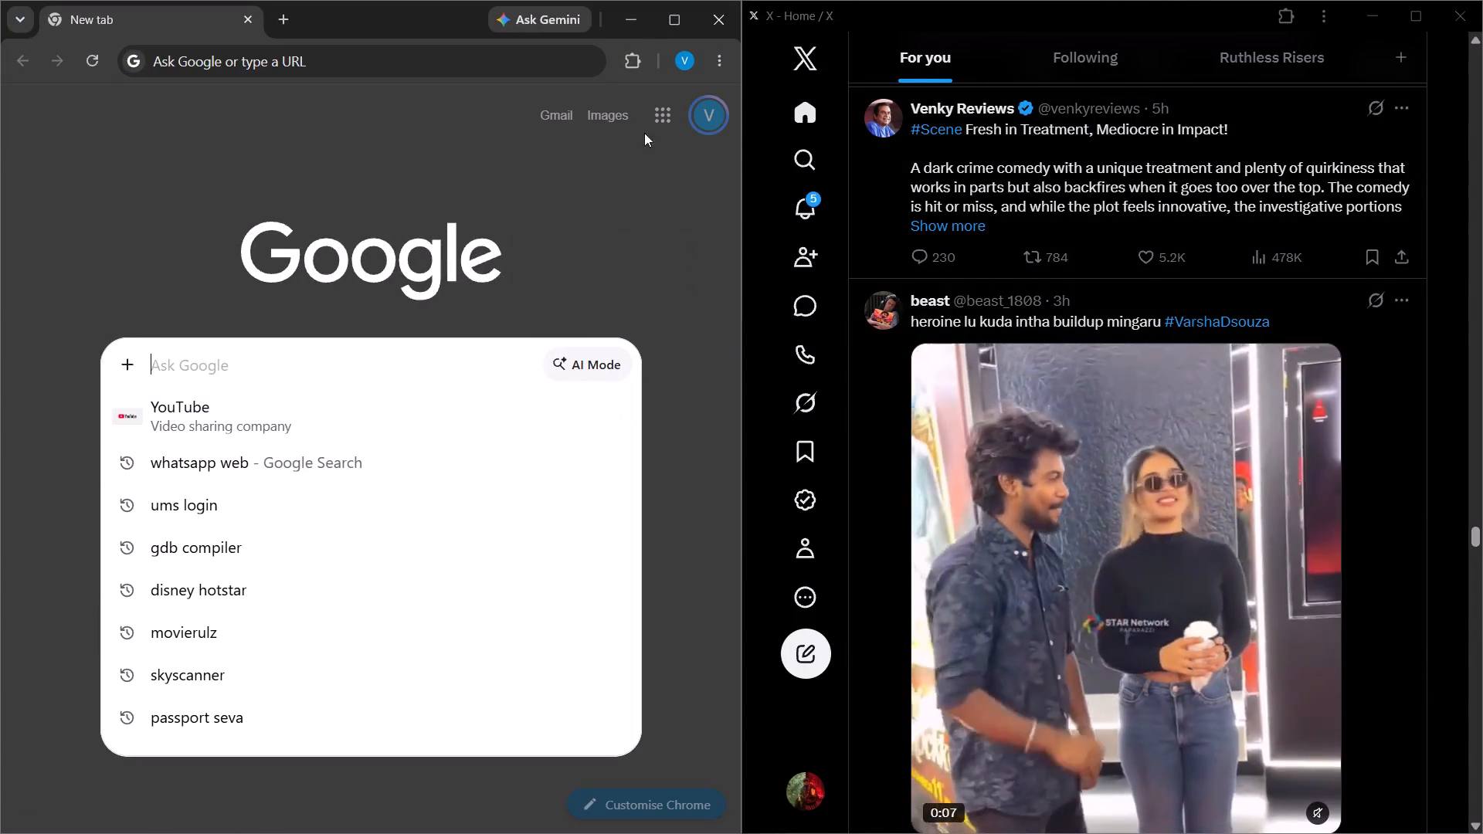
left_click(714, 64)
left_click(550, 279)
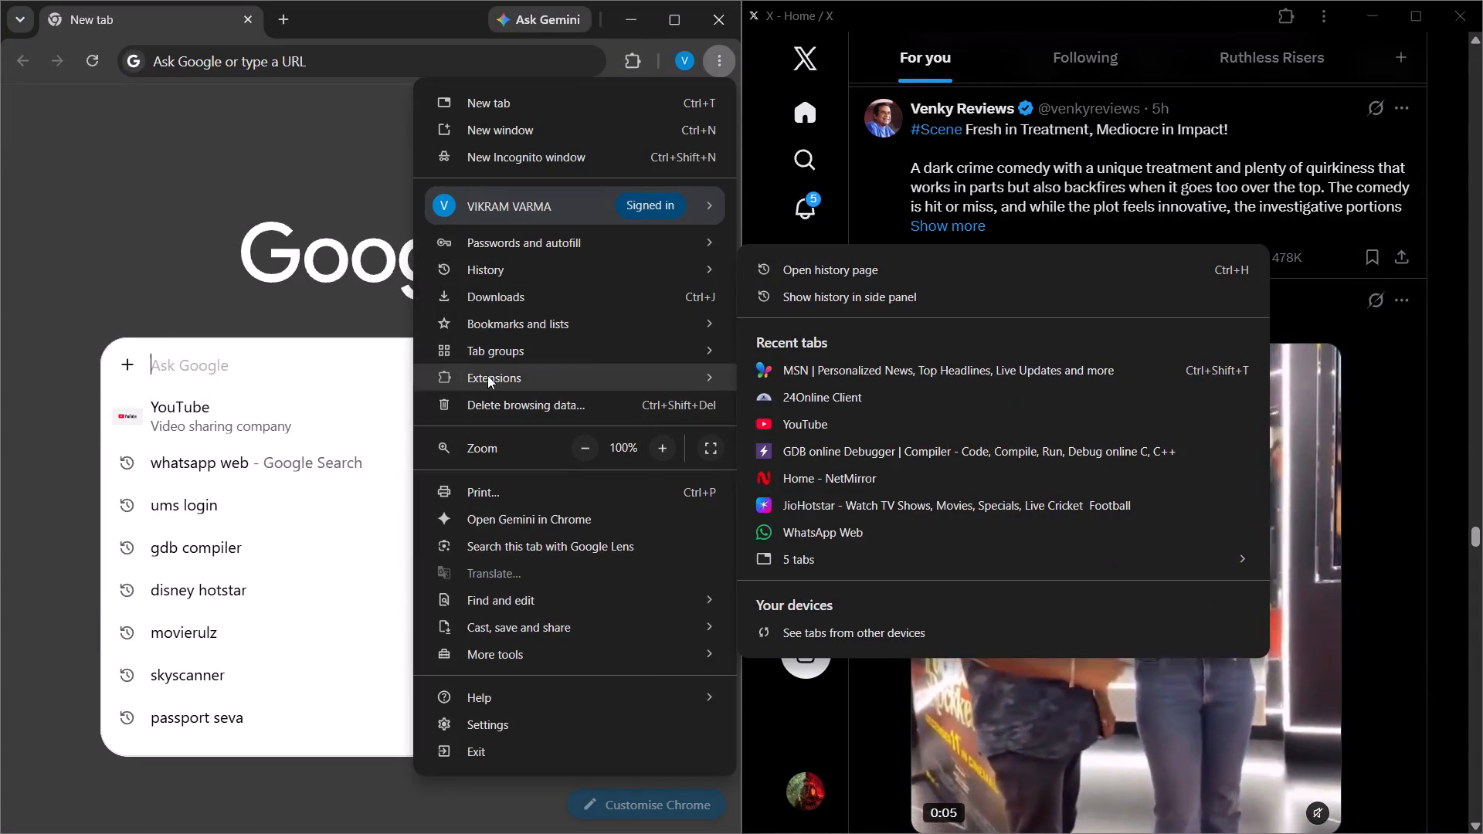
left_click(819, 269)
scroll(446, 375, "down", 3)
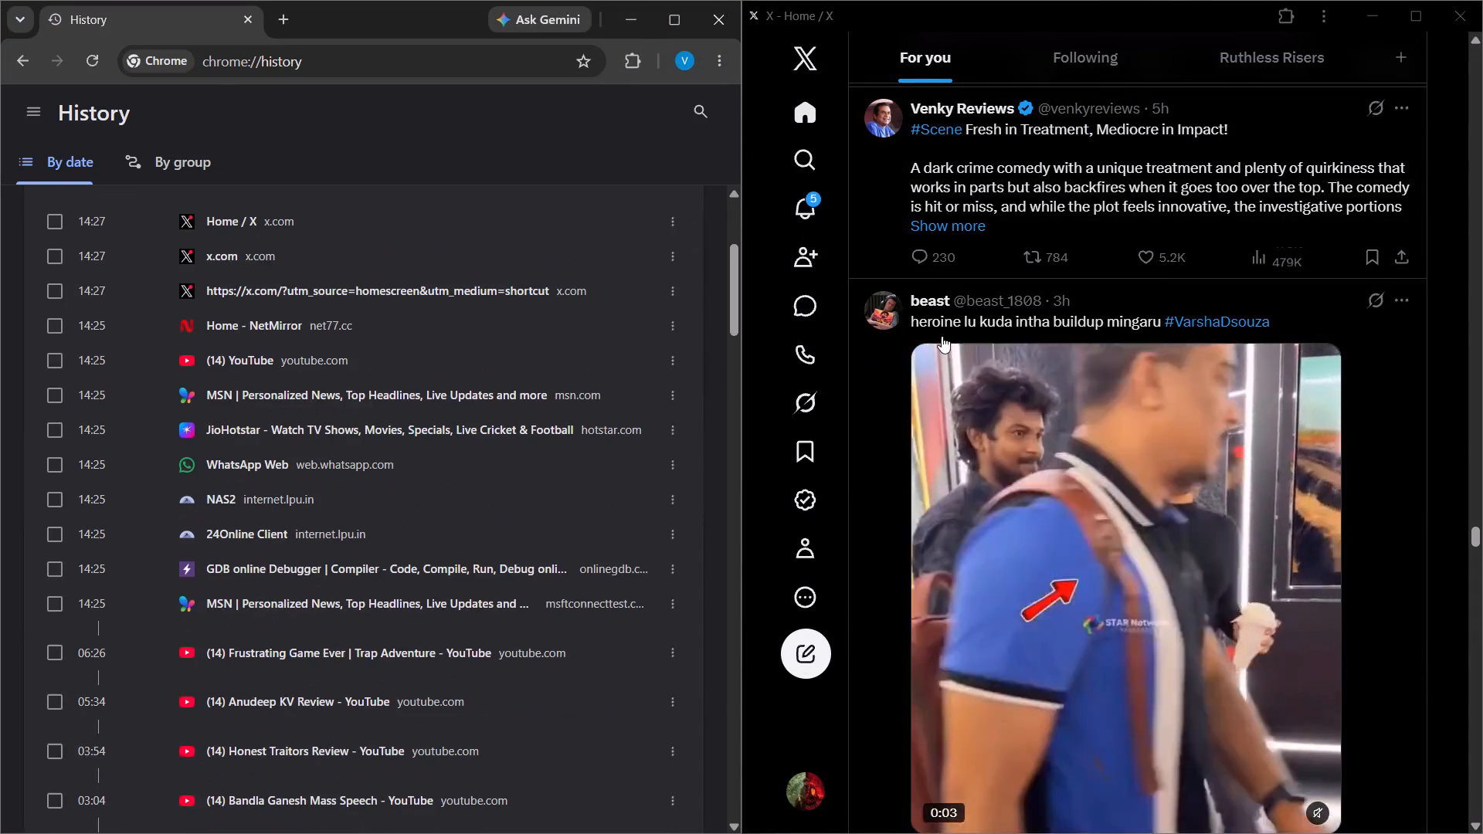
Browse the X For you feed down to the cricmawa post about retention fees for the 2028 mega auction.
scroll(1176, 287, "down", 9)
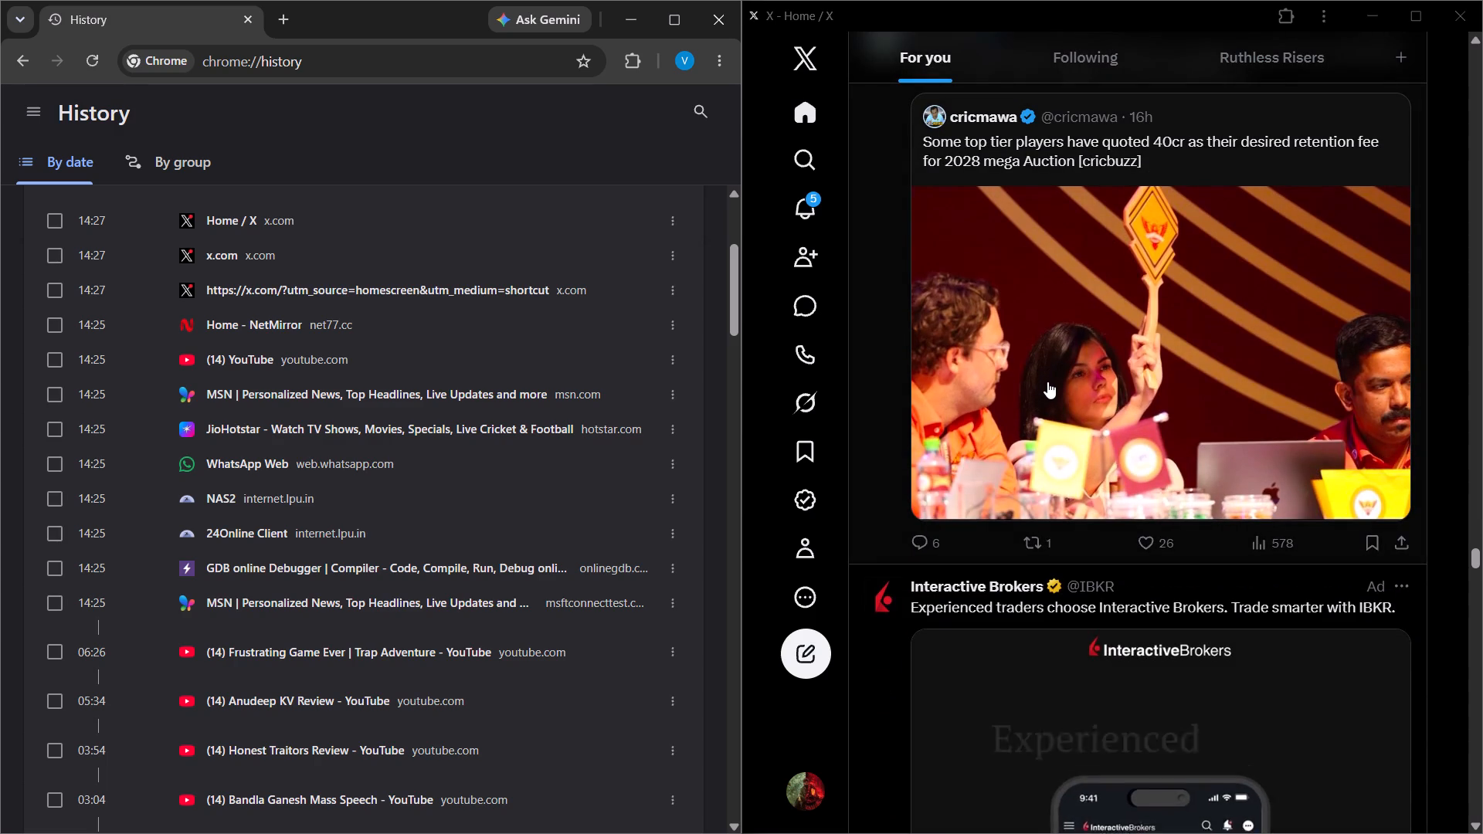
Find the Workbench - Vocareum entry among the 4 November 2026 history records and open its page.
scroll(189, 480, "down", 3)
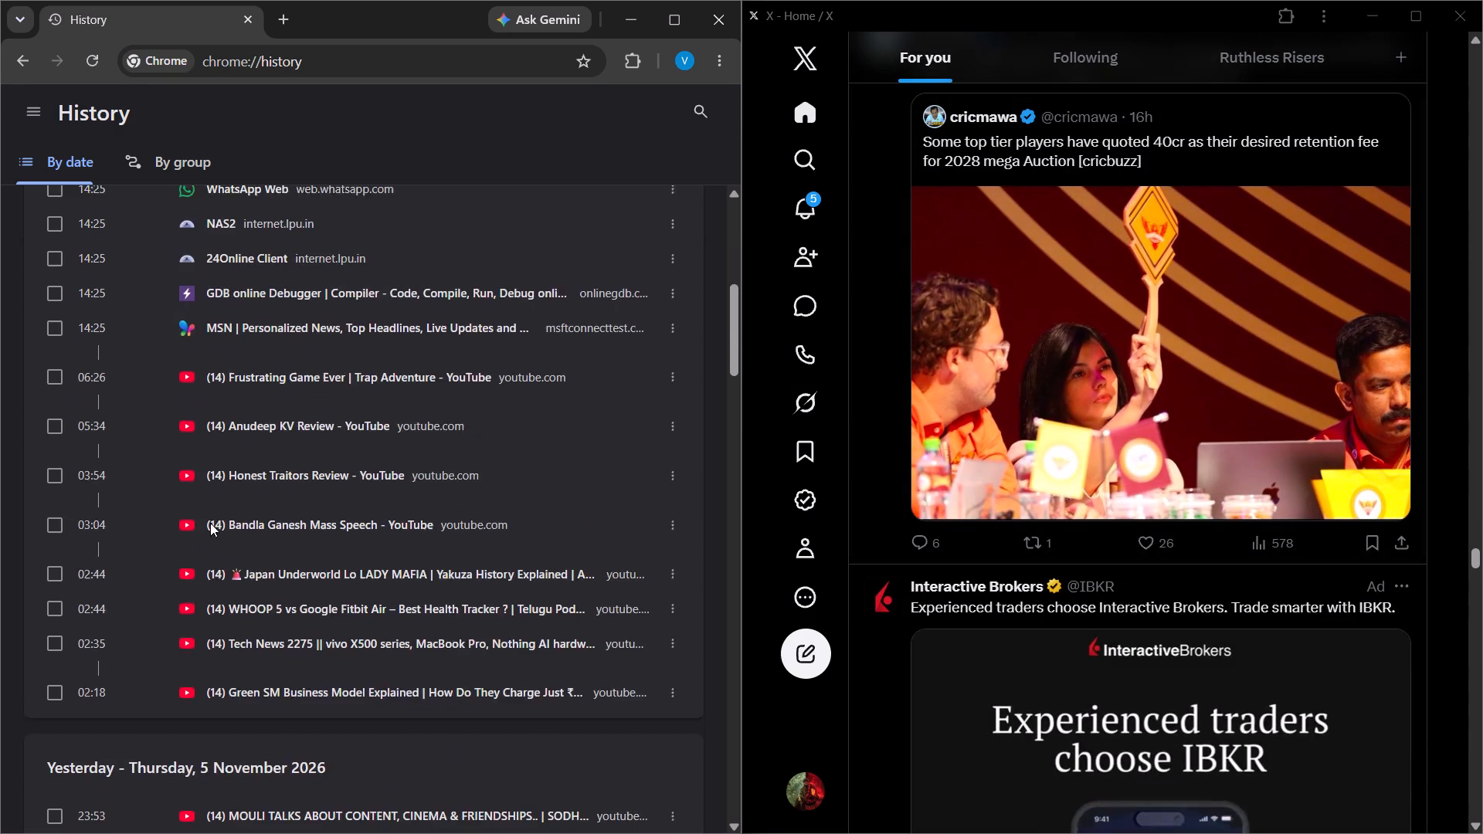
scroll(255, 542, "down", 13)
scroll(320, 507, "down", 3)
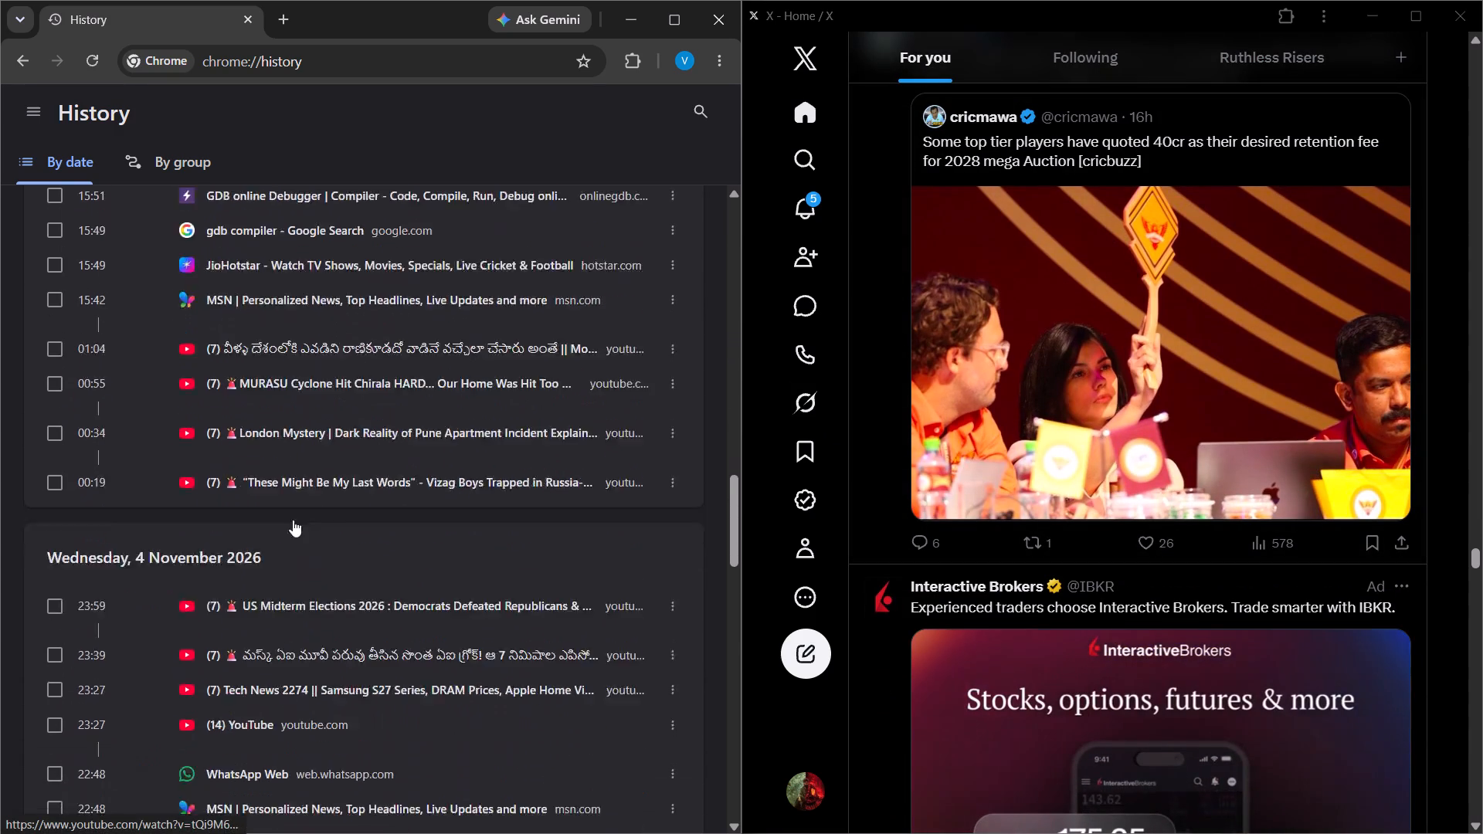
scroll(293, 520, "down", 14)
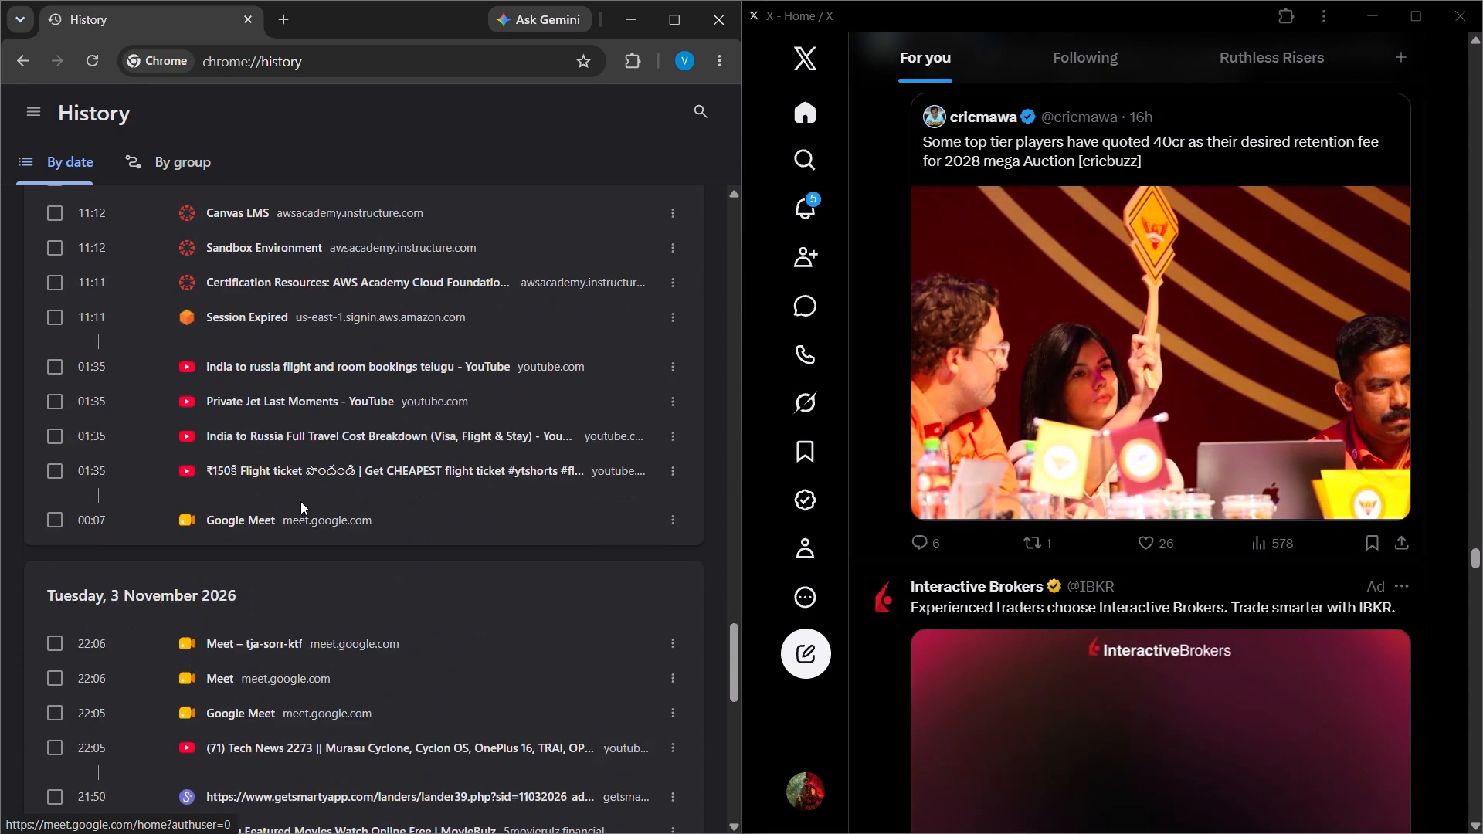
scroll(314, 482, "up", 2)
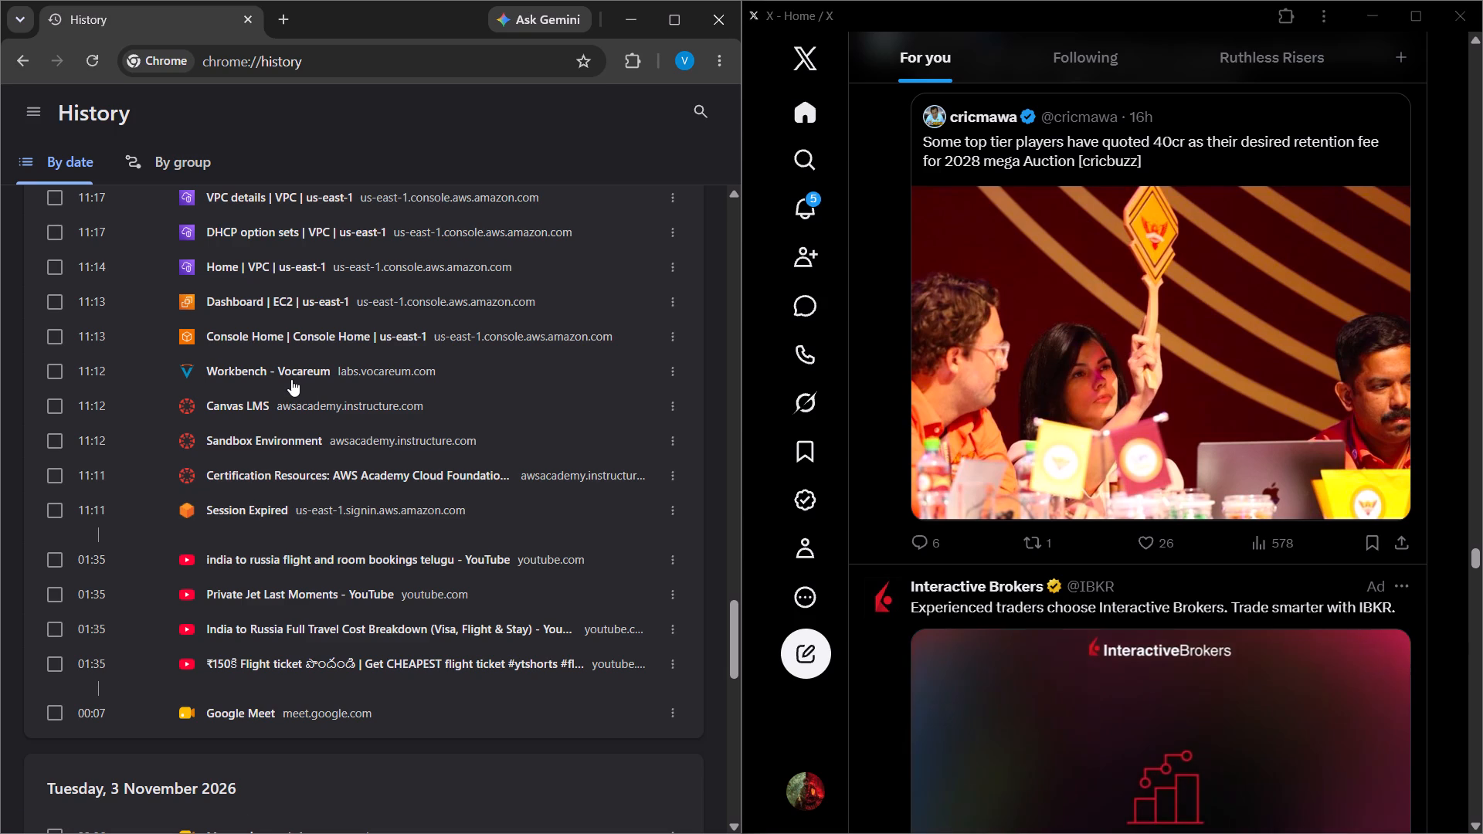
left_click(291, 379)
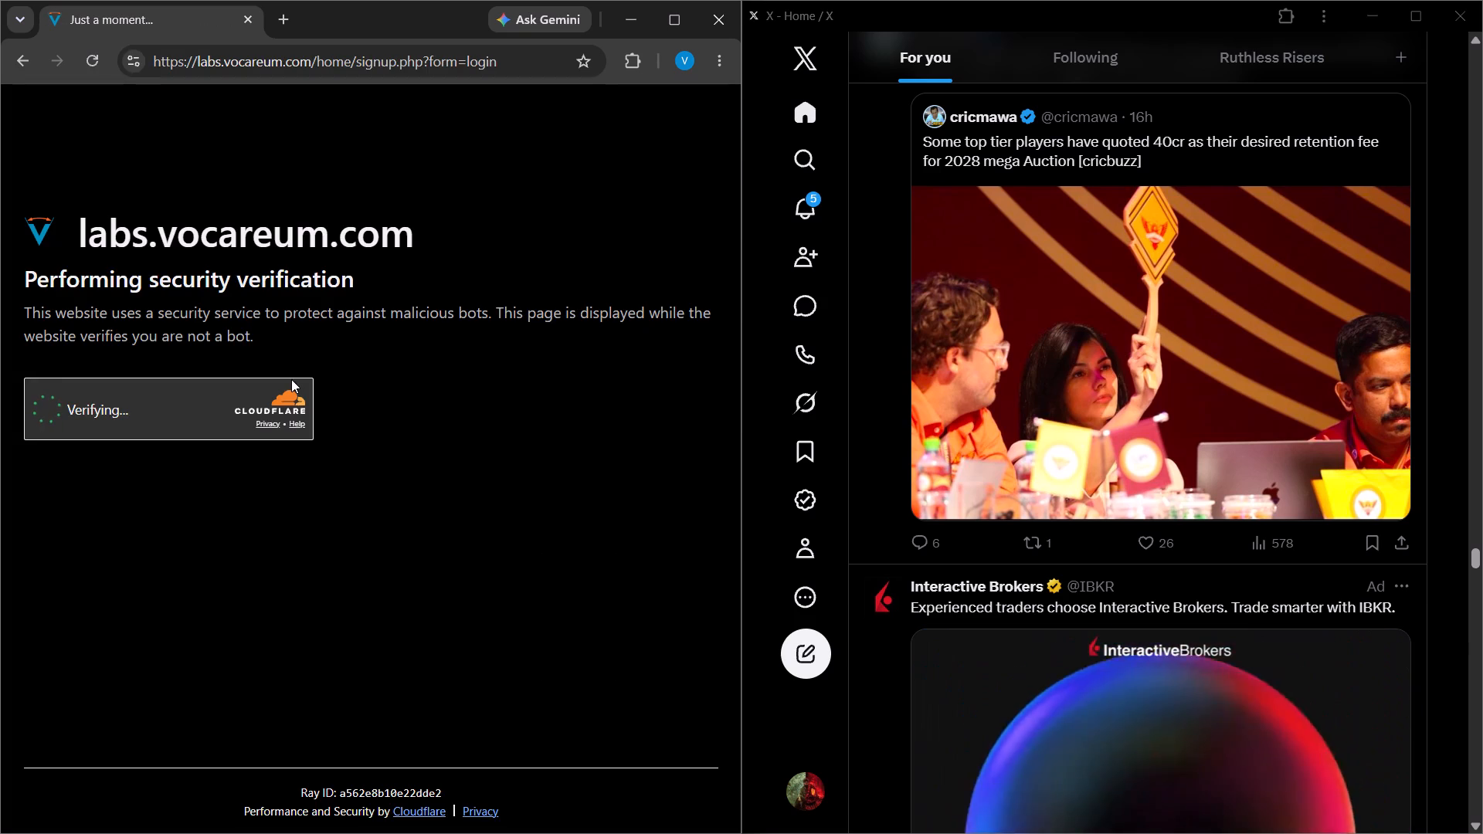
Browse further down the For you feed on X and open the Pushpa2 post about the highest opening day record.
scroll(1257, 344, "down", 8)
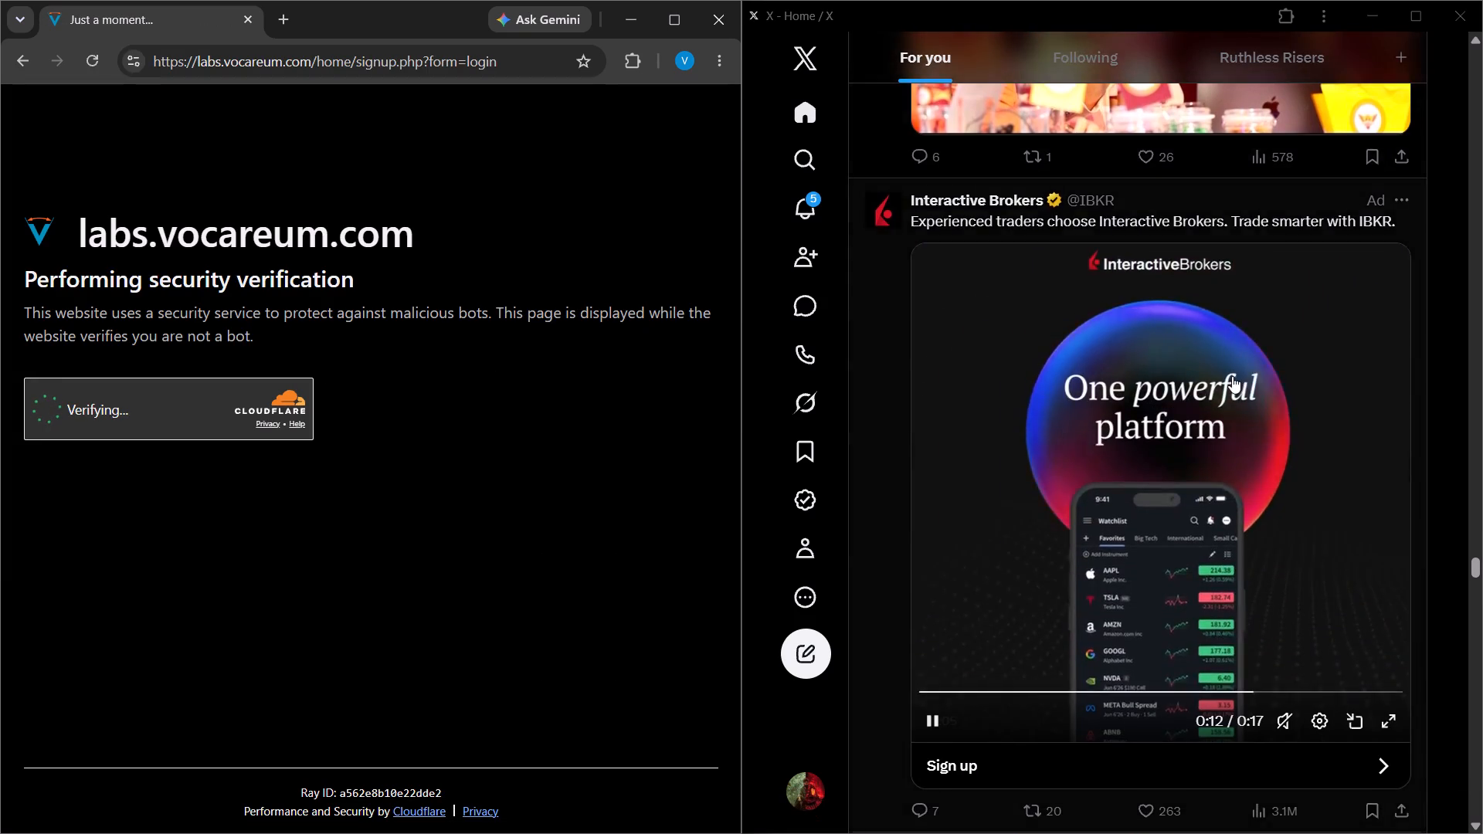
scroll(1228, 387, "down", 4)
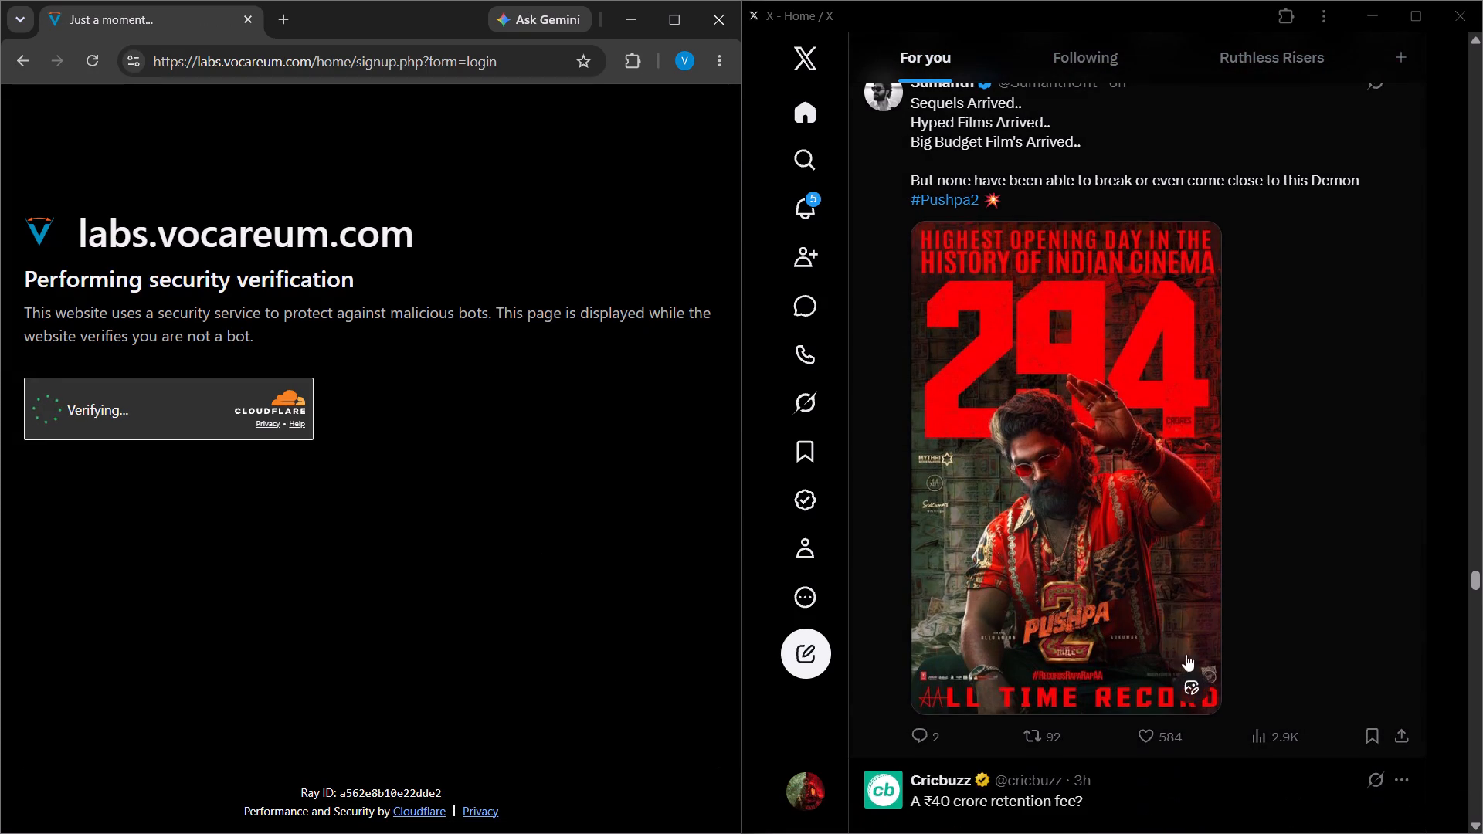
left_click(1166, 722)
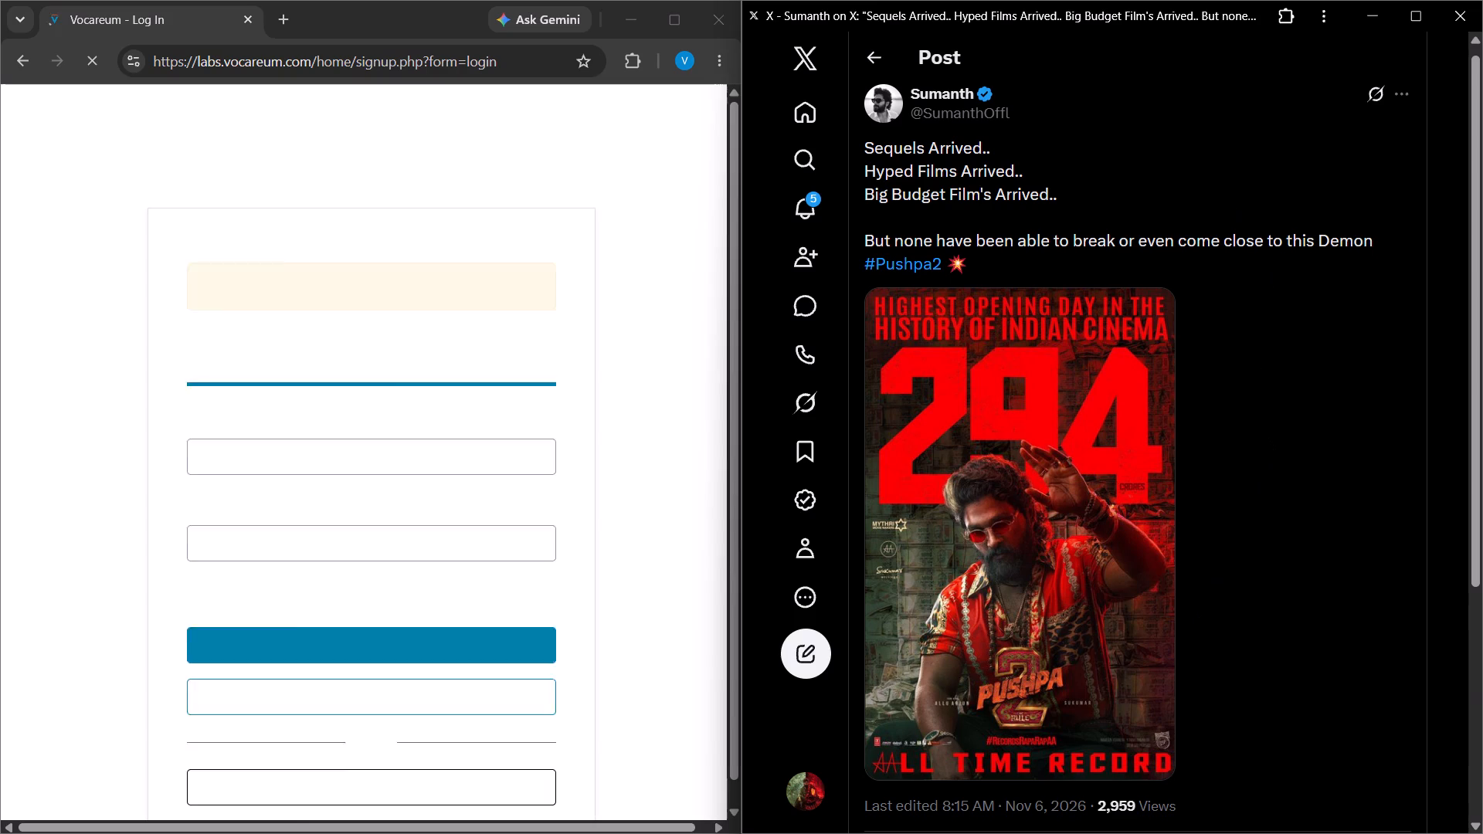
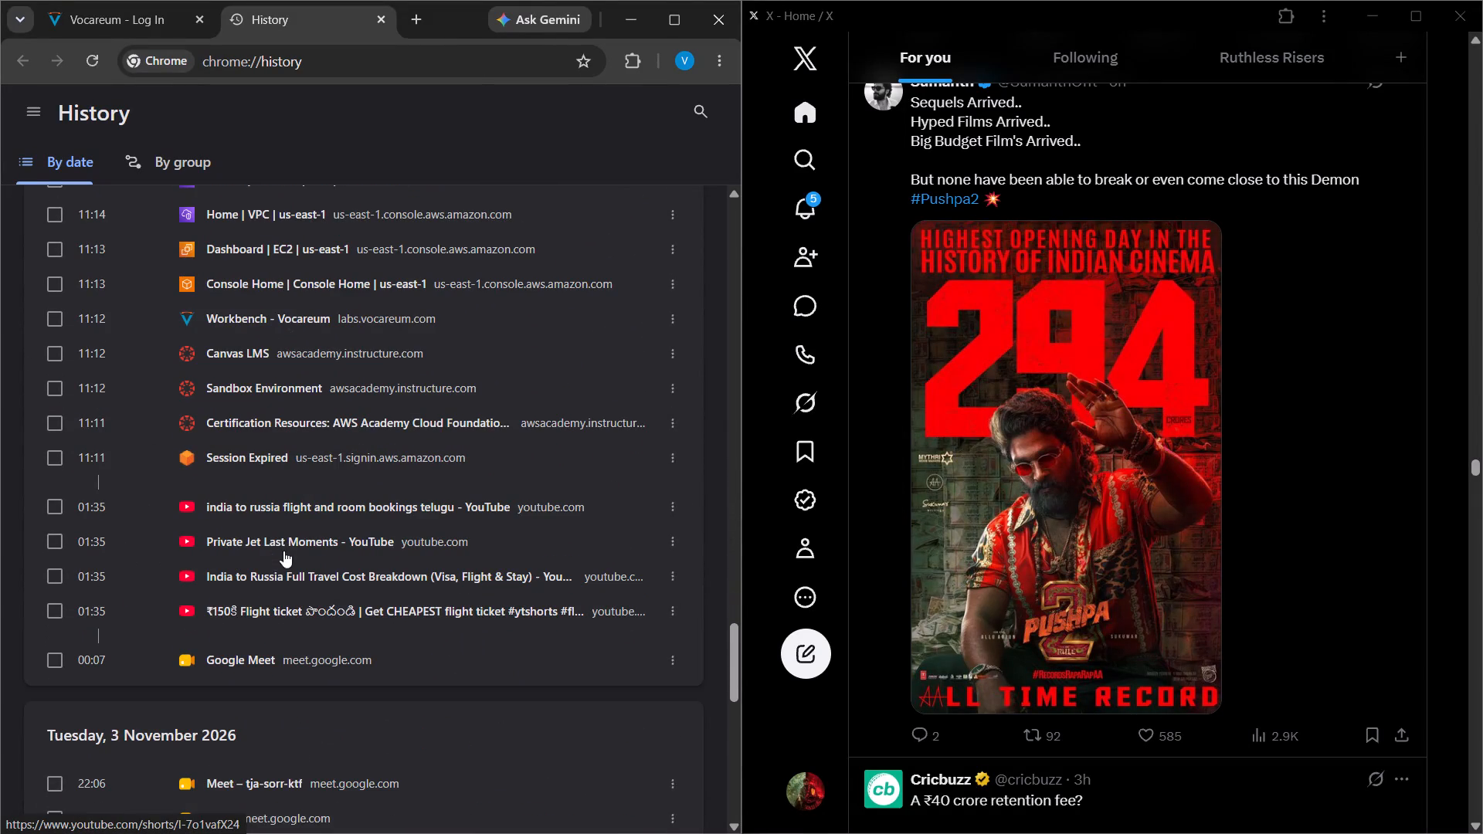
Open the Certification Resources: AWS Academy Cloud Foundations page from the history's 11:11 entries.
scroll(256, 491, "down", 2)
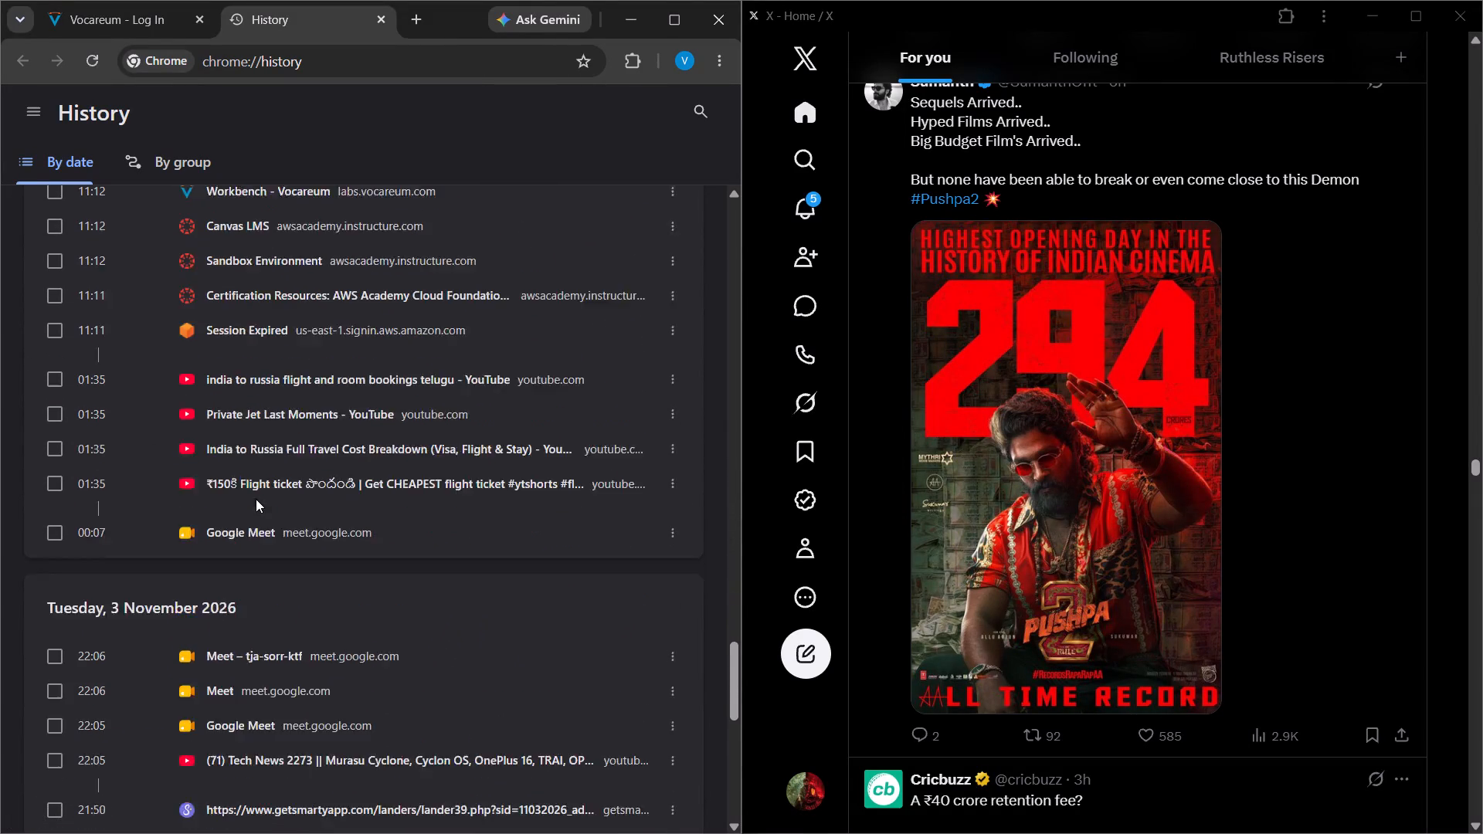
scroll(304, 310, "up", 1)
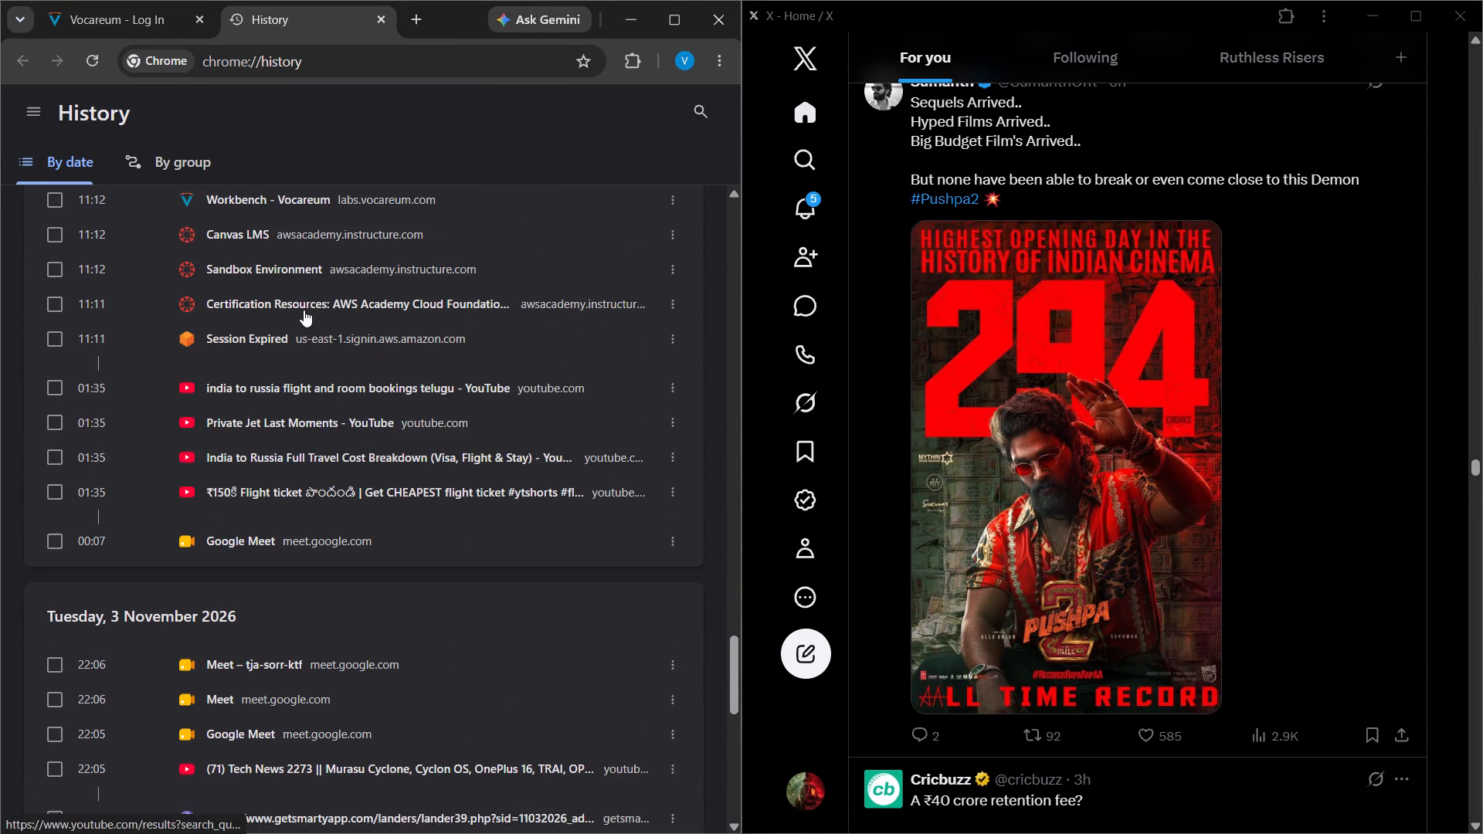
left_click(317, 325)
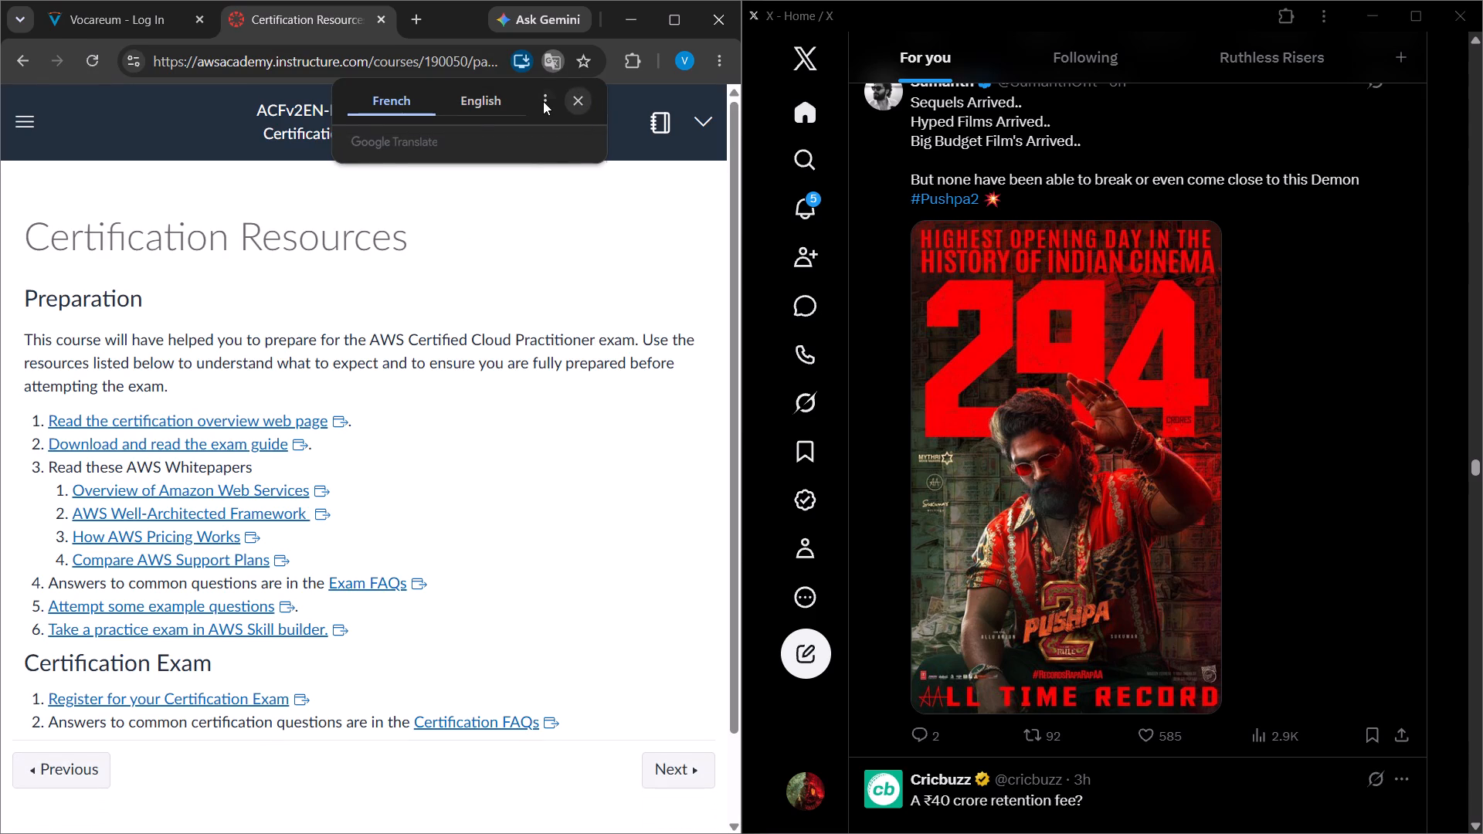
Translate the Certification Resources page to English, dismiss the translation notices and leave the site navigation closed.
left_click(484, 105)
left_click(575, 103)
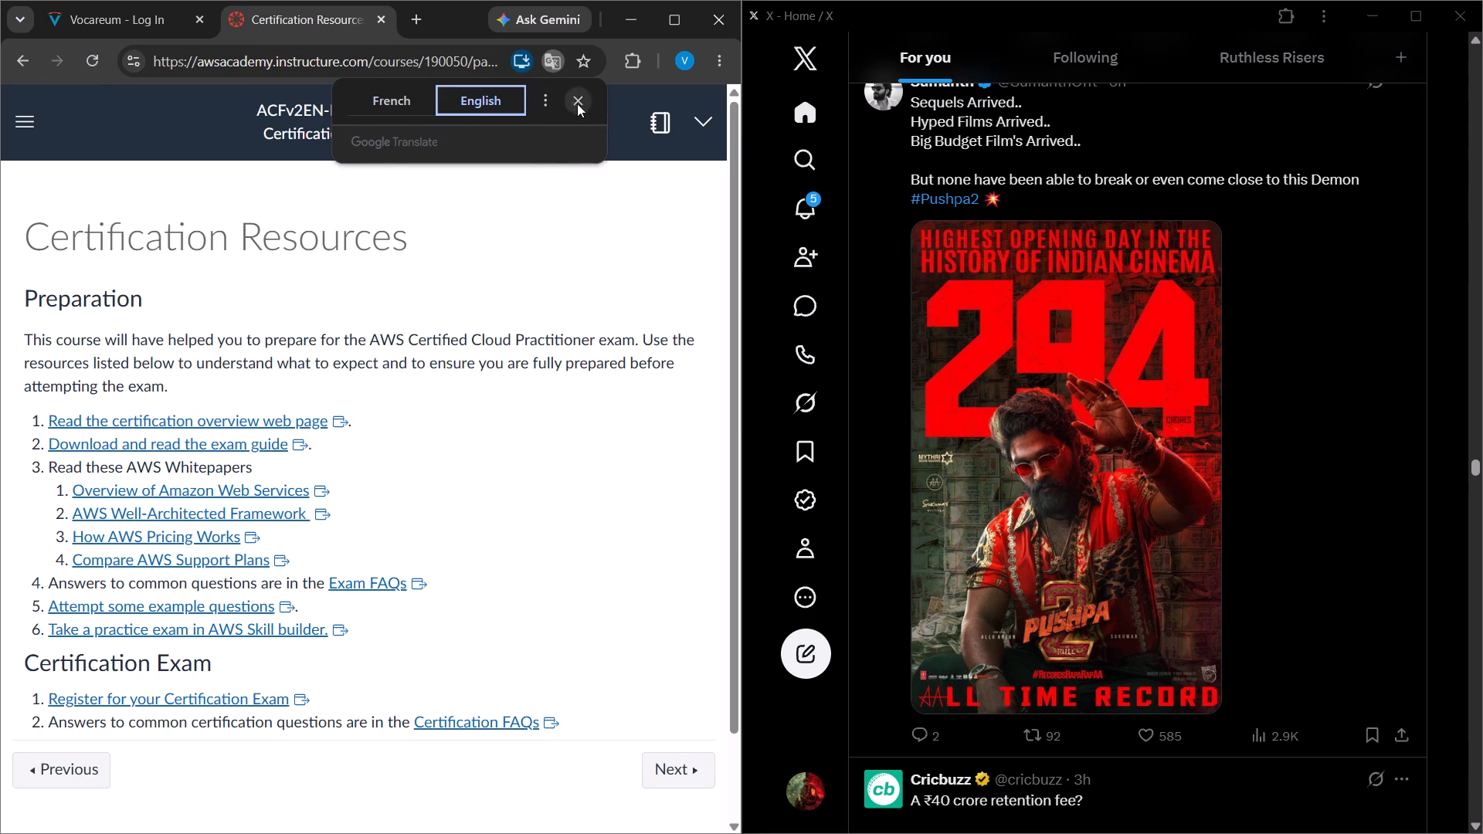
left_click(23, 120)
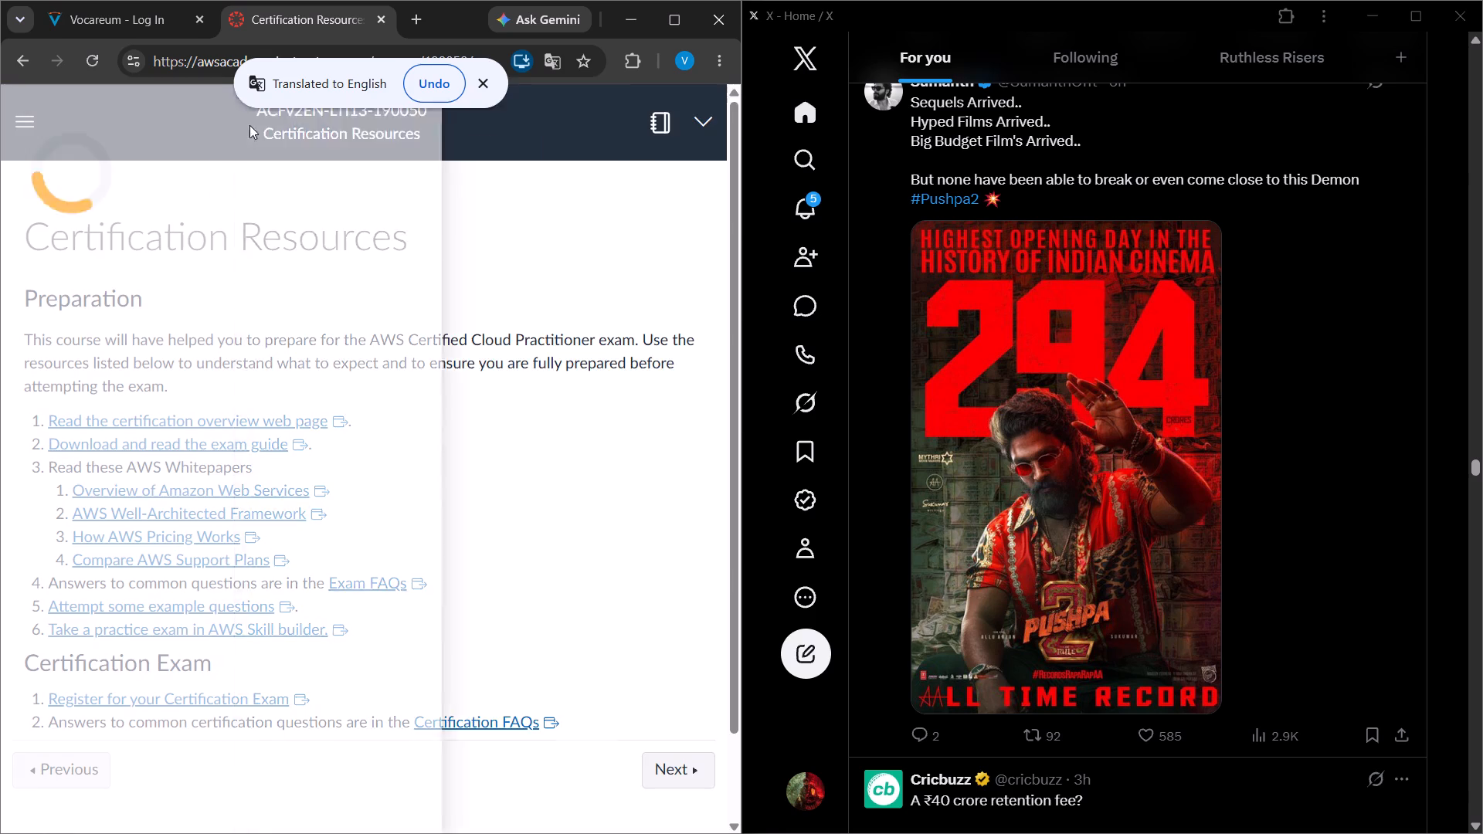
left_click(485, 80)
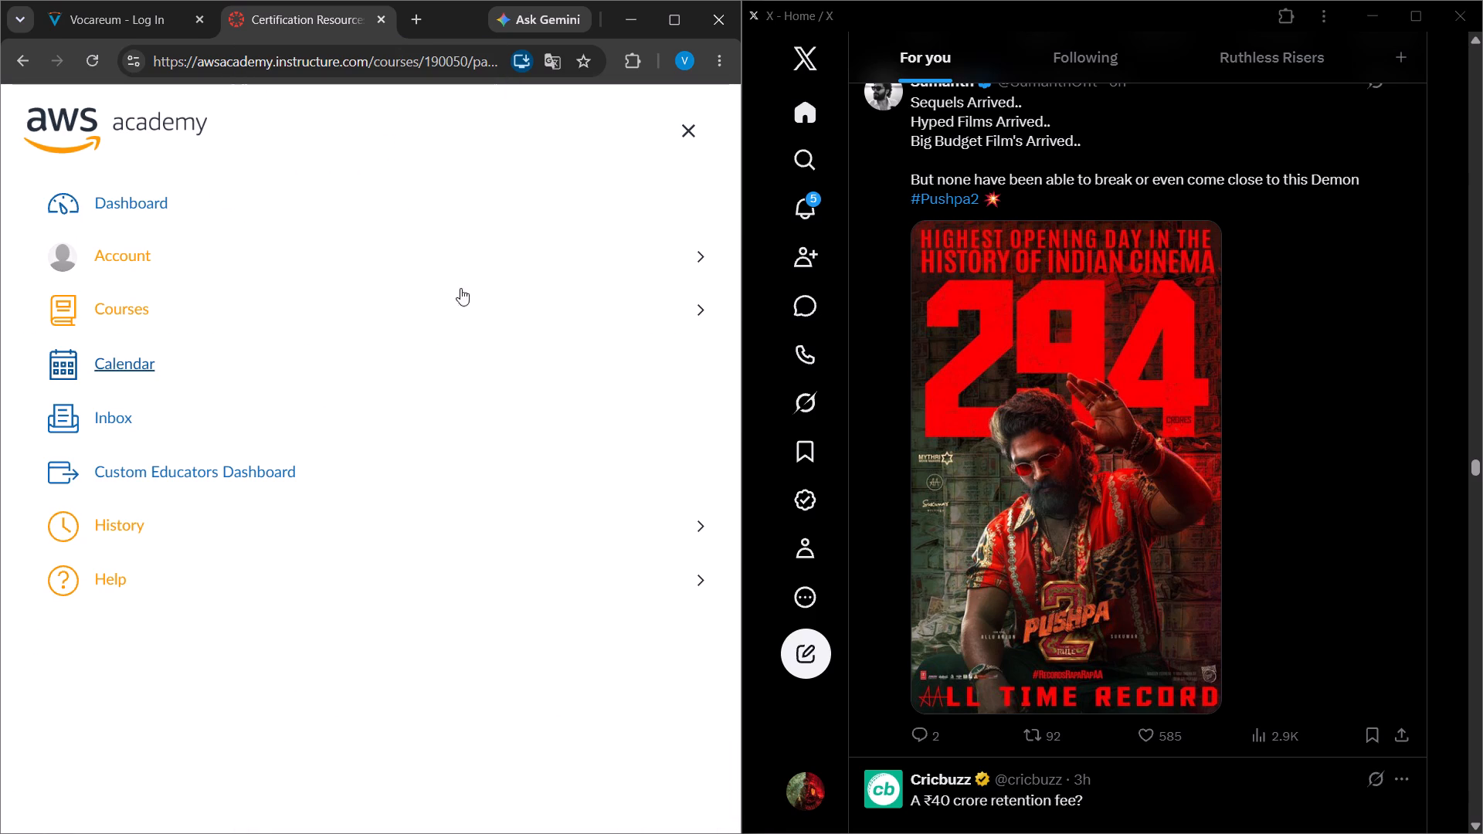
left_click(687, 134)
Go from Certification Resources to the preceding course item, Sandbox Environment.
scroll(227, 346, "down", 6)
scroll(293, 362, "down", 2)
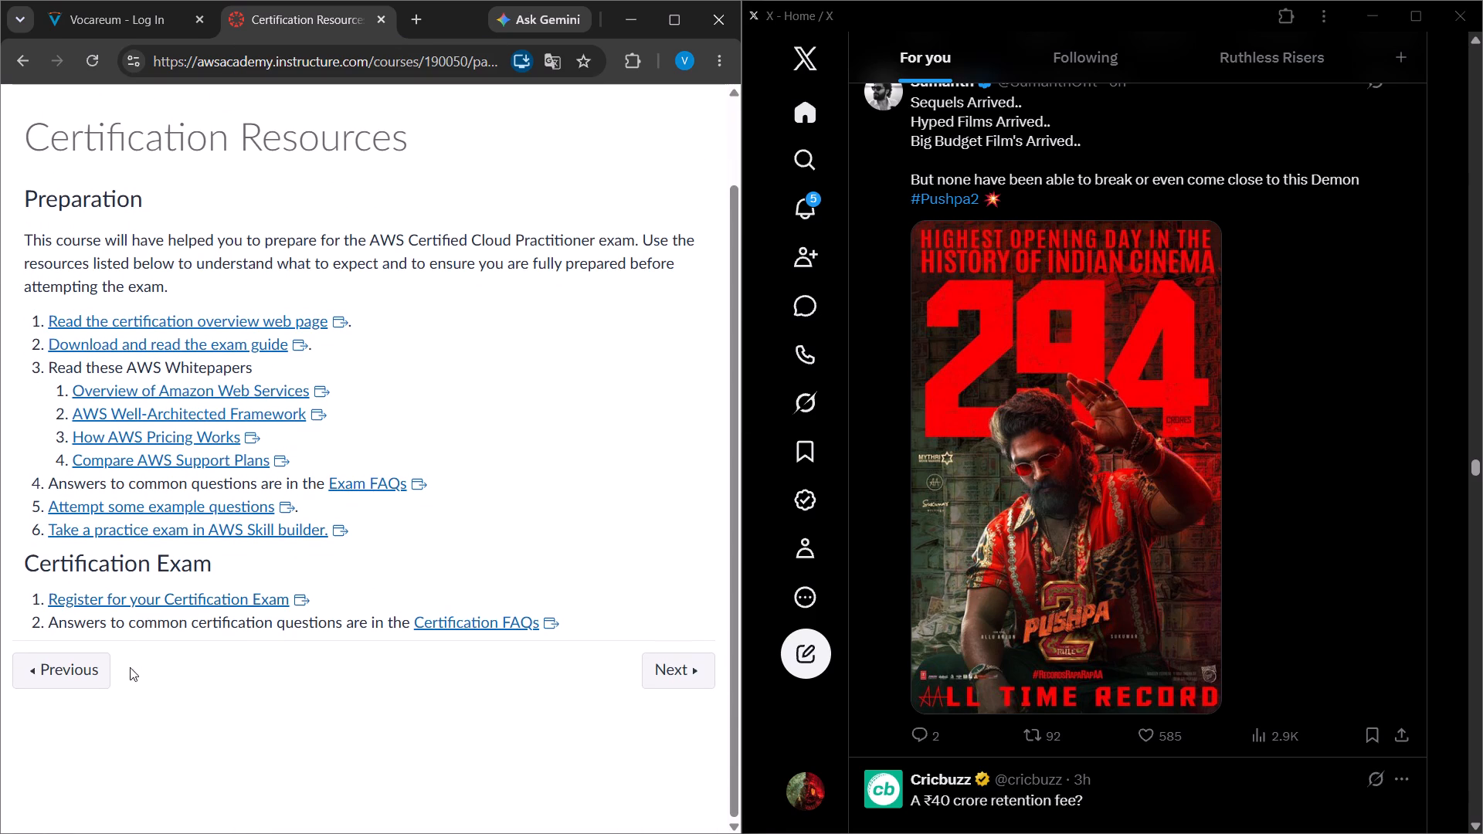
left_click(78, 658)
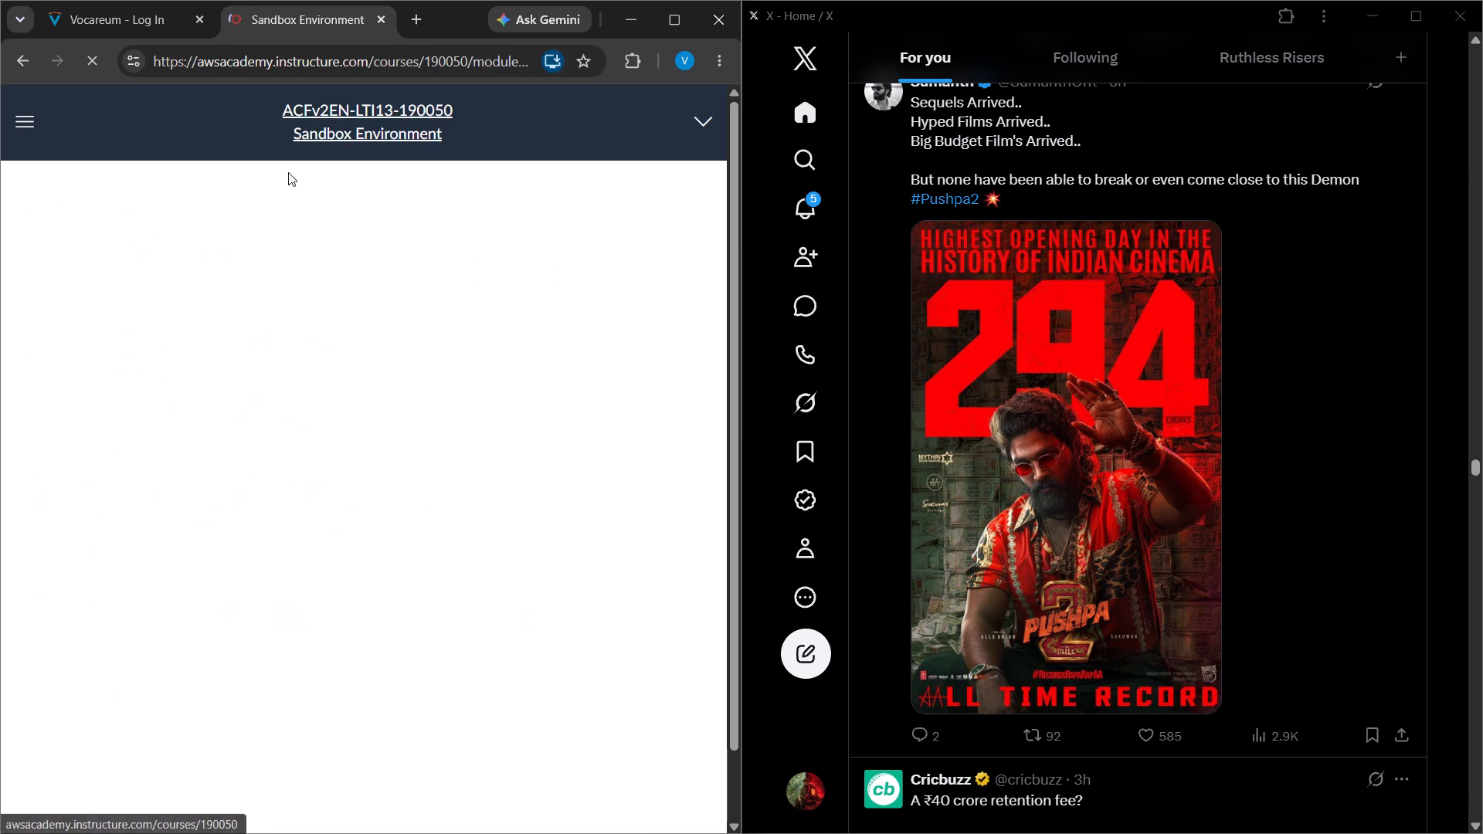
Close the Vocareum login tab and load the Sandbox Environment in a new window.
left_click(199, 11)
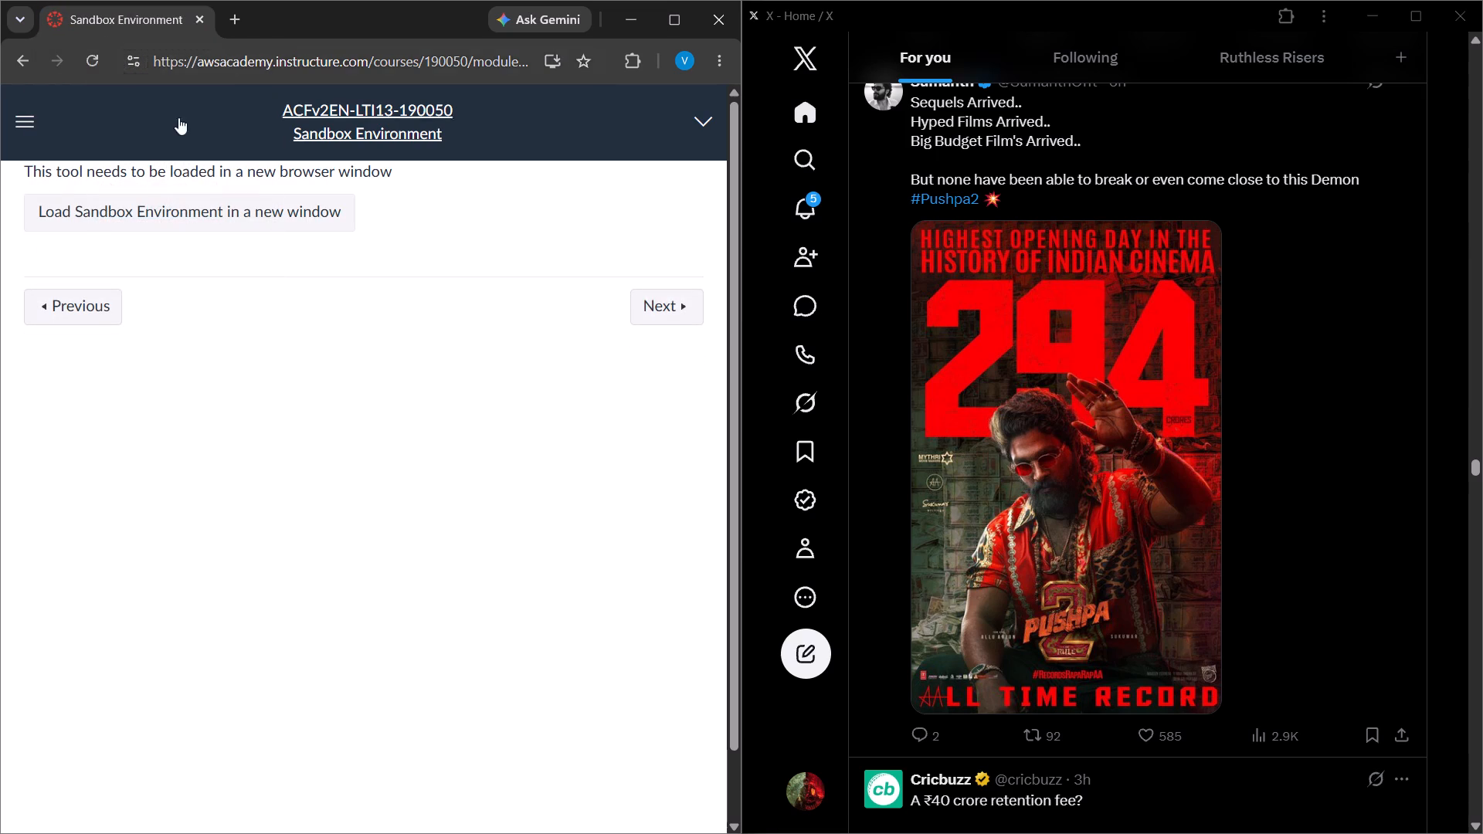
left_click(294, 215)
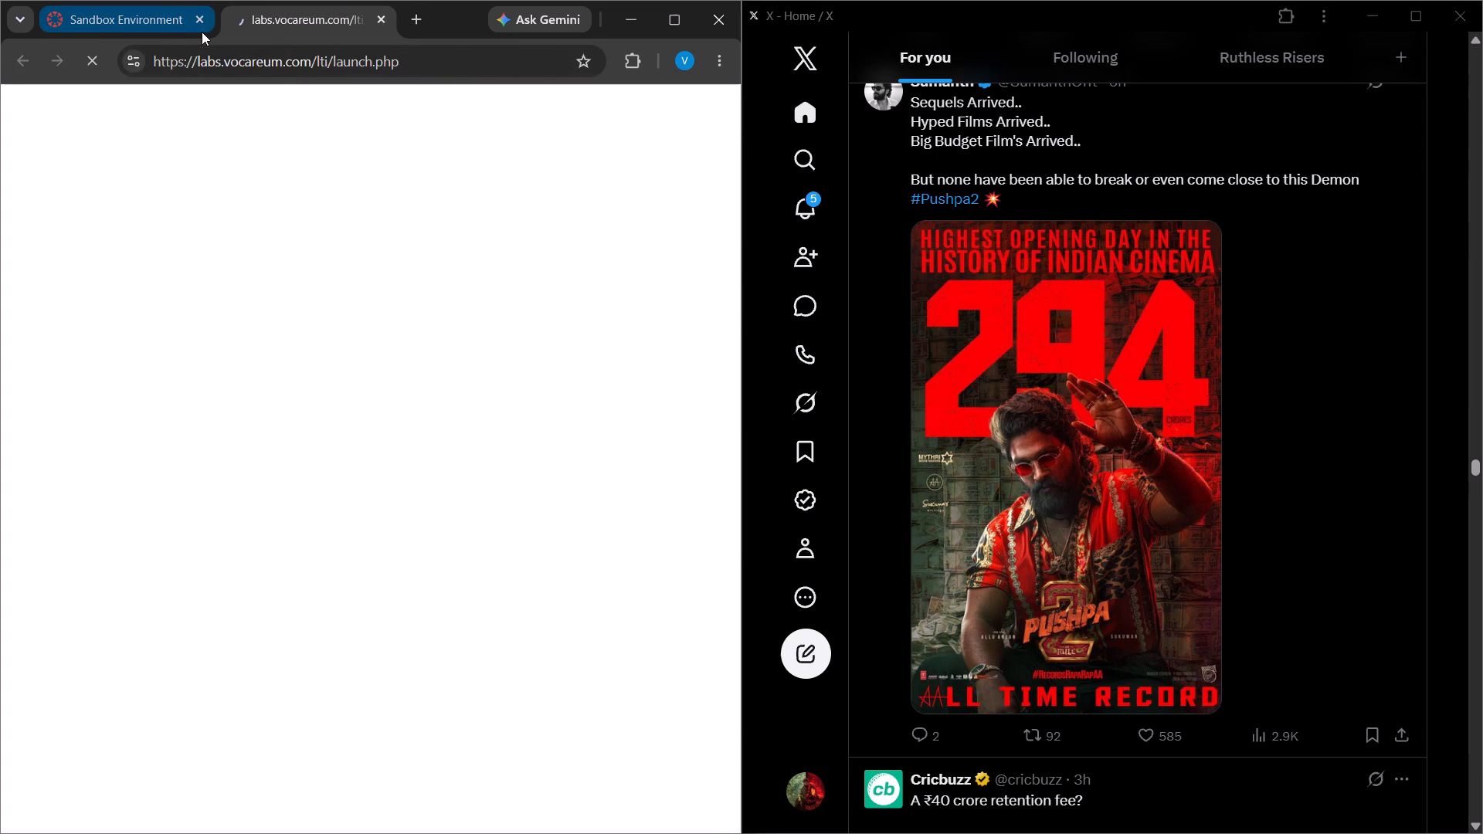
Browse the For you feed on X to Cricbuzz's ₹40 crore retention fee post and open its second image.
scroll(1006, 442, "down", 3)
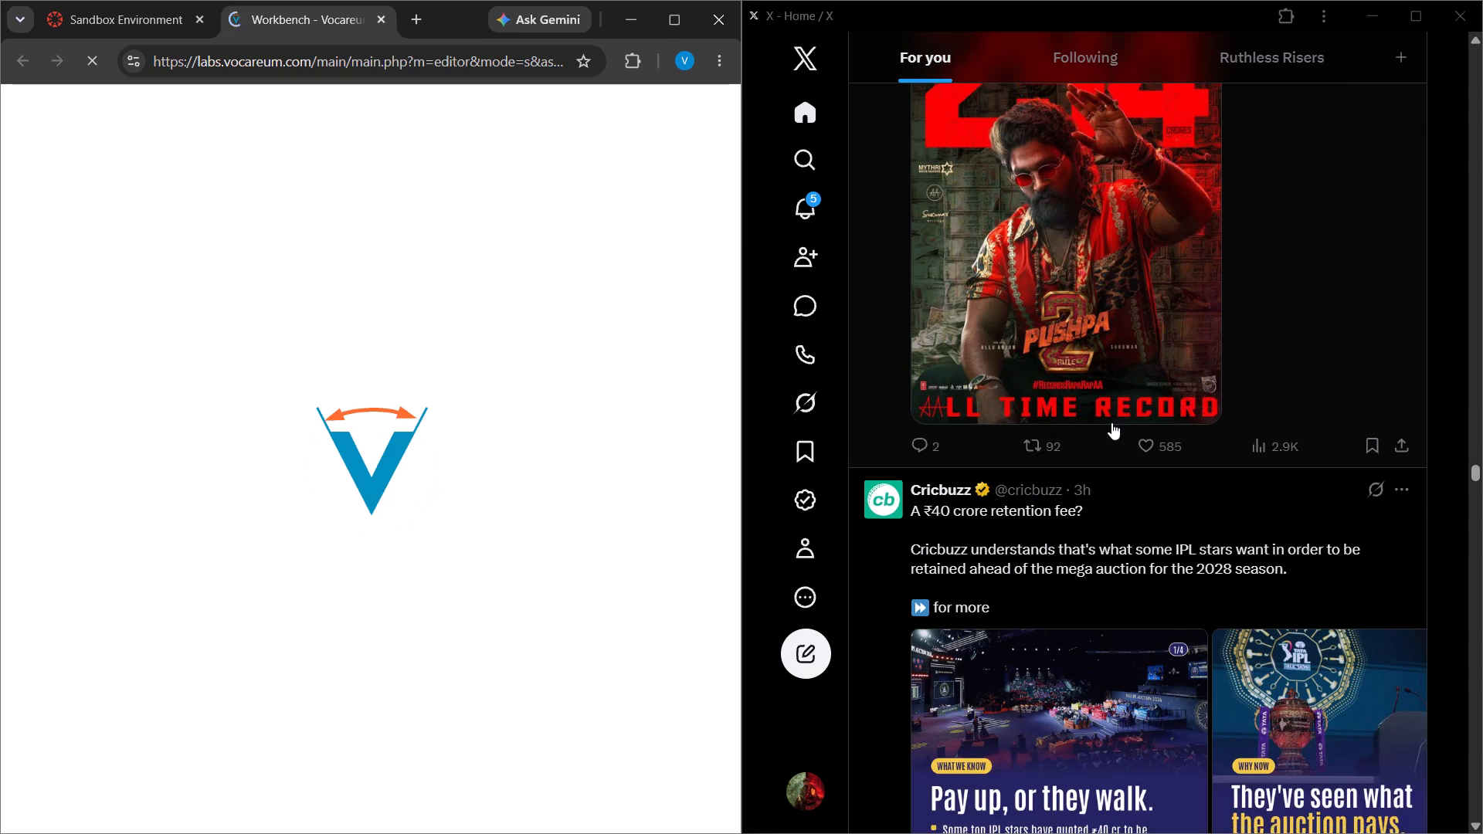
scroll(1142, 427, "down", 5)
scroll(1115, 484, "up", 2)
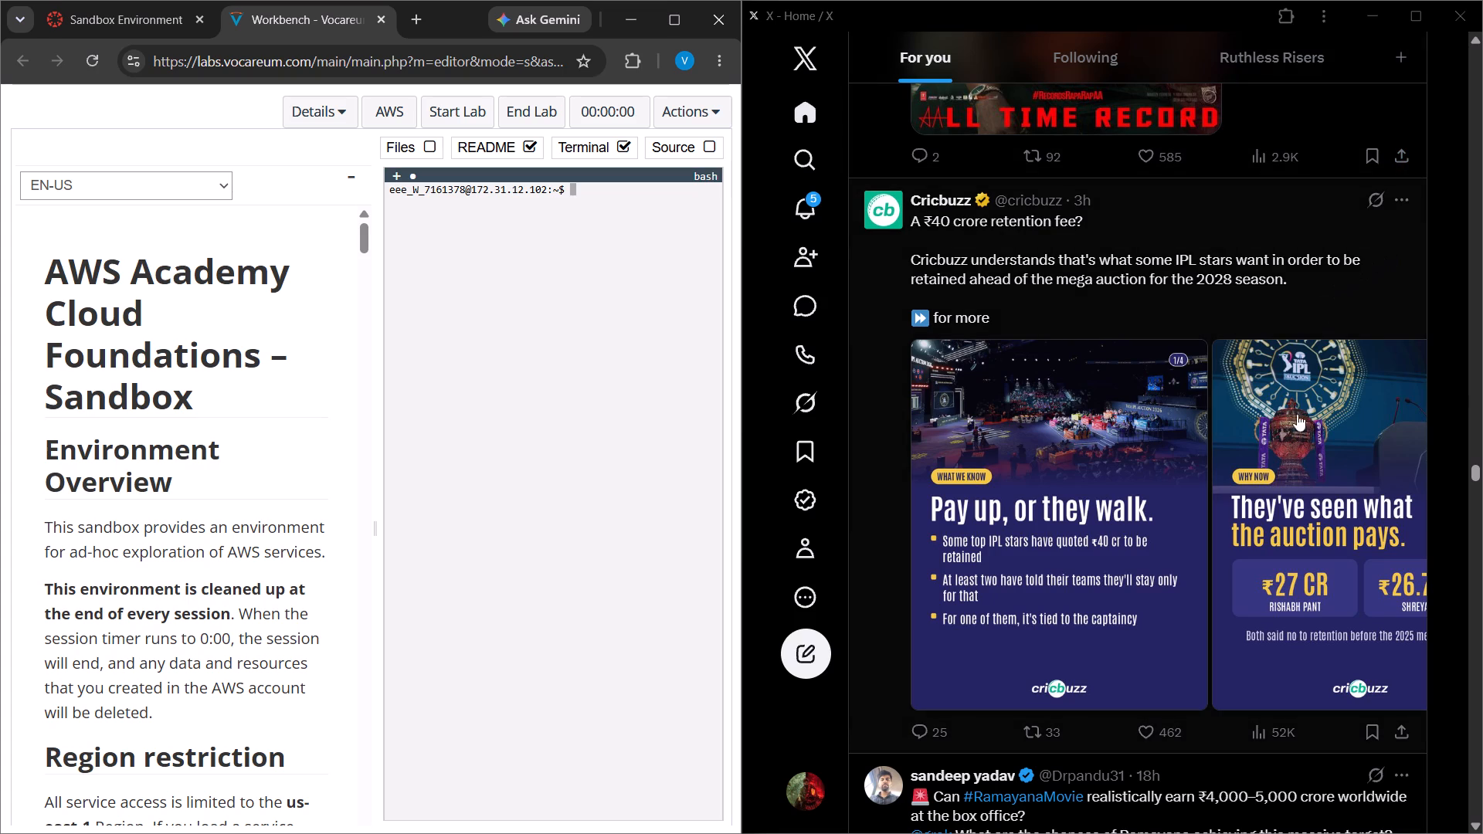
left_click(1389, 507)
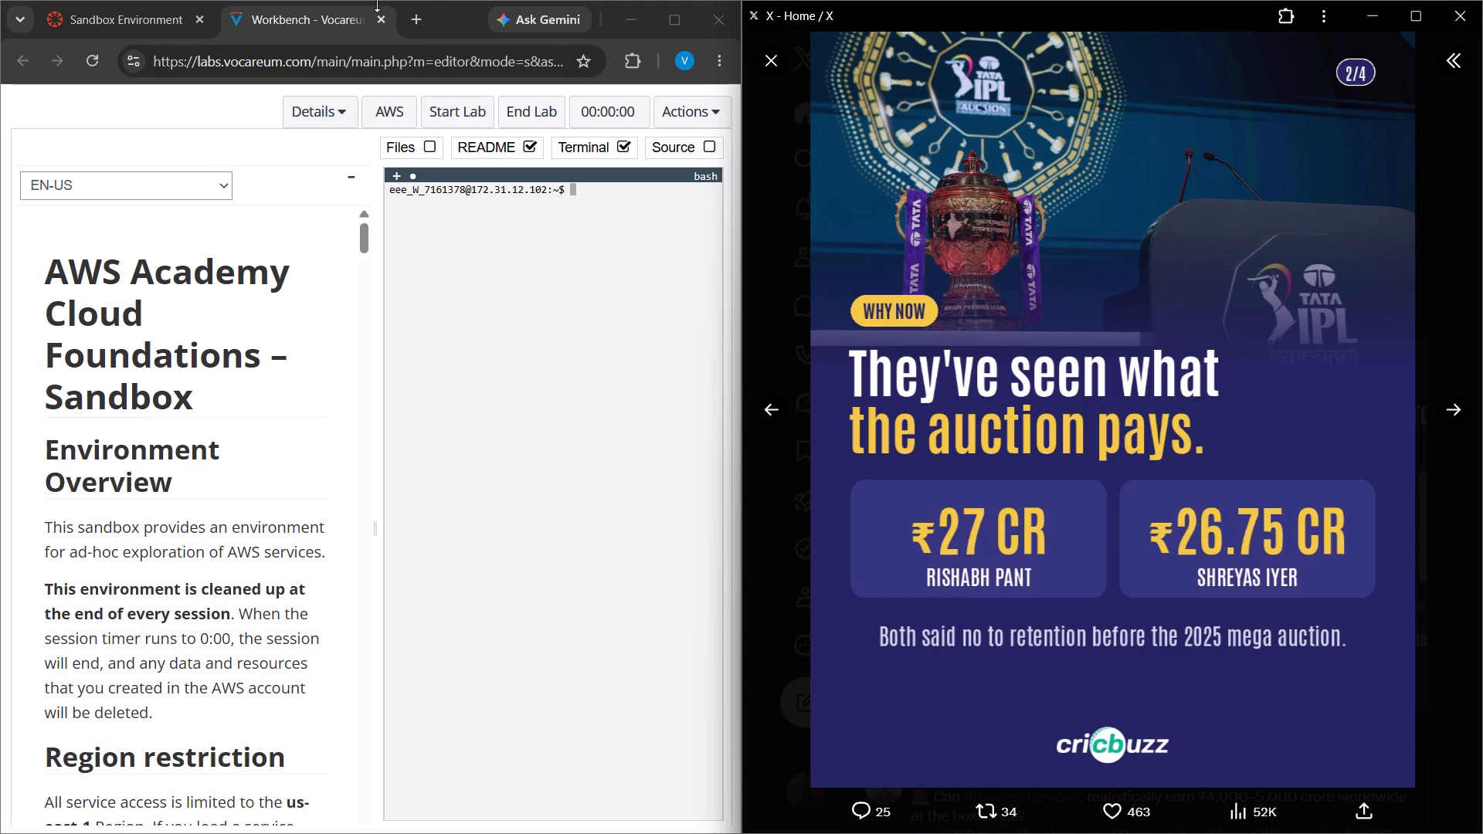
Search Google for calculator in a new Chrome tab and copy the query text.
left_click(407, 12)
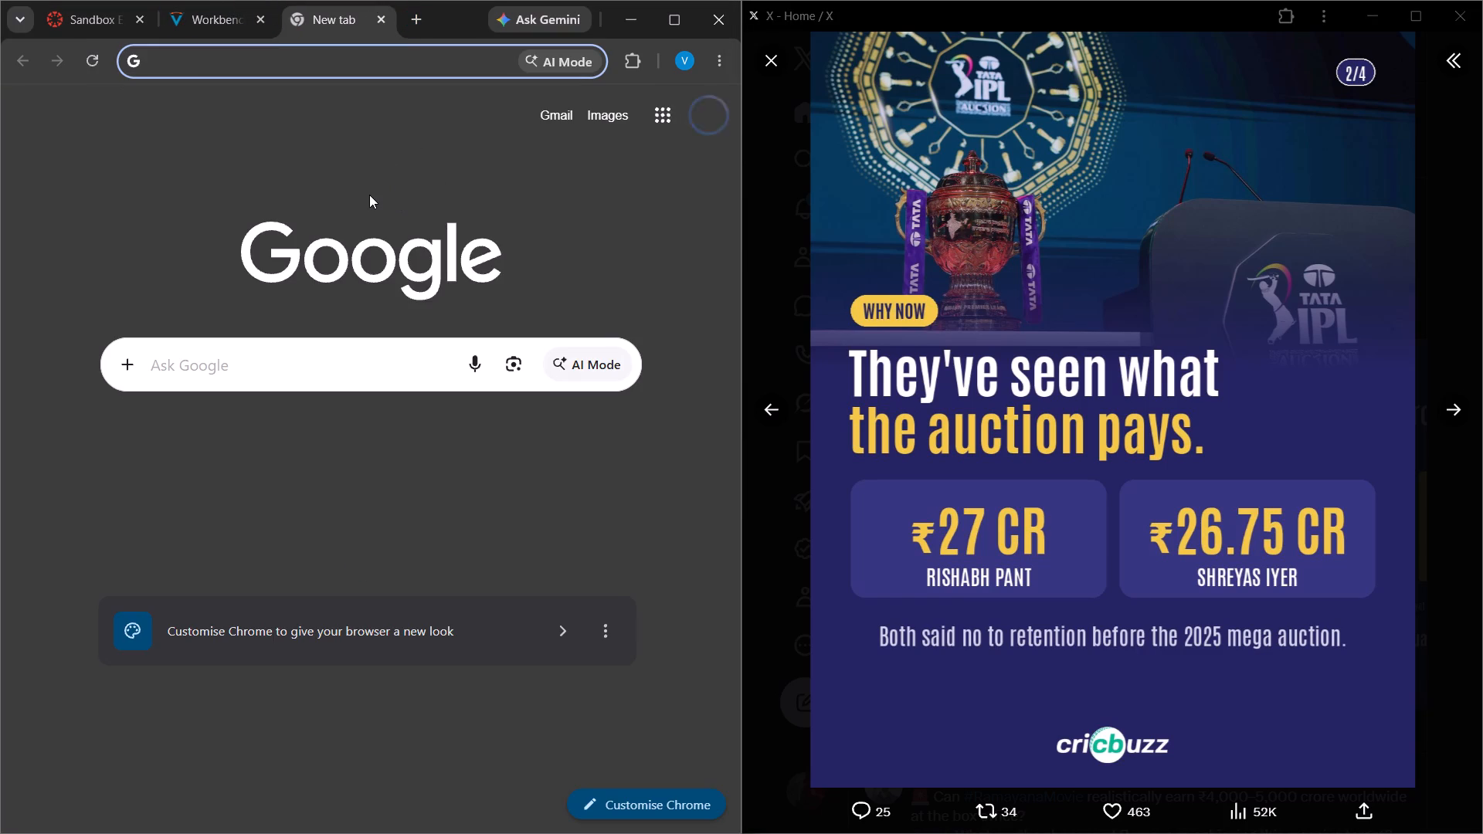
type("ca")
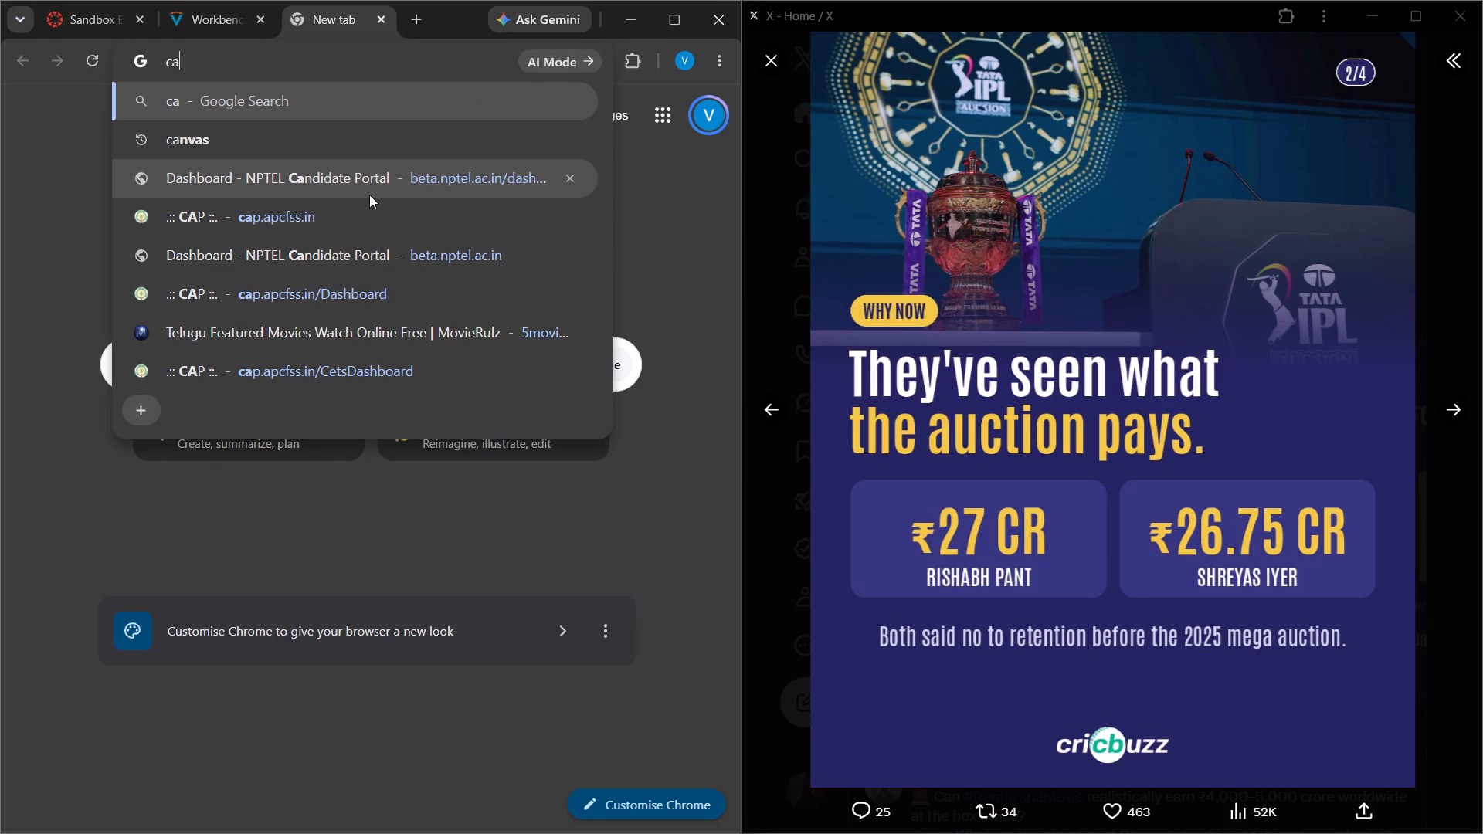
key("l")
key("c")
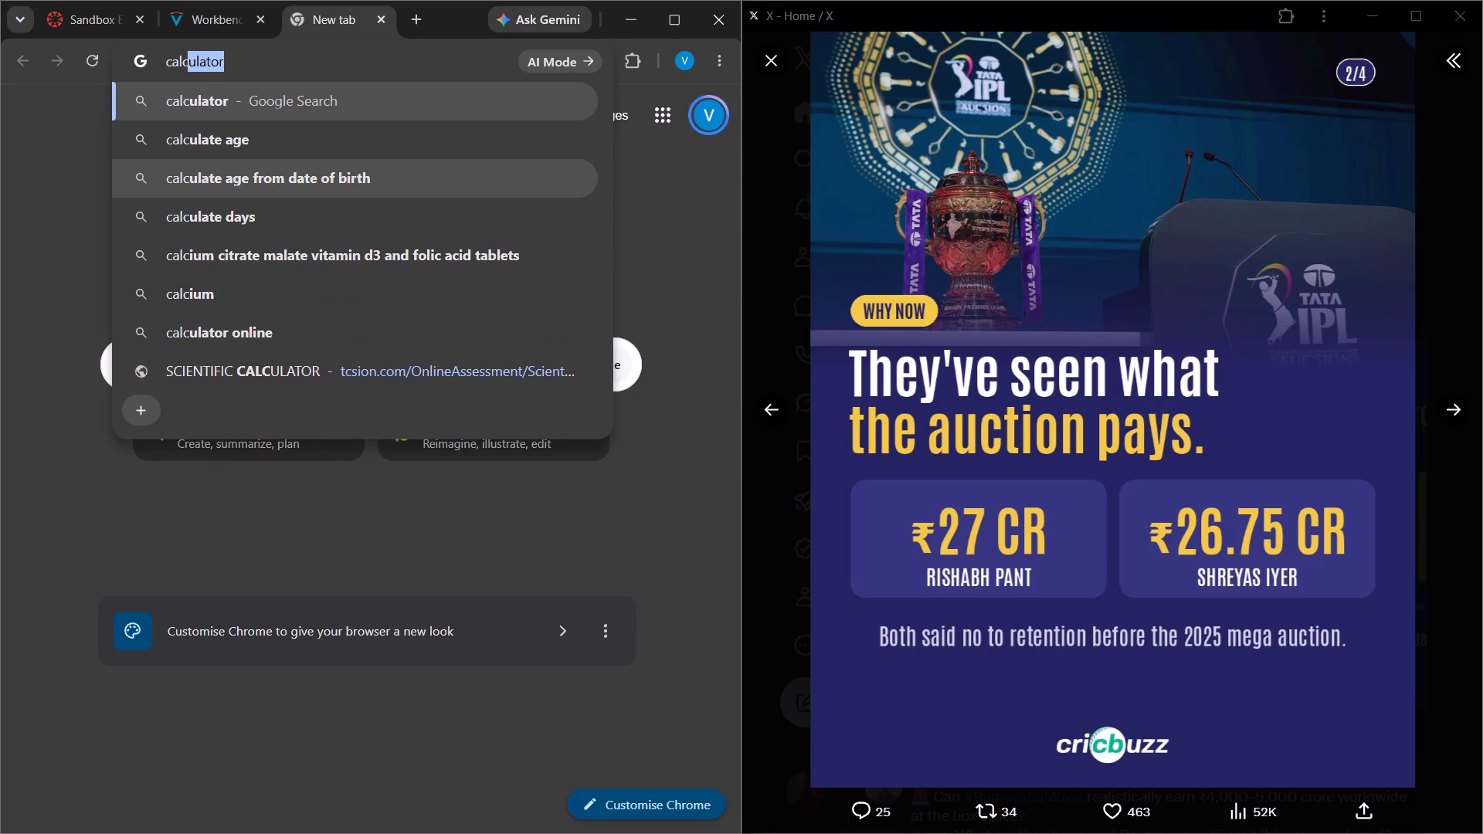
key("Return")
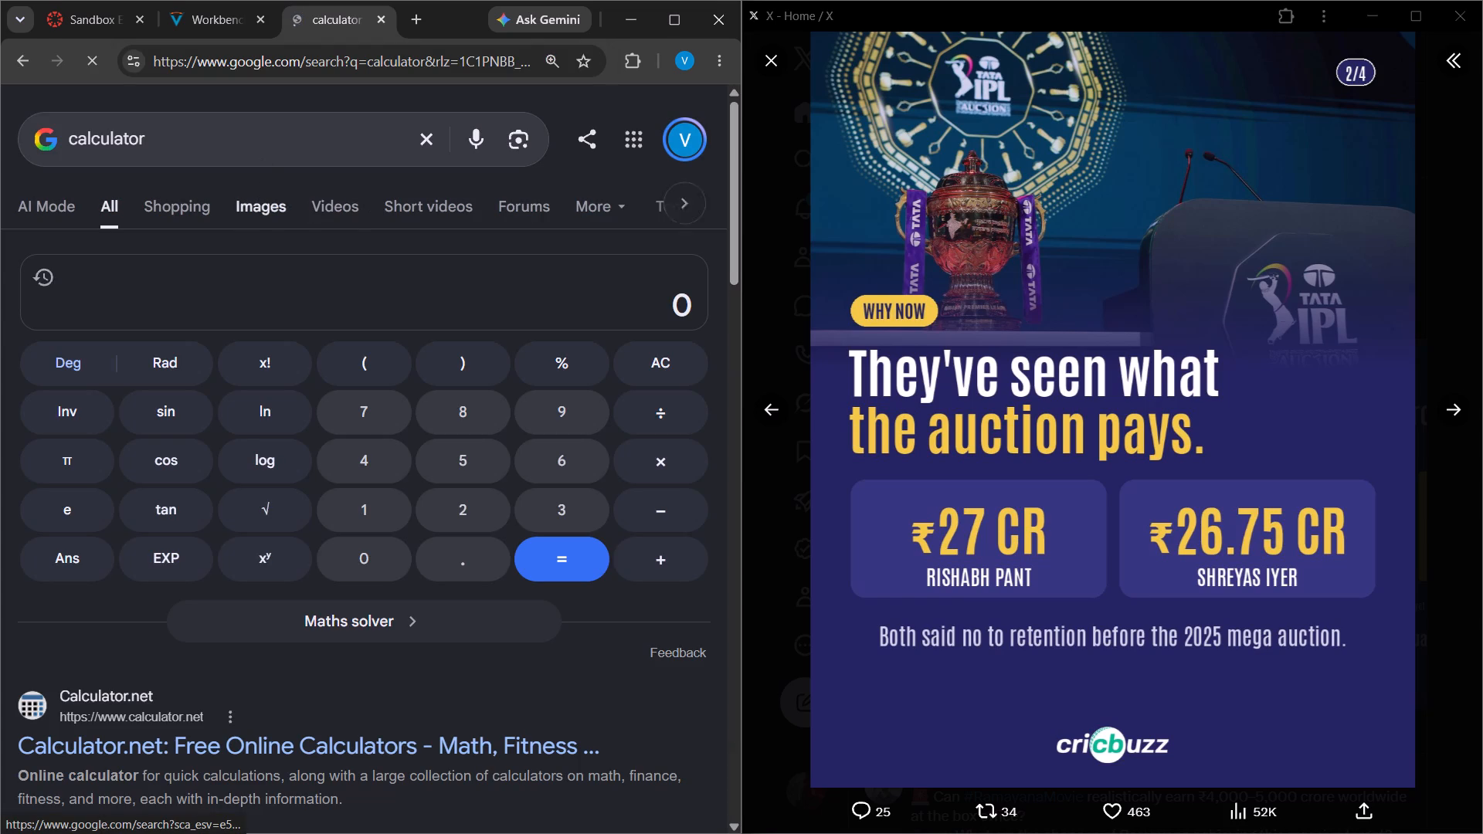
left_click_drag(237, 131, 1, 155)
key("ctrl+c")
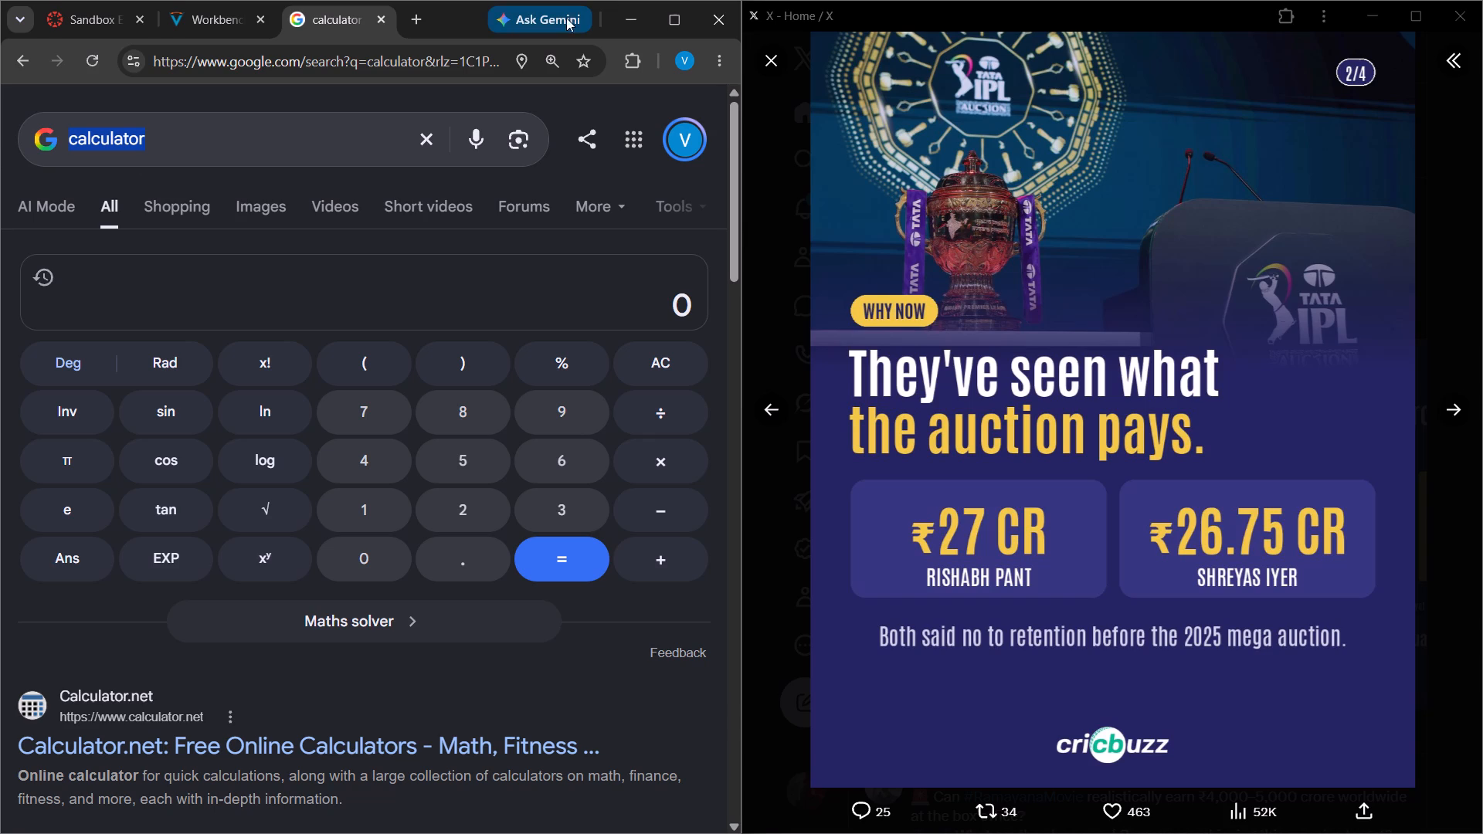
Open calculator.aws in another new tab and close the Google calculator search tab.
left_click(421, 19)
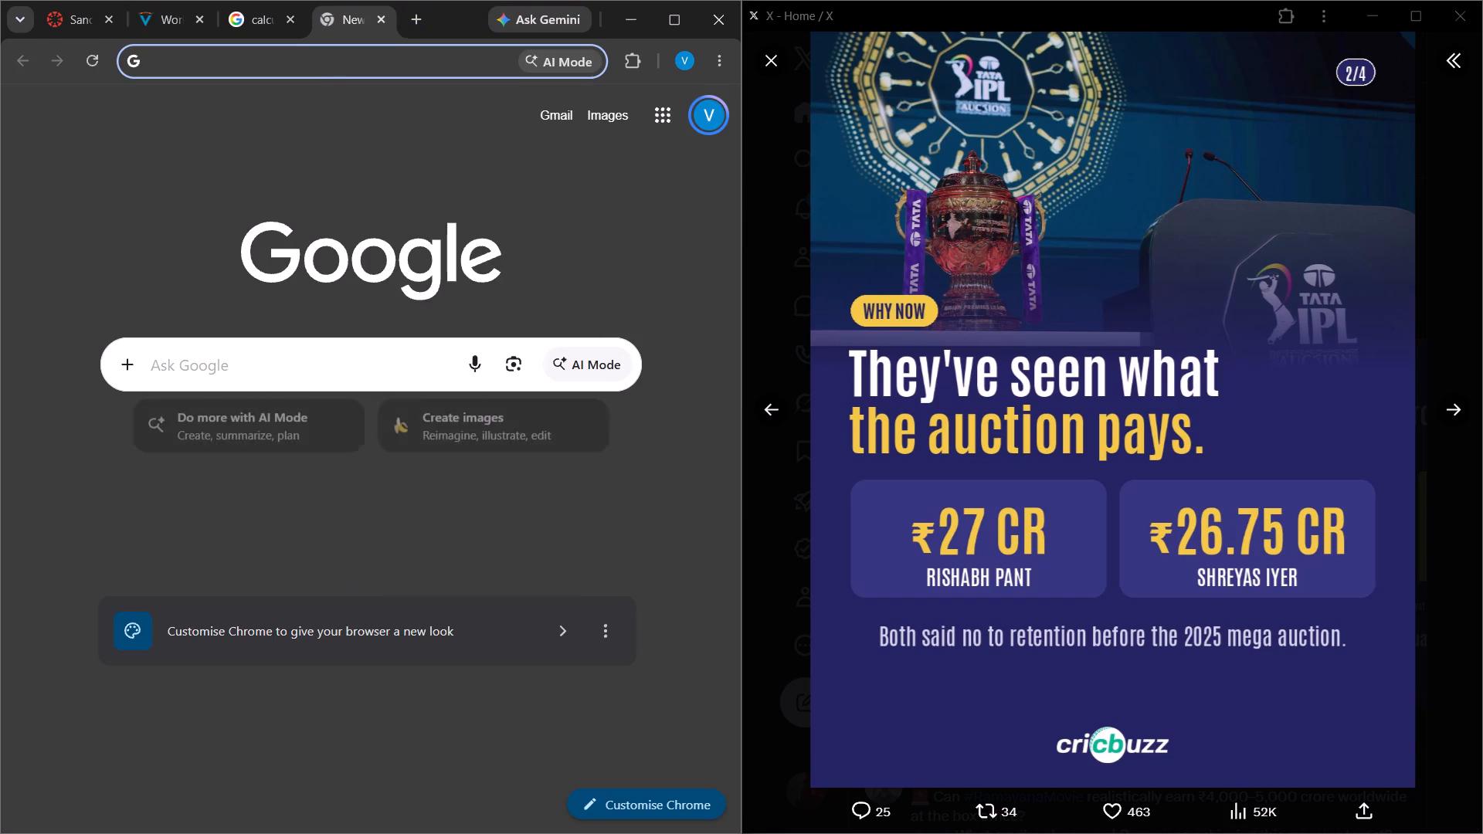
left_click(334, 63)
key("ctrl+v")
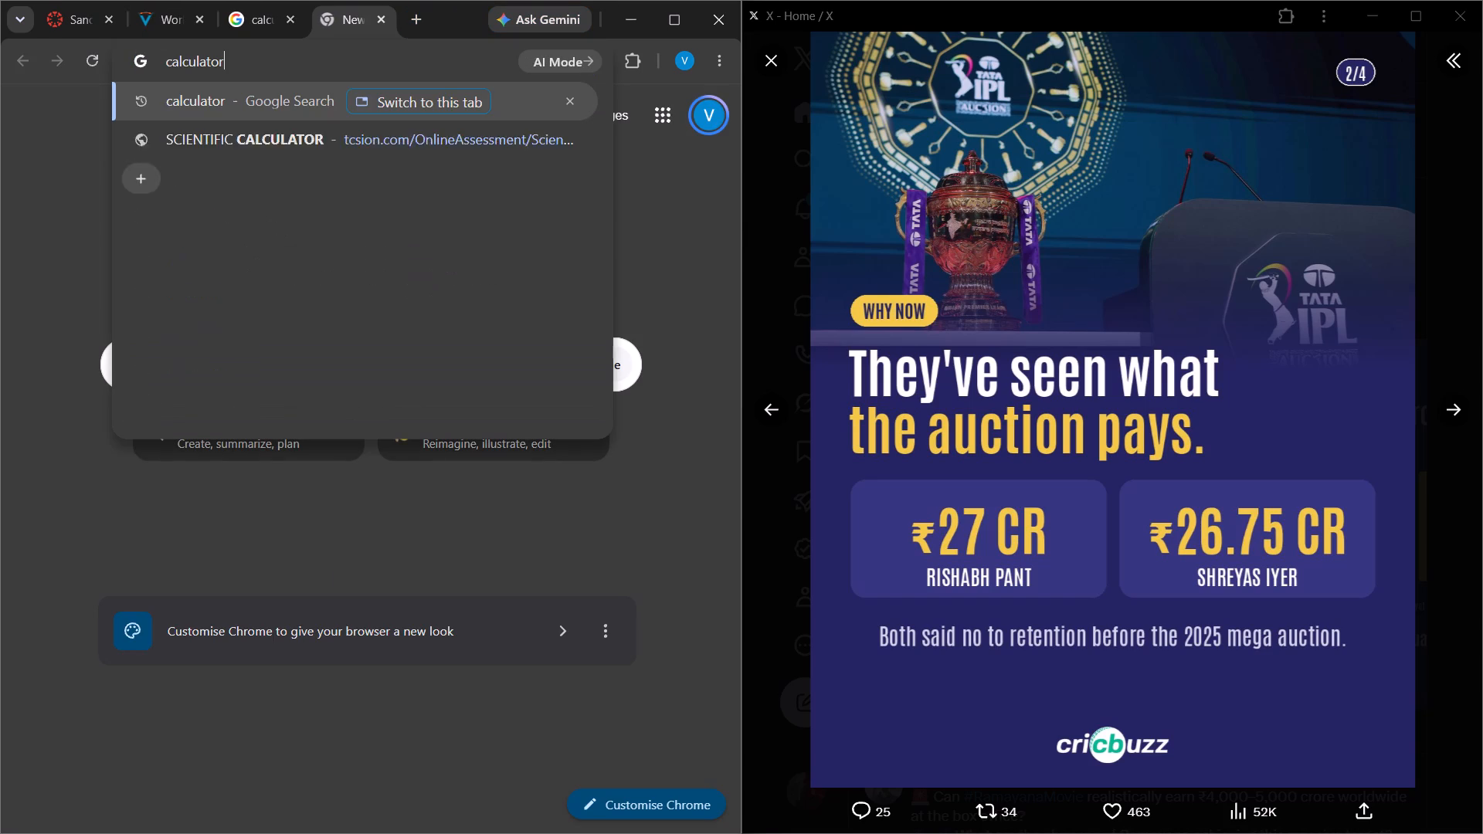
type(".aws")
left_click(334, 98)
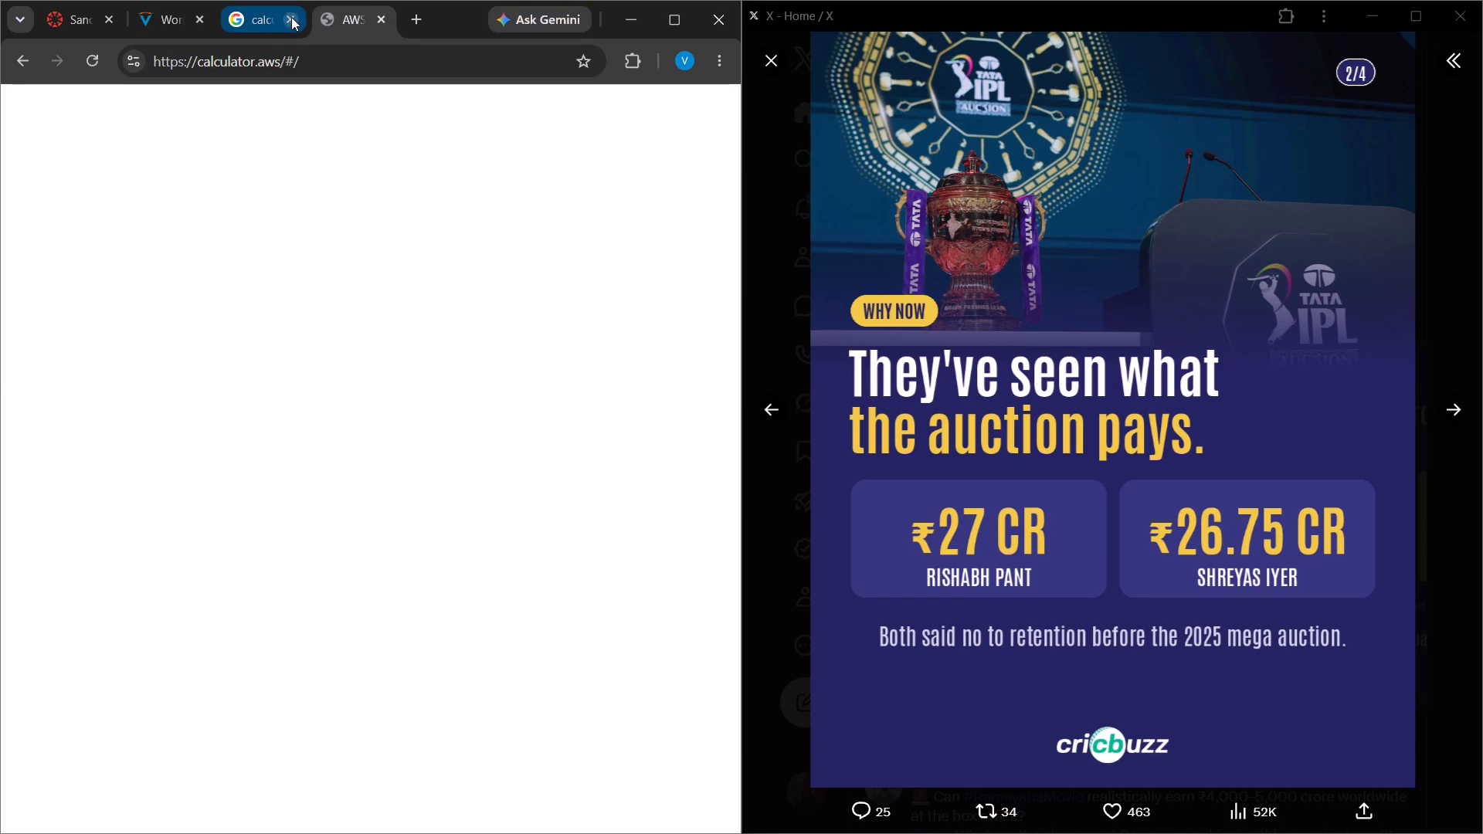
left_click(291, 13)
Look over the AWS Pricing Calculator landing page, including its How it works section.
scroll(455, 639, "down", 2)
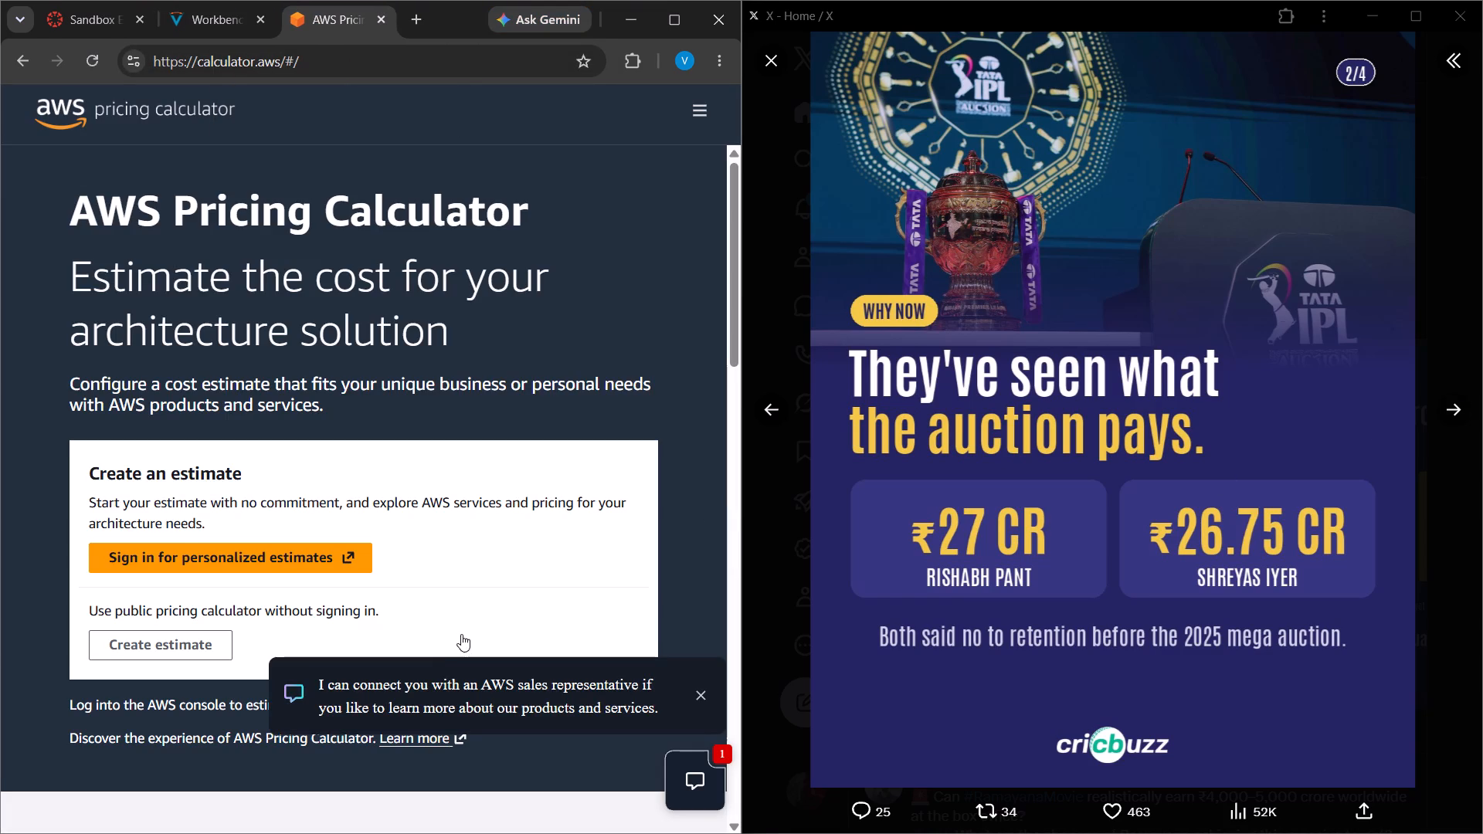
scroll(637, 441, "down", 8)
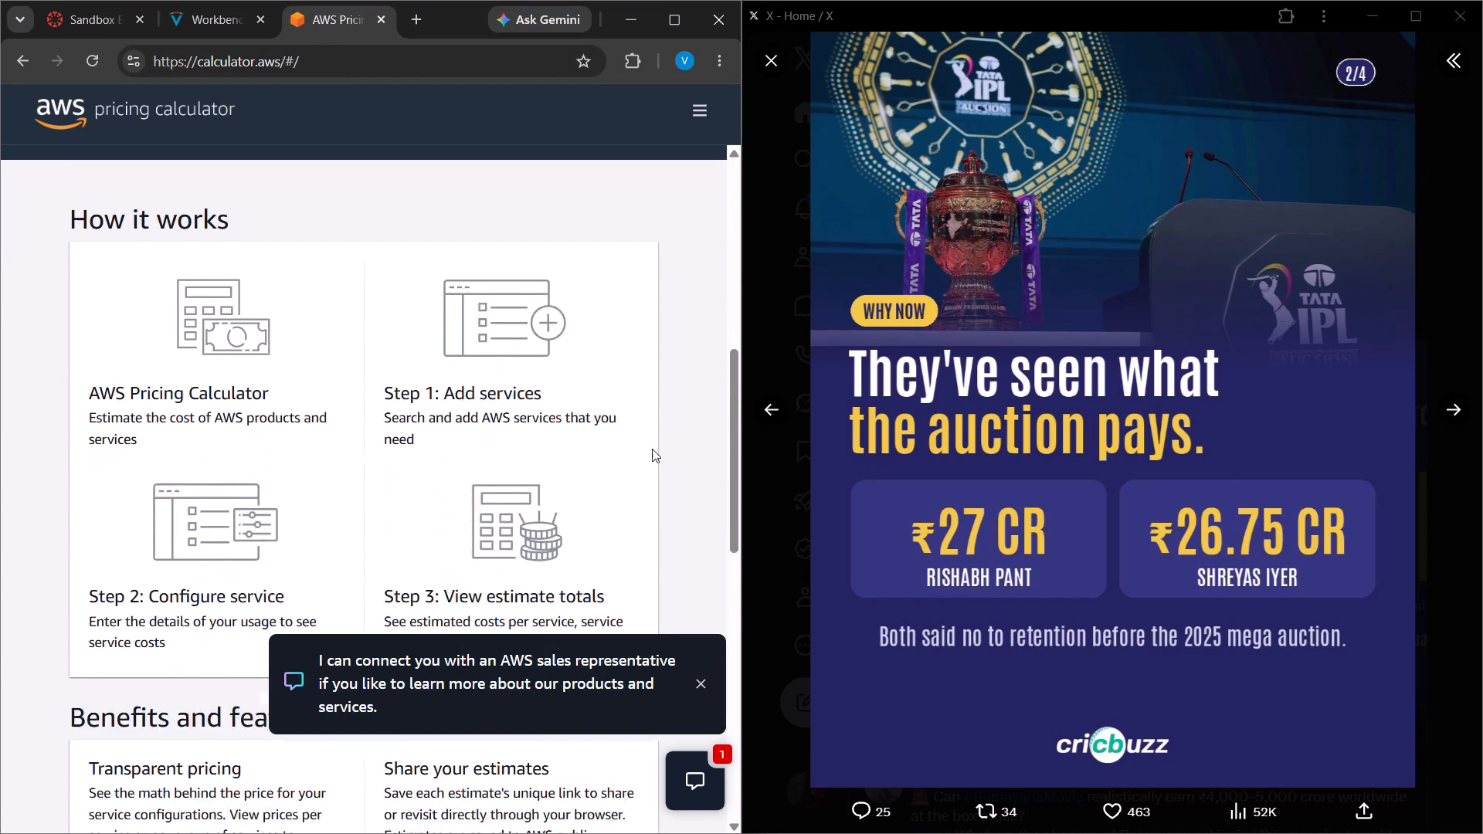
scroll(652, 449, "up", 9)
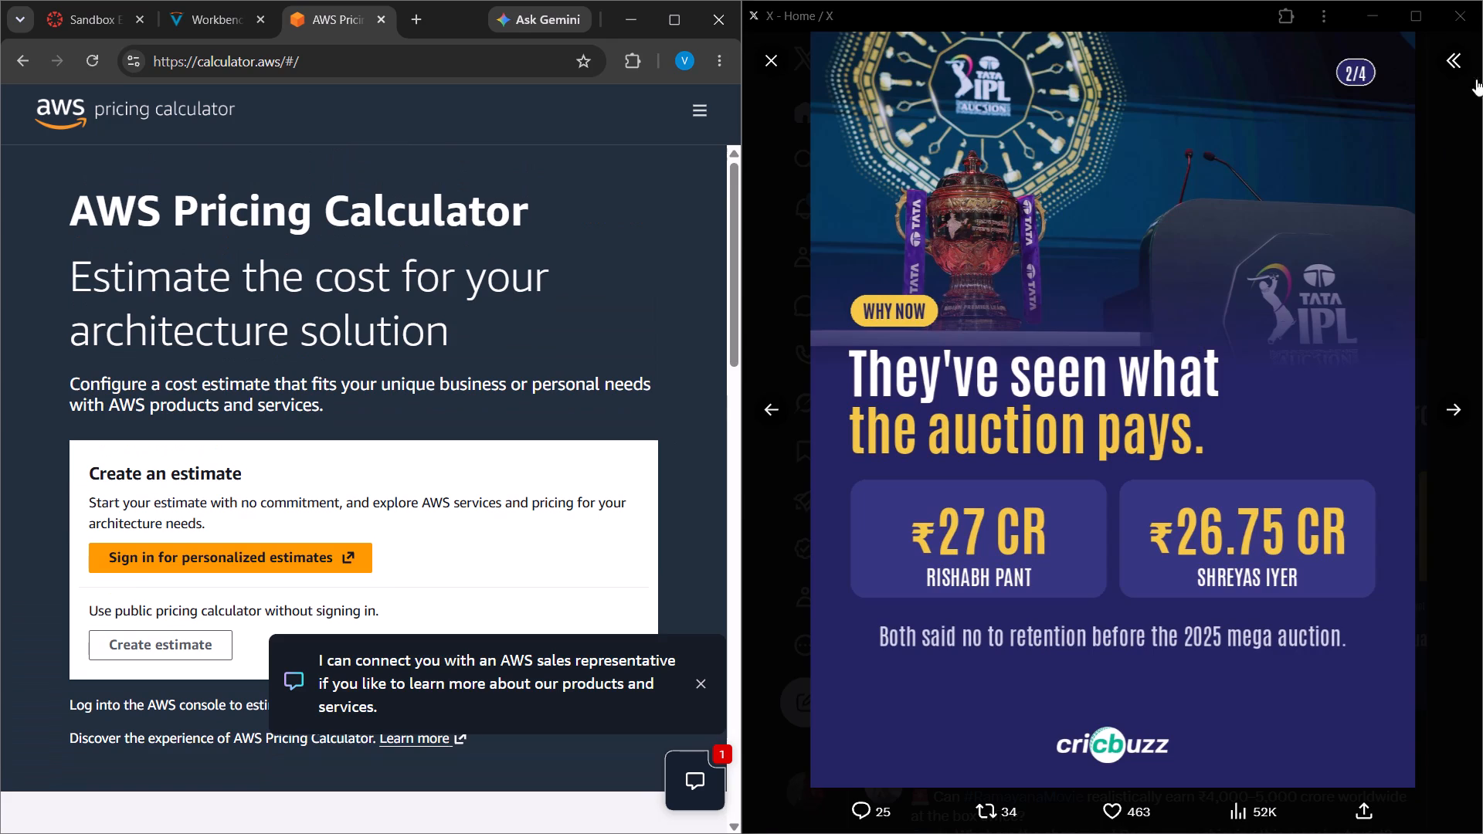
Show the Cricbuzz post's text and replies beside the enlarged image on X, and close the image viewer.
left_click(1450, 58)
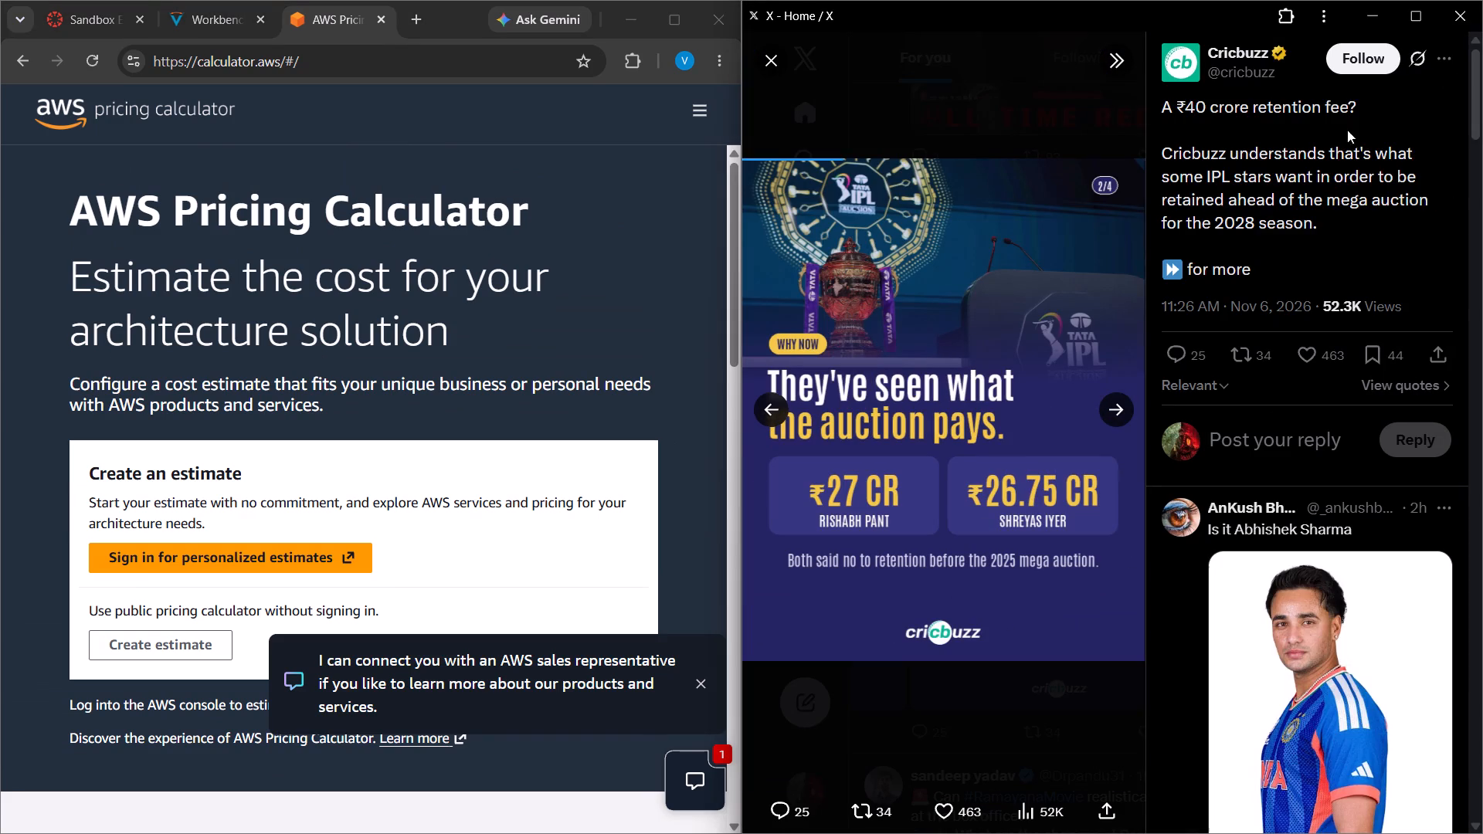
left_click(768, 50)
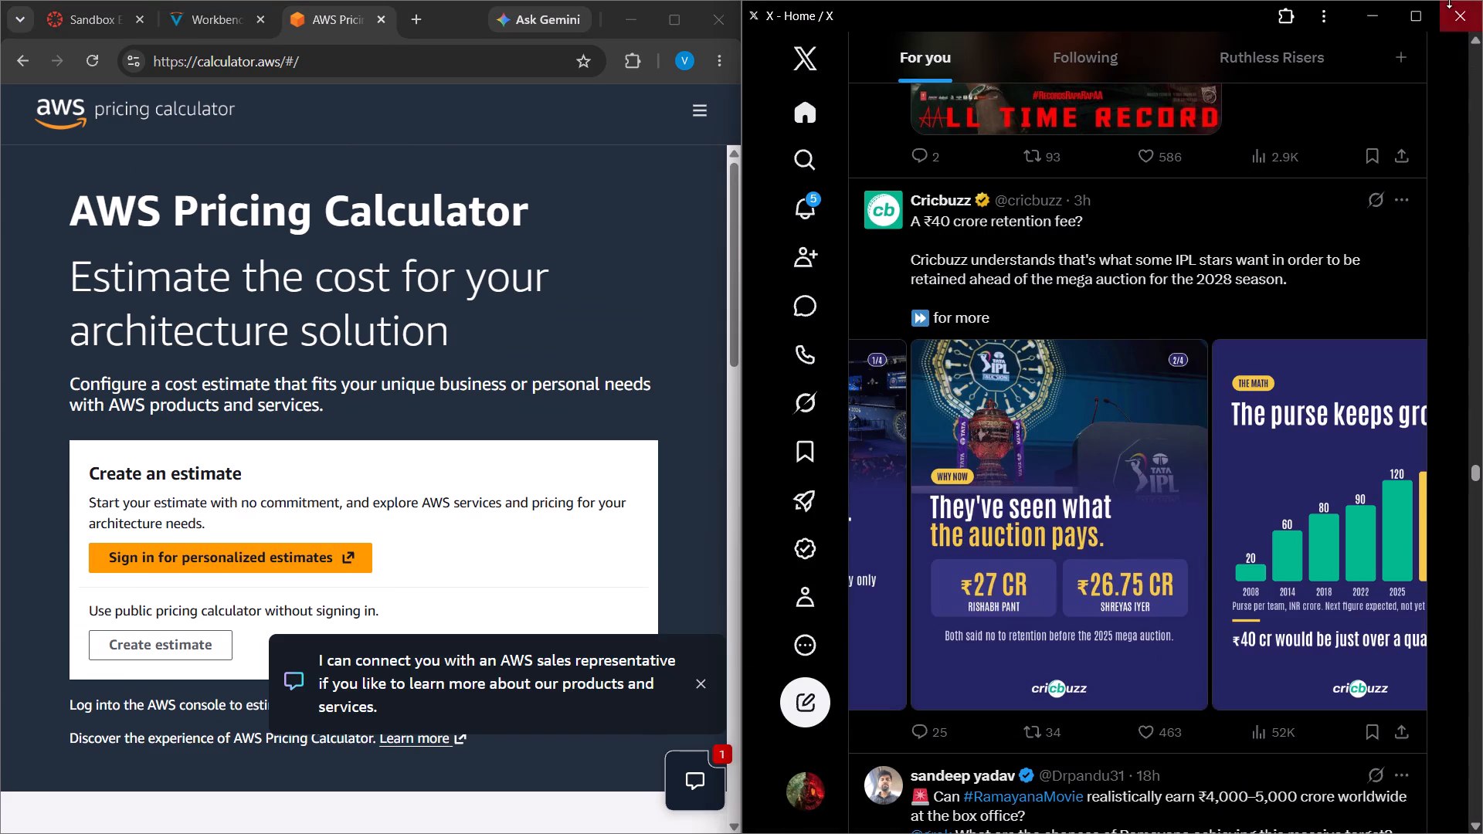
Page through the Cricbuzz retention fee post's images in the feed up to the fourth one.
scroll(1248, 387, "down", 5)
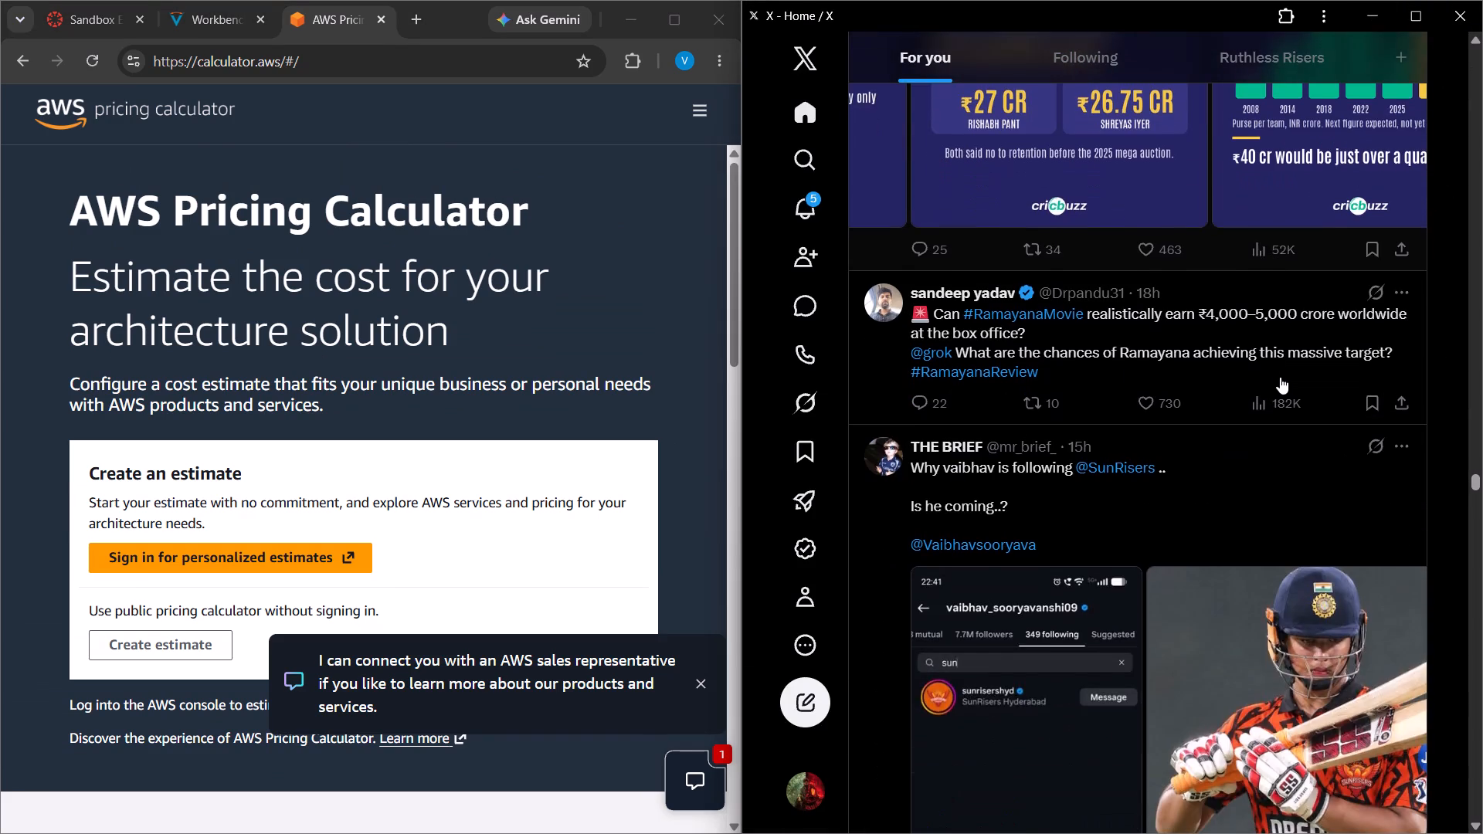
scroll(1288, 371, "up", 2)
scroll(1080, 439, "up", 2)
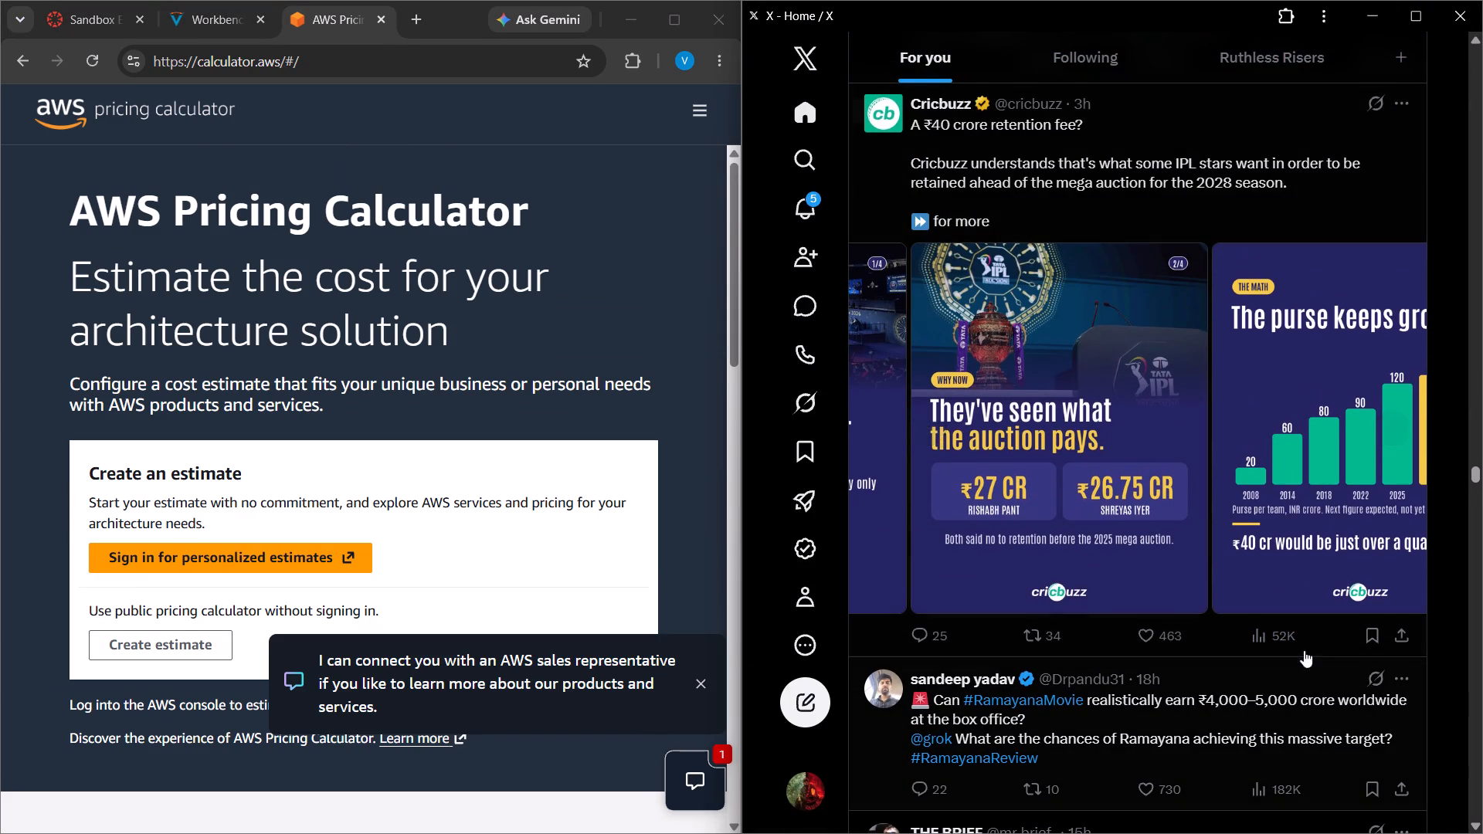
left_click(1396, 435)
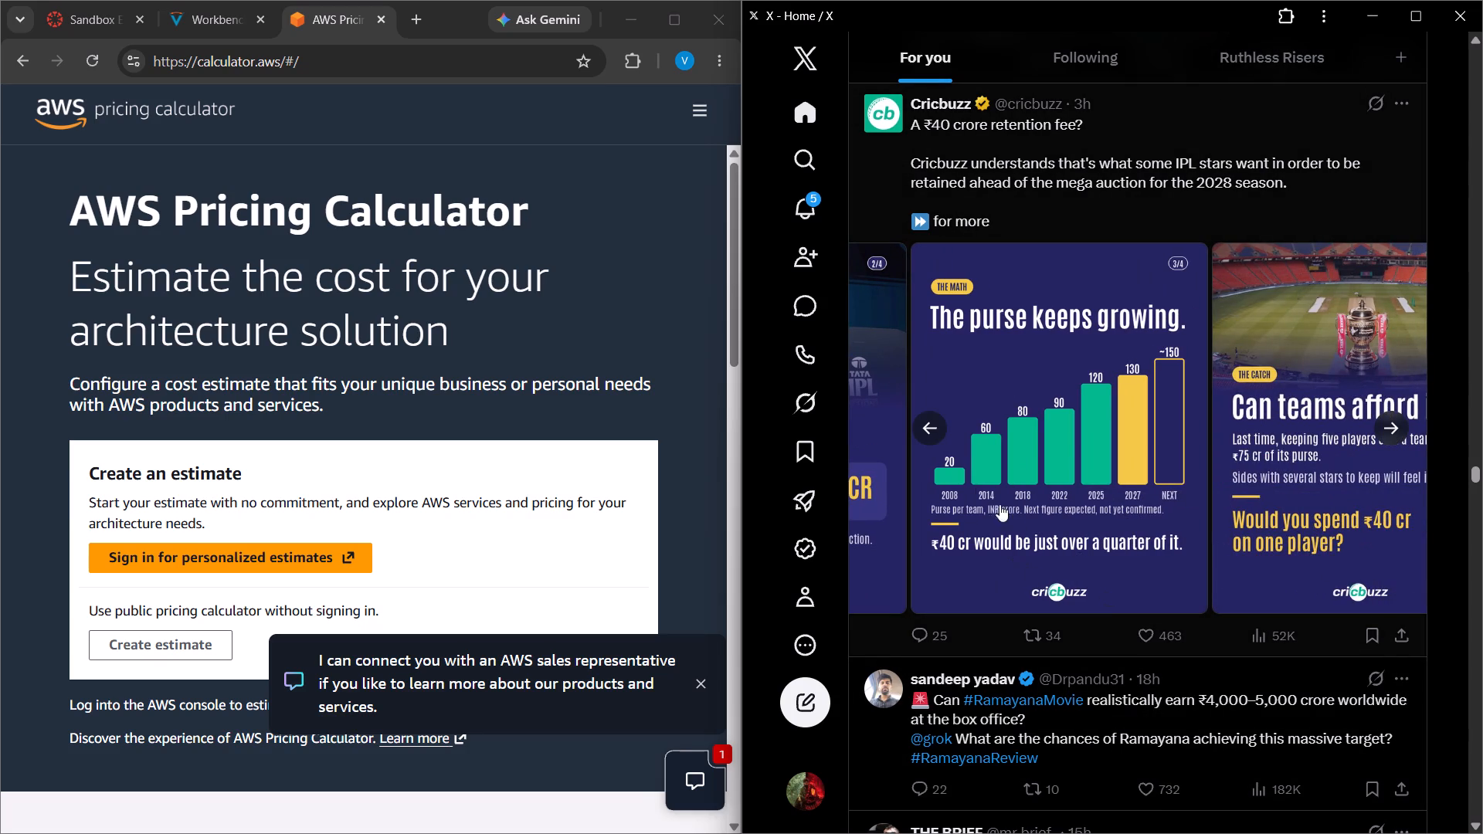
left_click(925, 432)
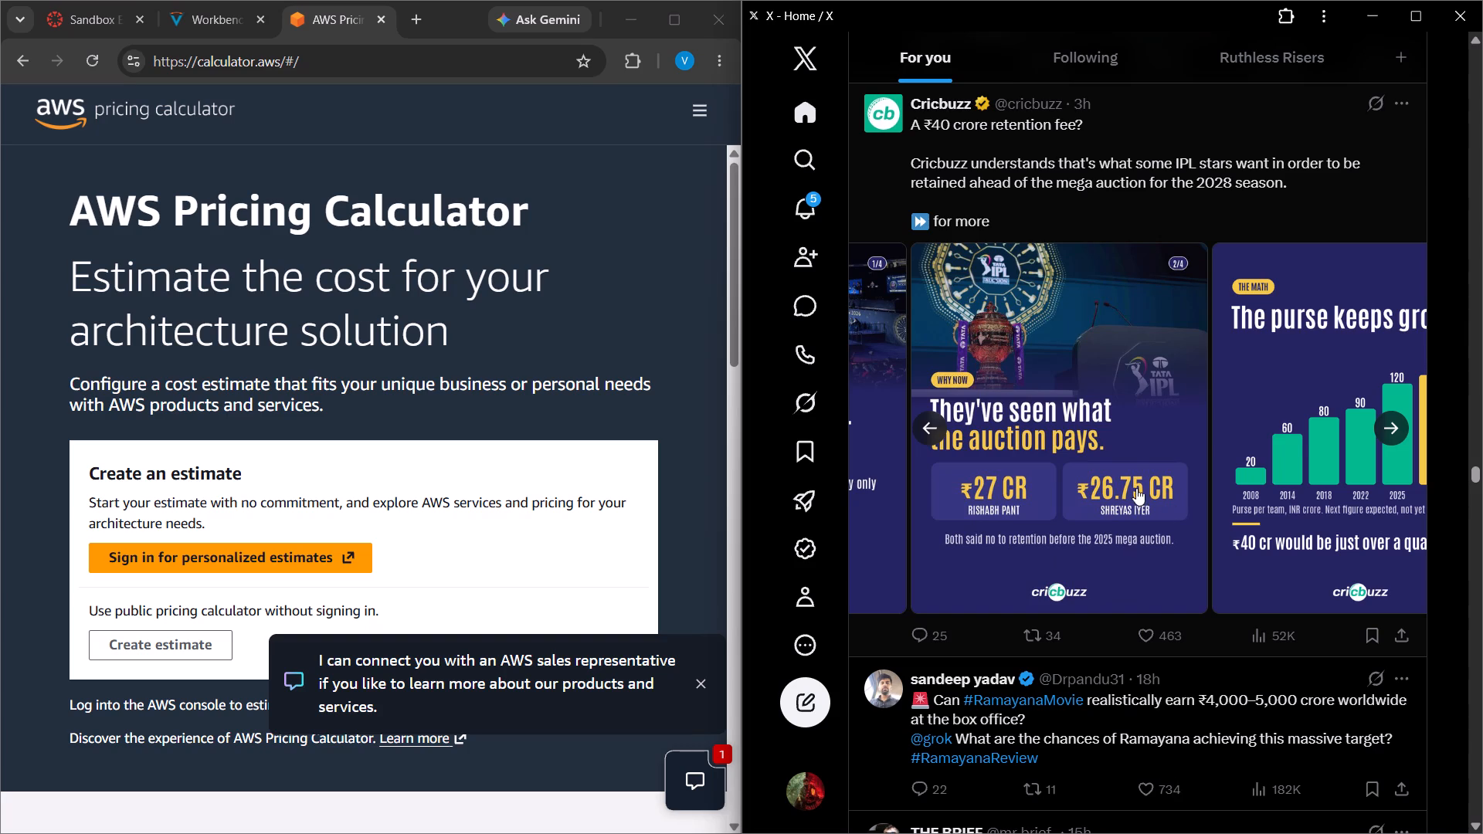
left_click(1378, 424)
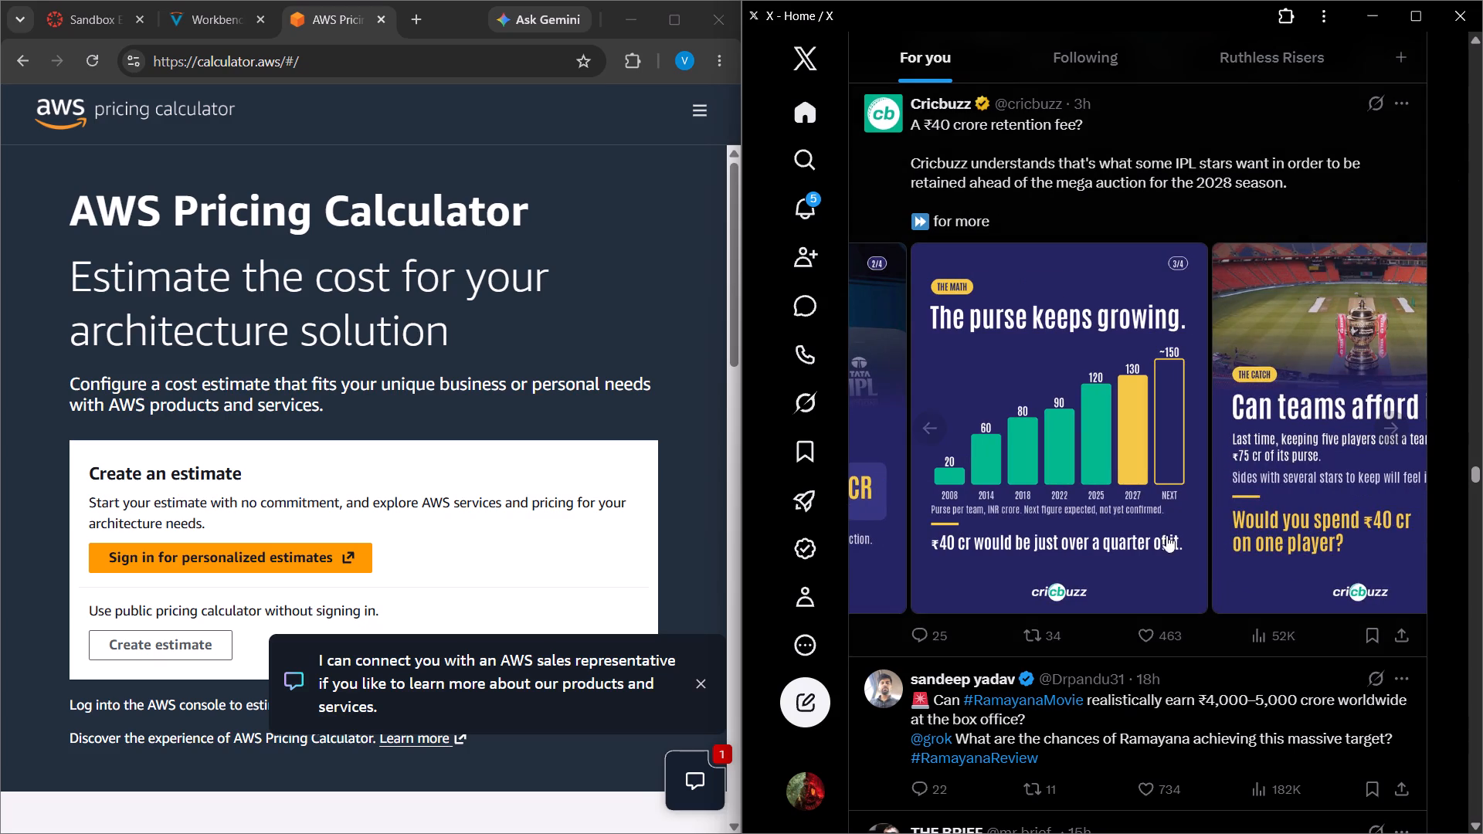
left_click(1396, 428)
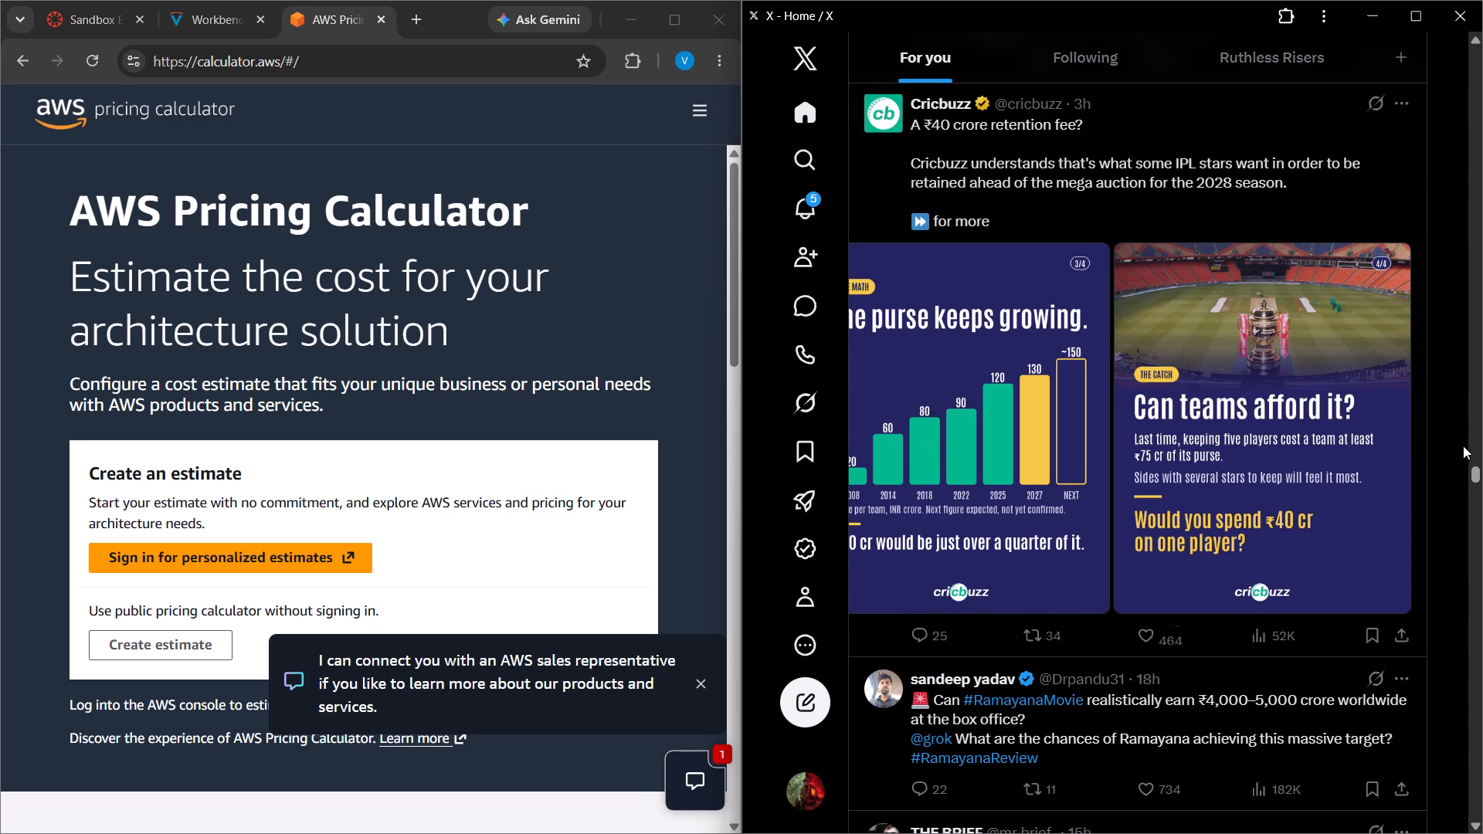
Browse further down the For you feed to THE BRIEF's post about Vaibhav following SunRisers.
scroll(1471, 452, "down", 3)
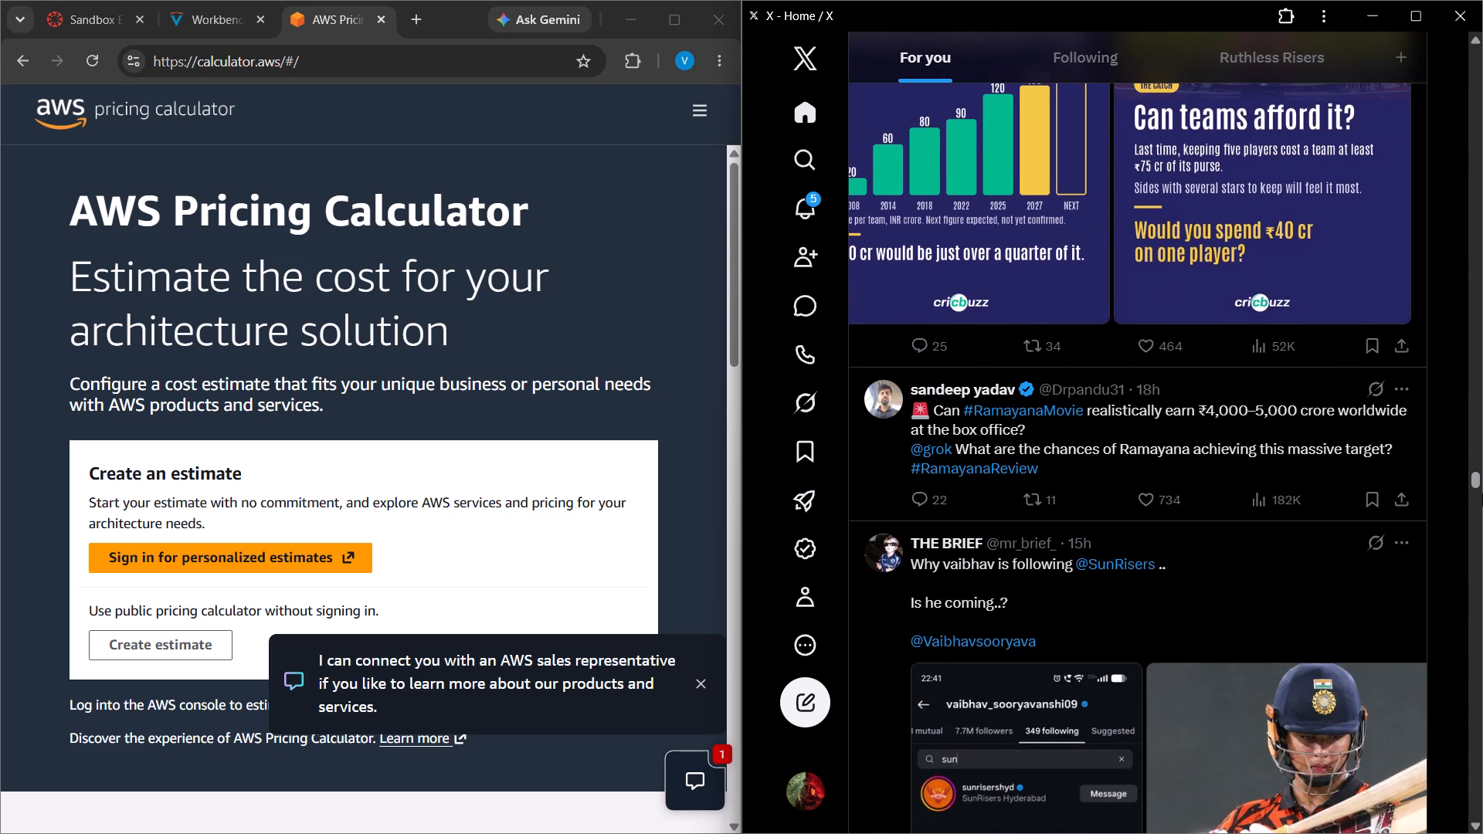
scroll(1482, 497, "down", 1)
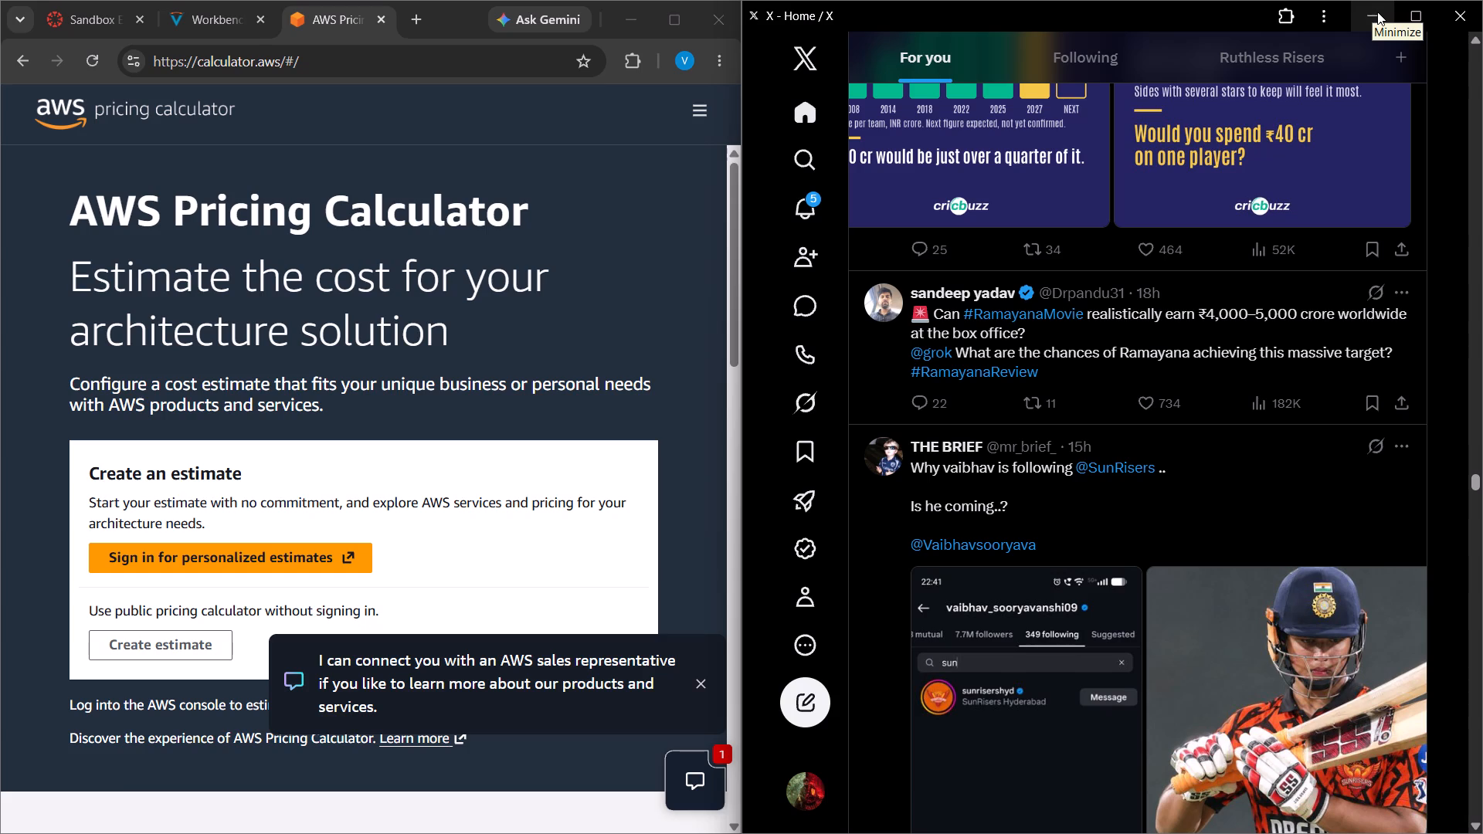
scroll(1267, 187, "down", 2)
scroll(1282, 354, "down", 1)
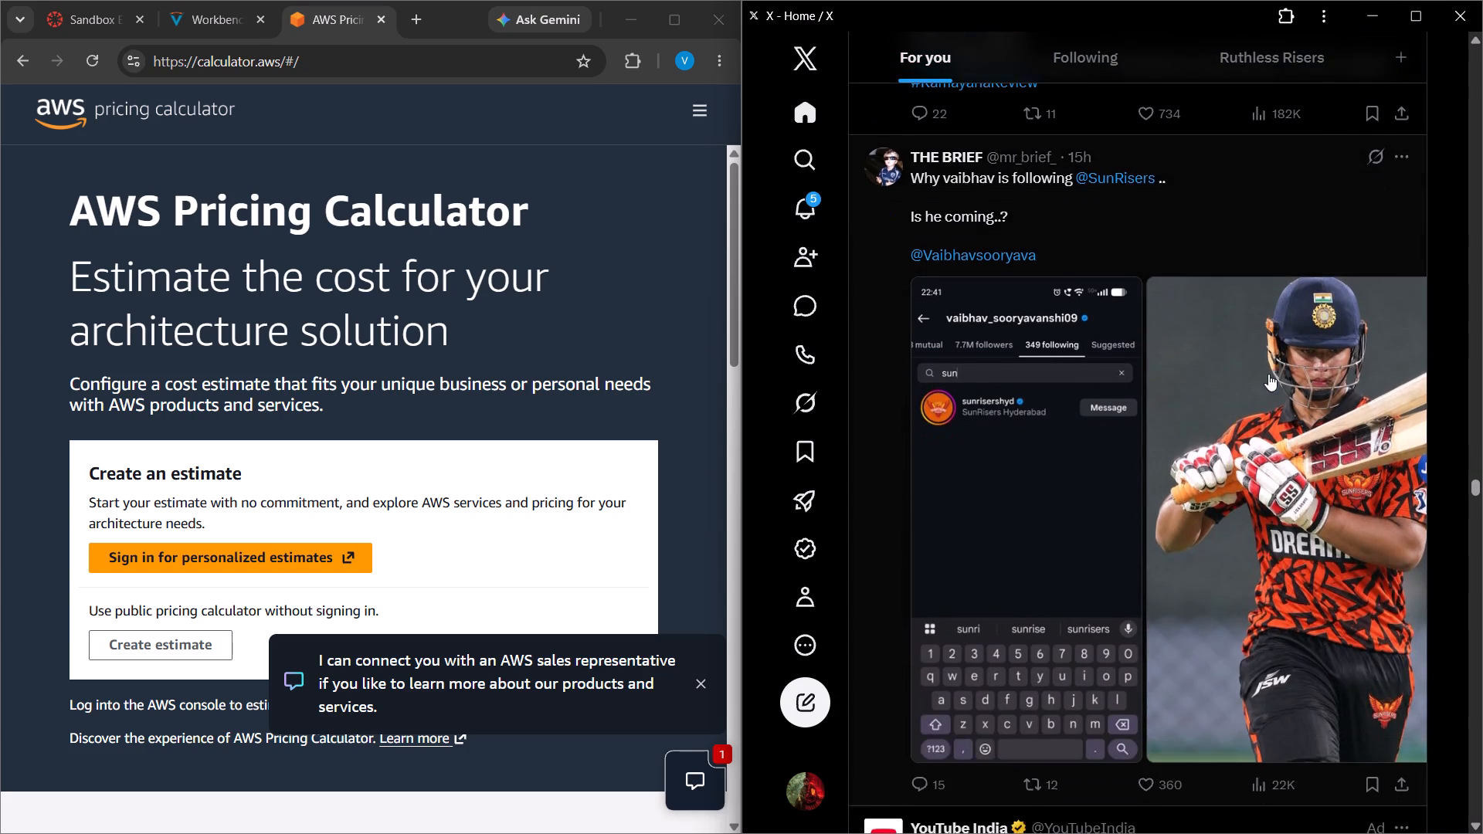
Browse down the For you feed on X to CrikShots' post about Hardik Pandya and Punjab Kings.
scroll(1267, 375, "down", 9)
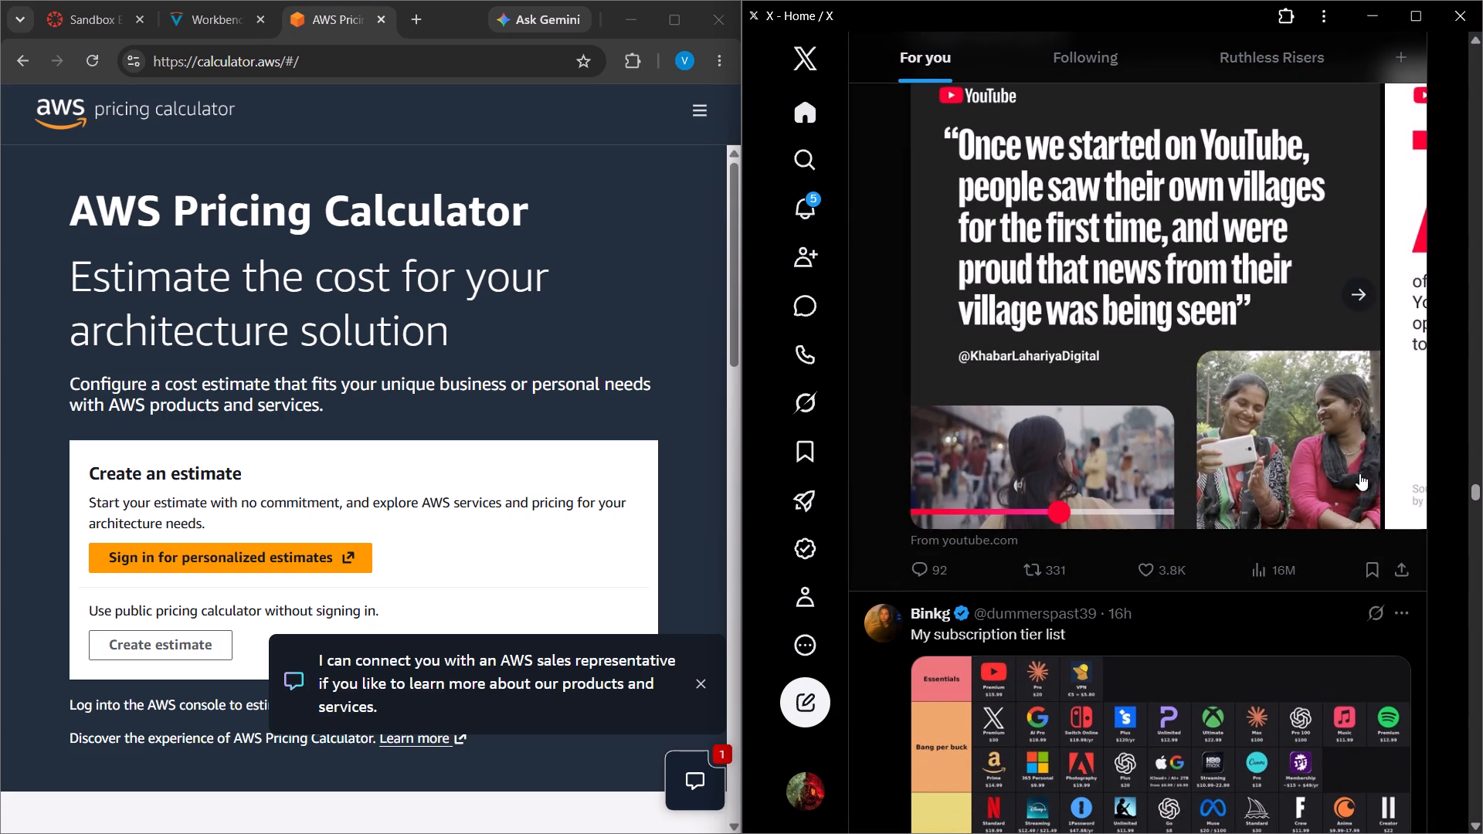
scroll(1359, 473, "down", 6)
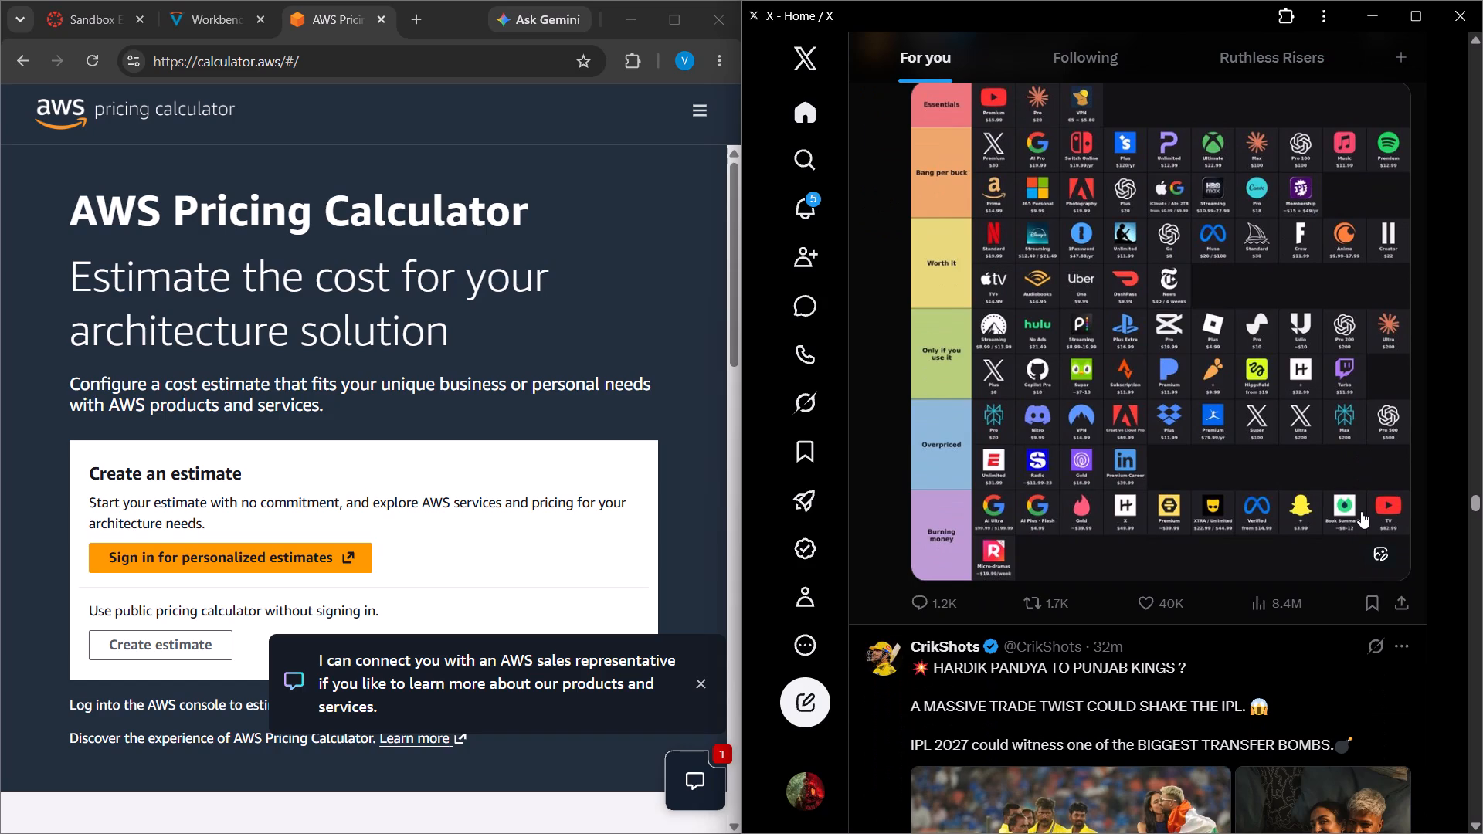
scroll(1440, 480, "down", 3)
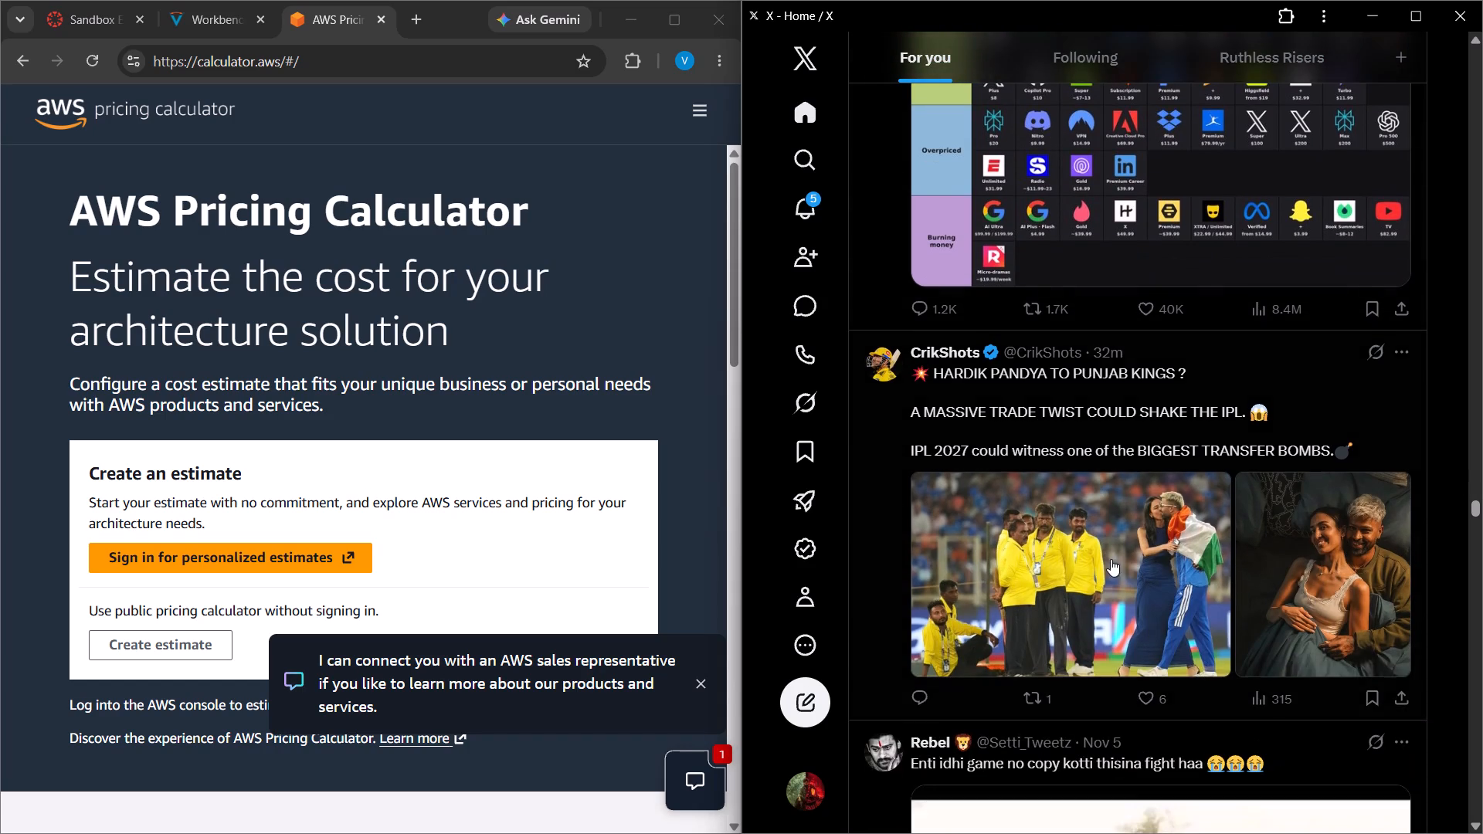
Browse further down the For you feed to the map post about filling the sea bed with sand.
scroll(1116, 560, "down", 1)
scroll(1262, 485, "down", 4)
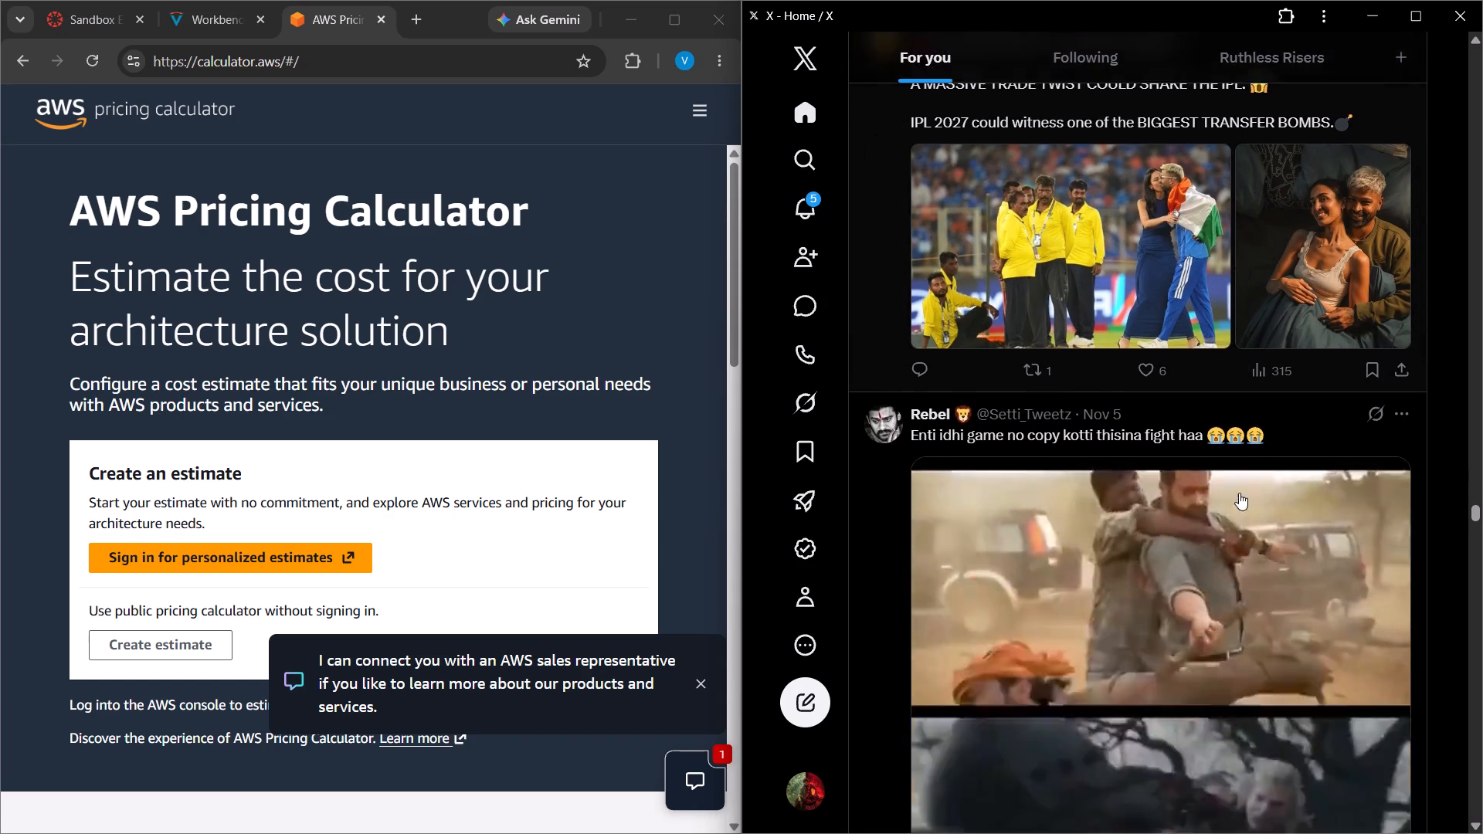
scroll(1239, 493, "down", 7)
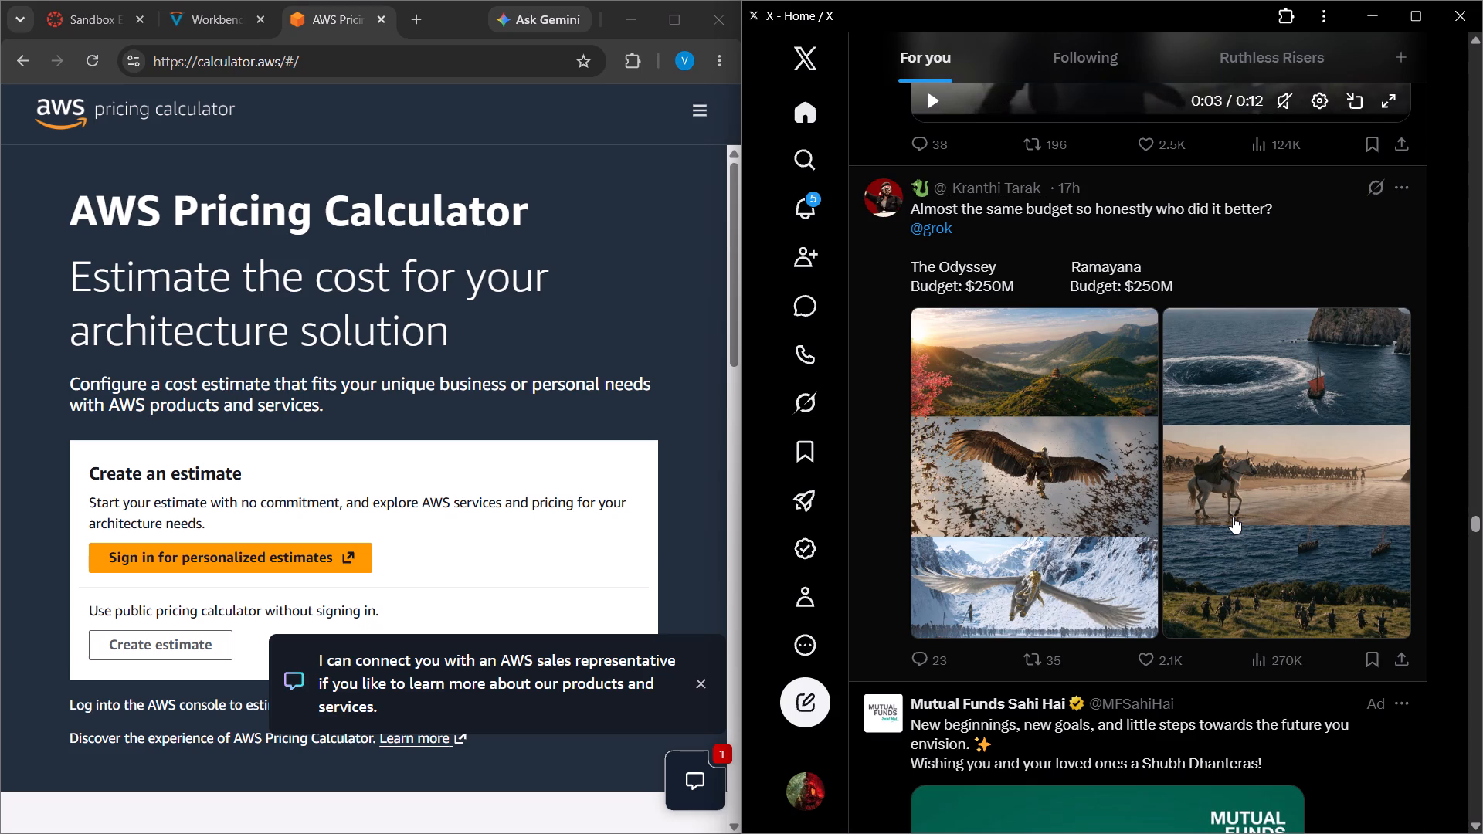
scroll(1215, 509, "down", 5)
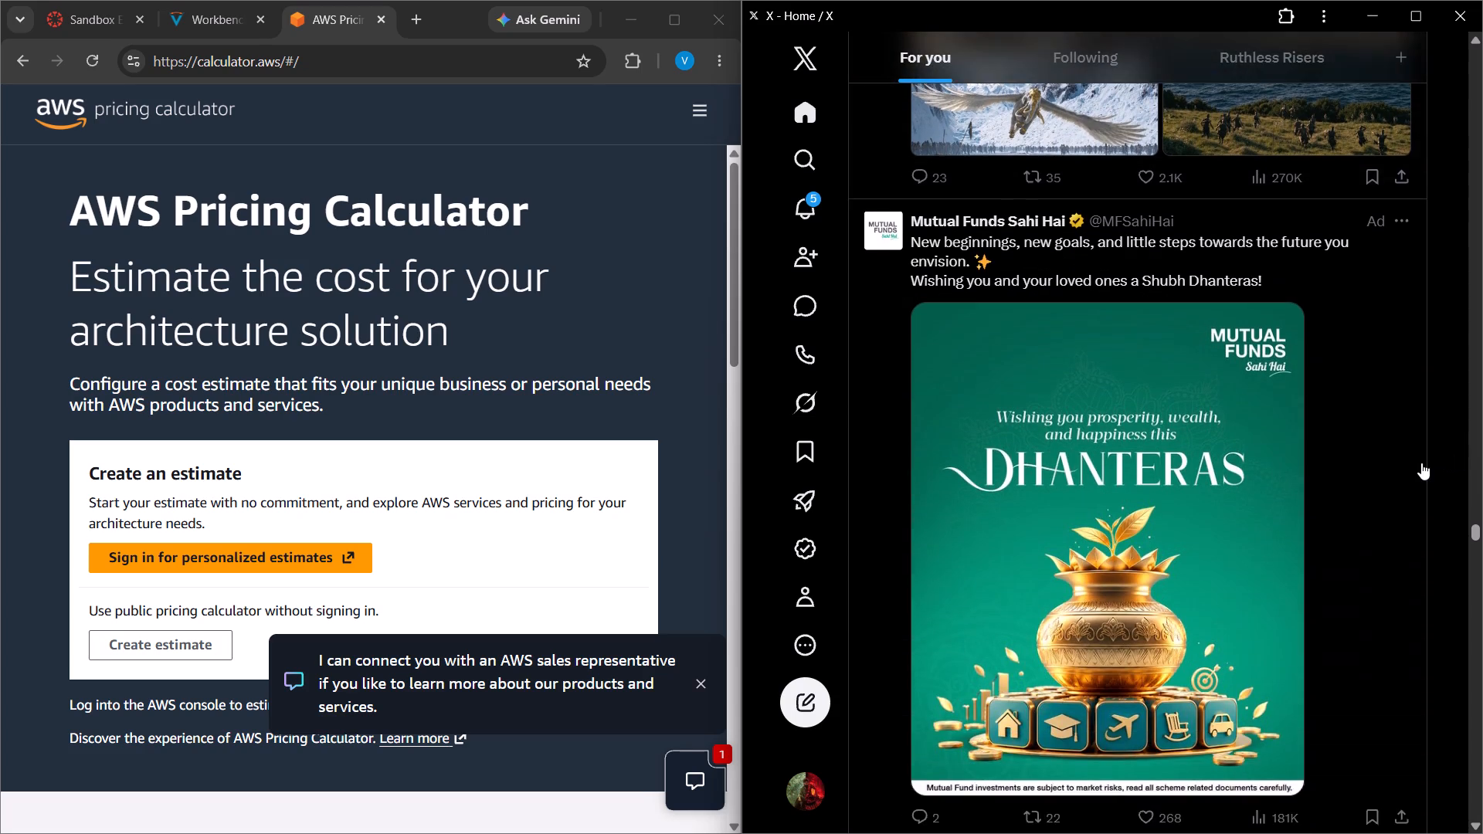
scroll(1422, 463, "down", 7)
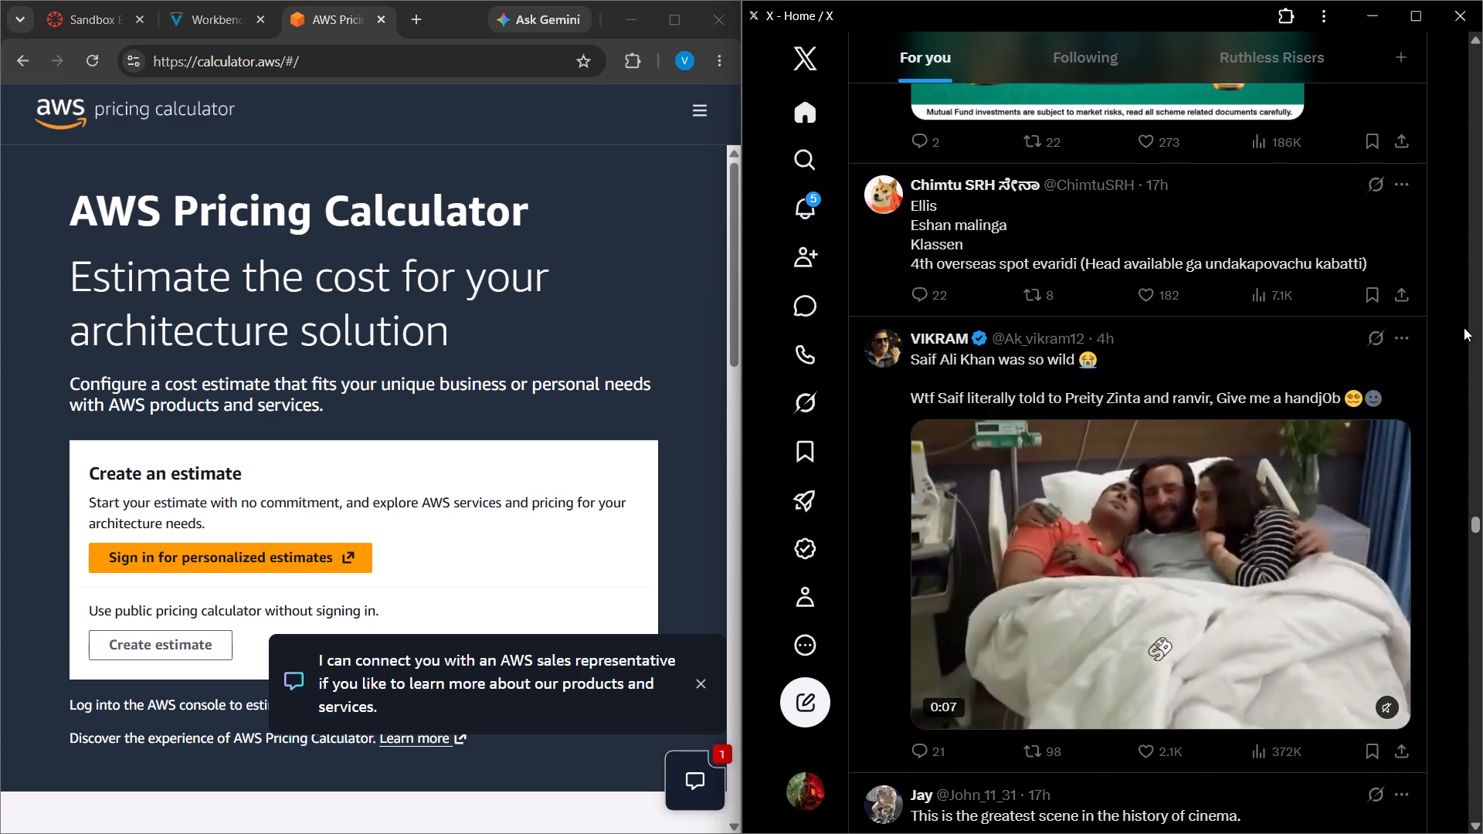
scroll(1474, 320, "down", 2)
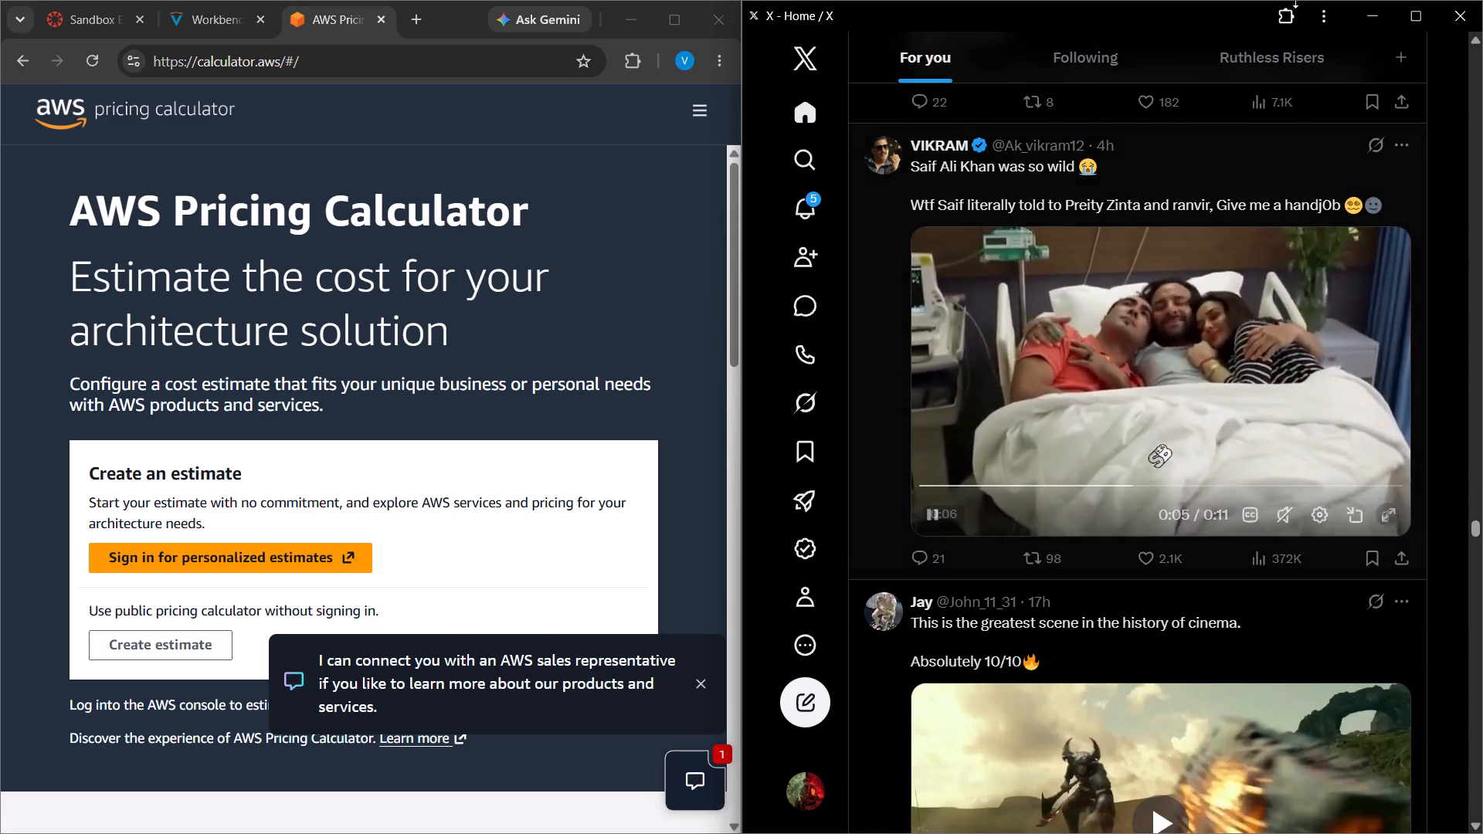
scroll(1350, 170, "down", 7)
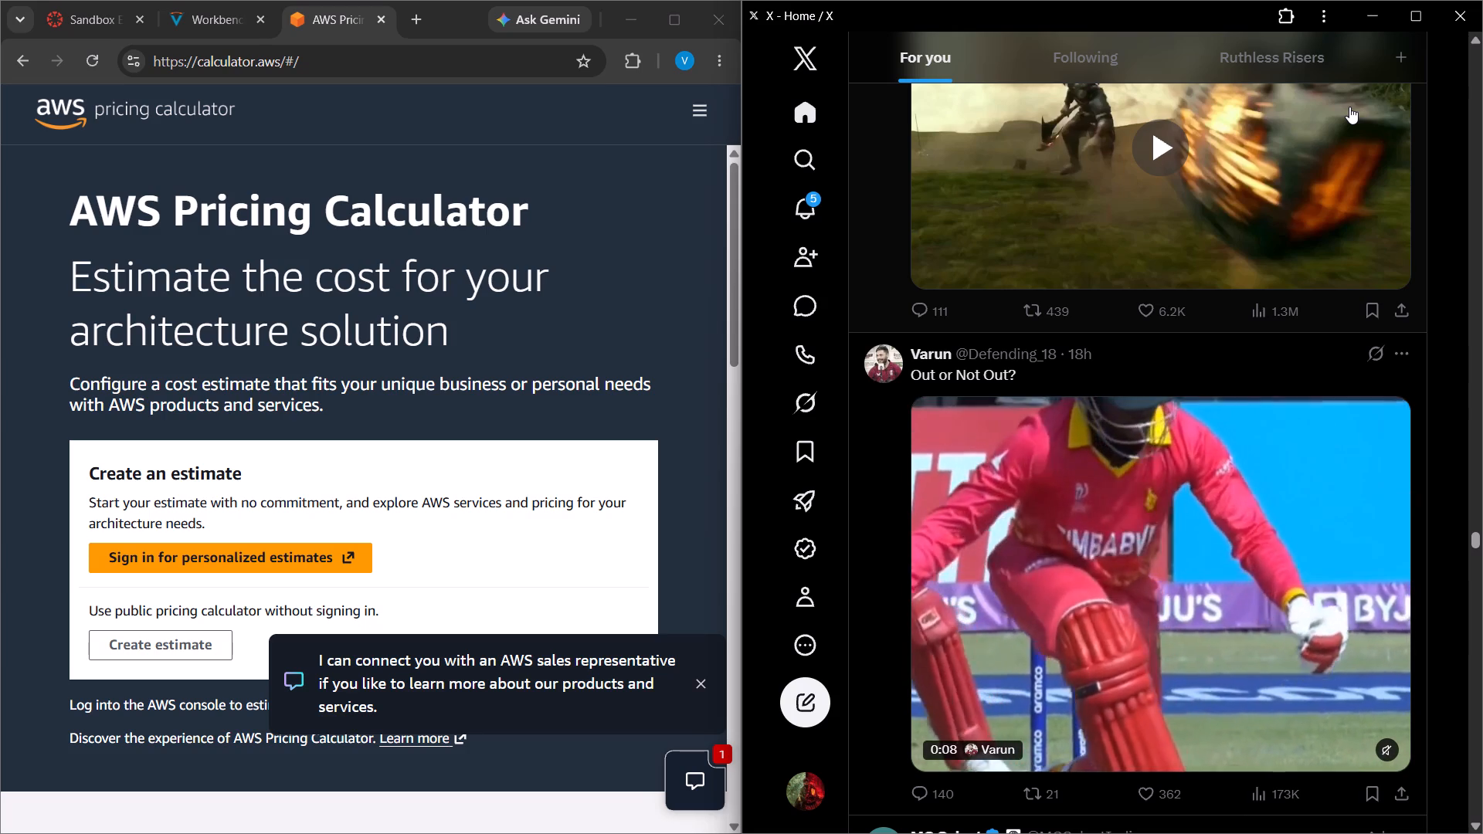
scroll(1349, 107, "down", 10)
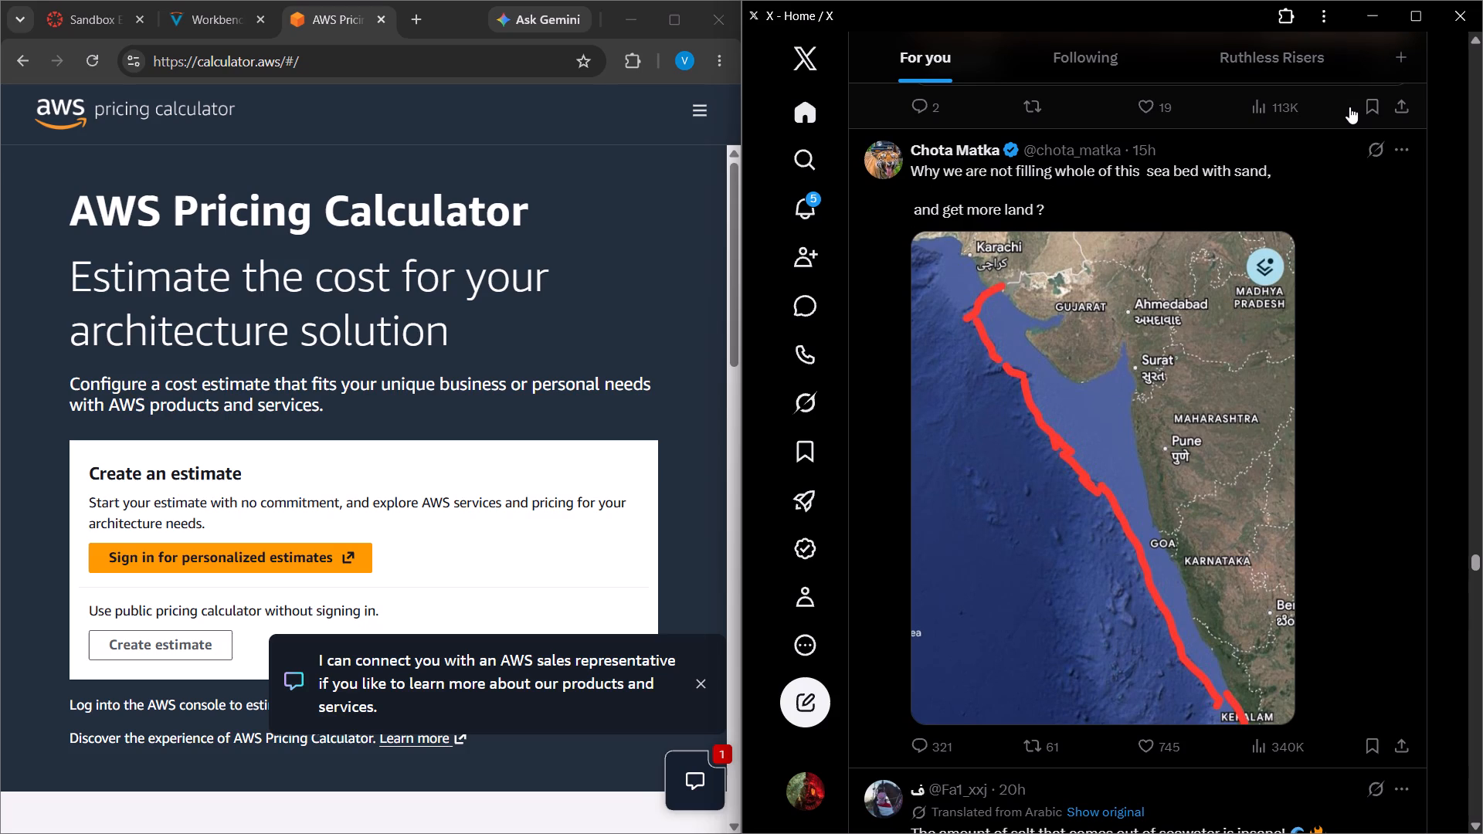
Minimize the X window, leaving the AWS Pricing Calculator open.
left_click(1360, 12)
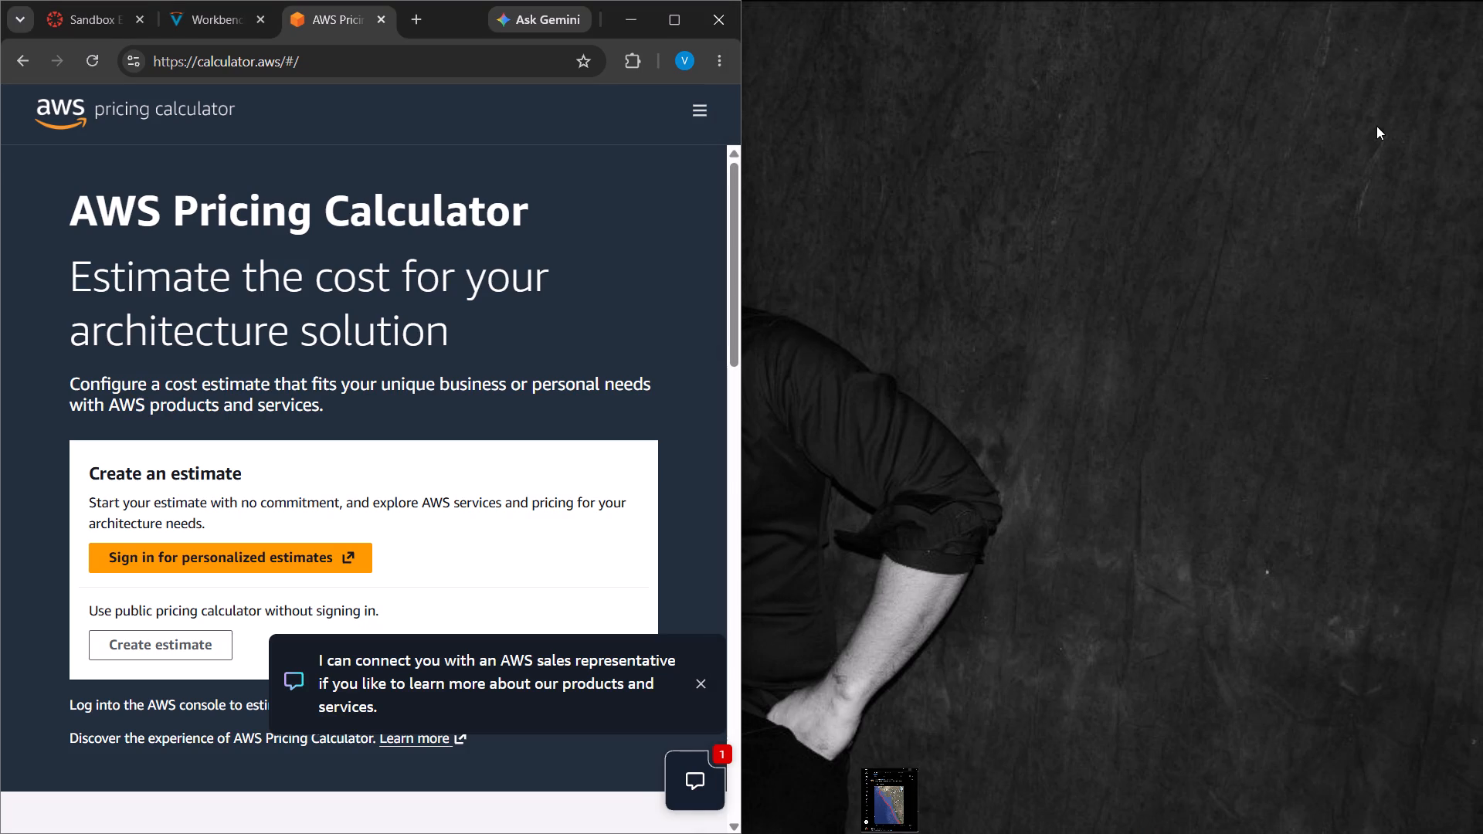
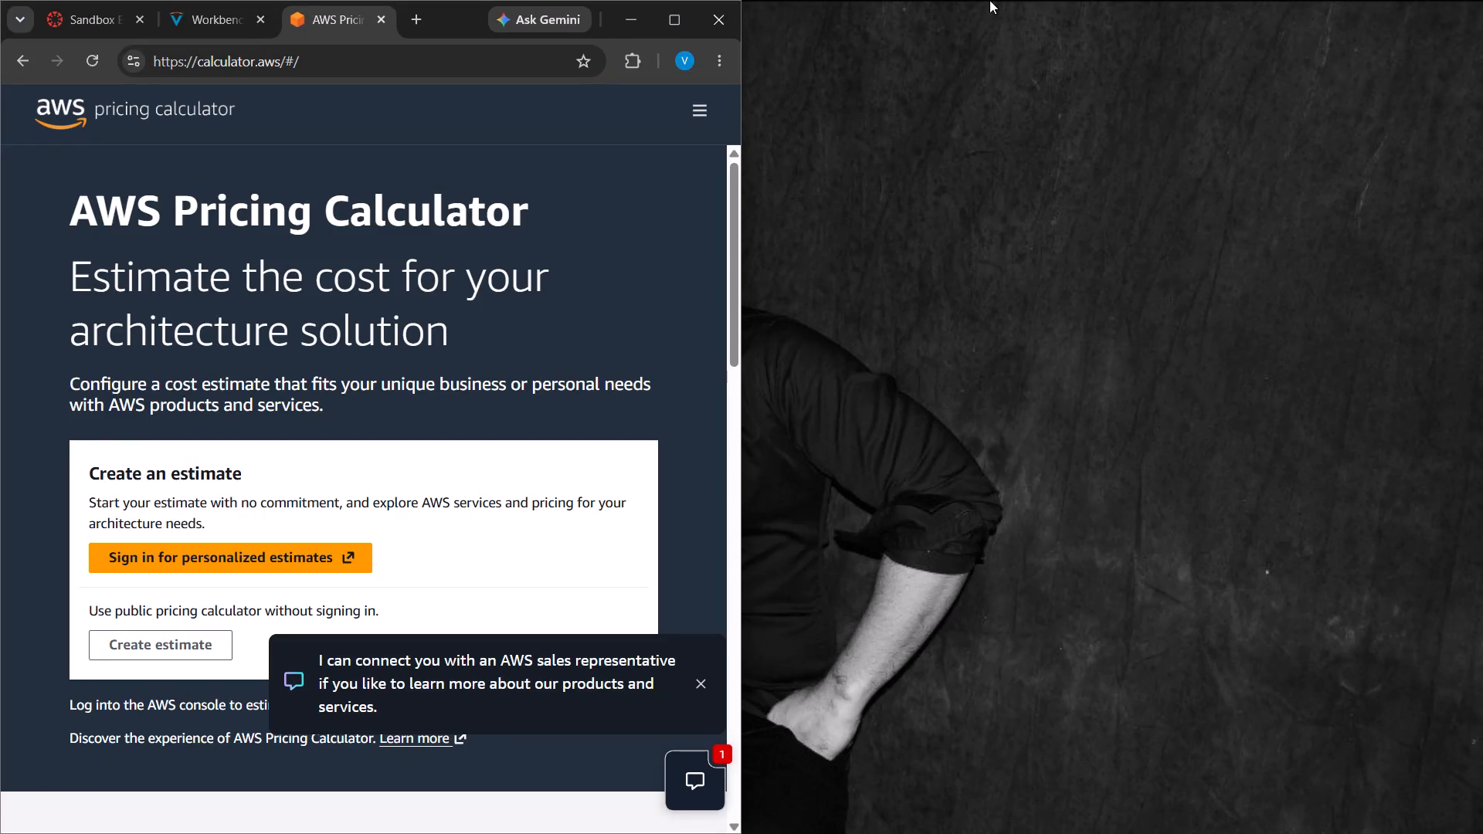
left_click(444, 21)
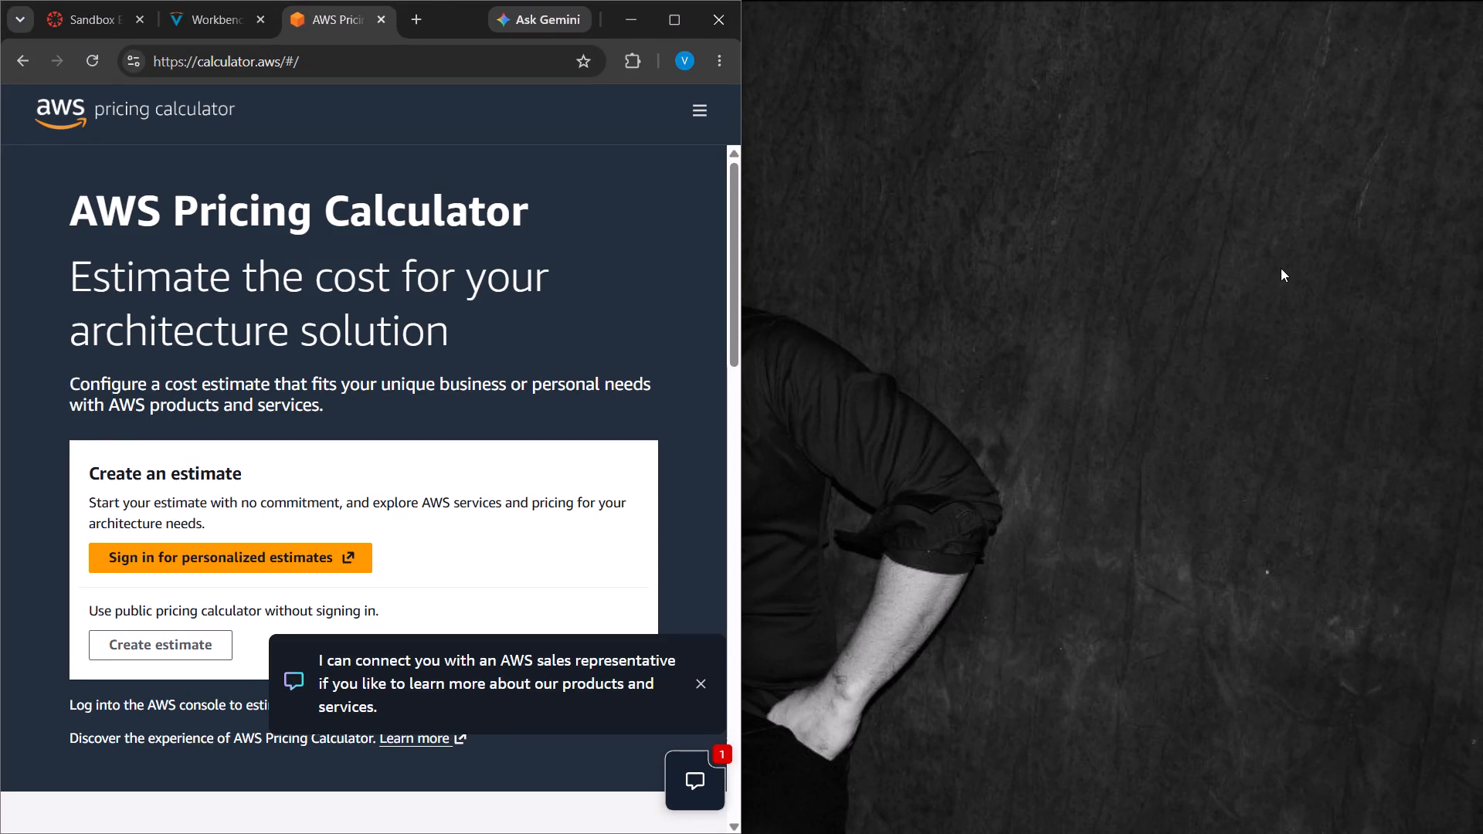
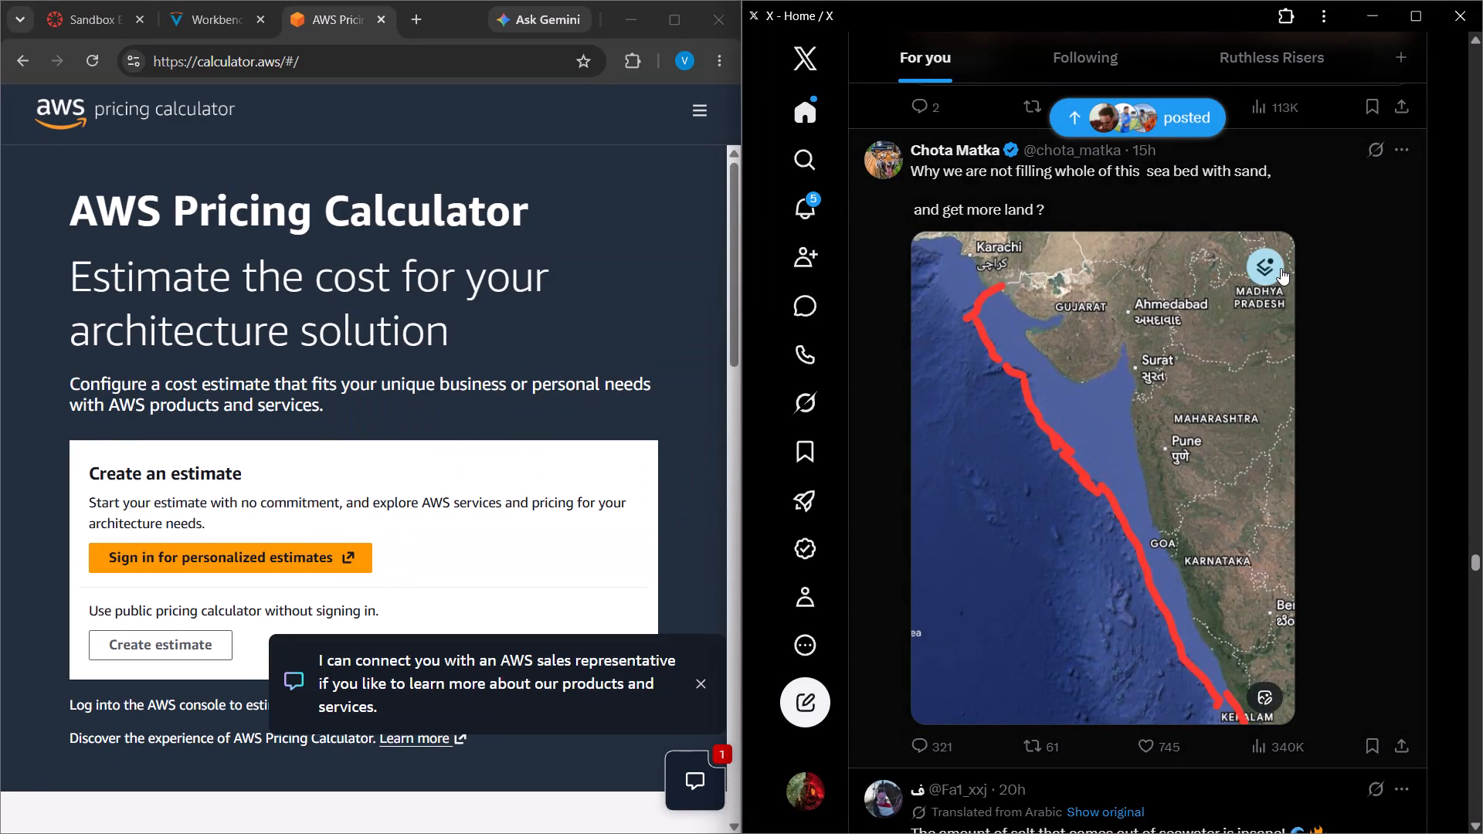
Browse the posts and videos in the For you feed on X, unmuting the AZEDESIGN movie-scene video.
scroll(1333, 291, "down", 3)
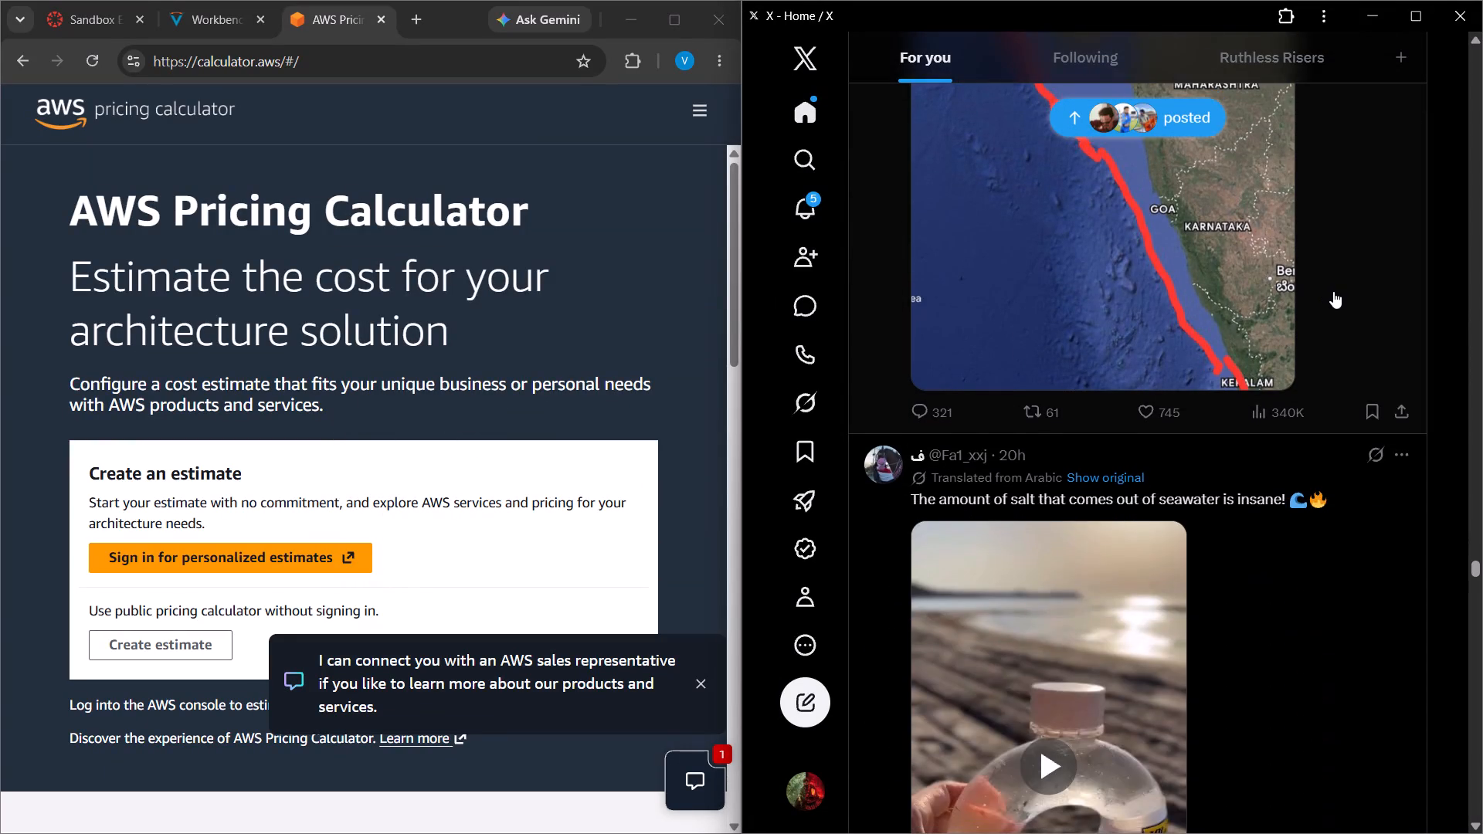
scroll(1333, 291, "down", 4)
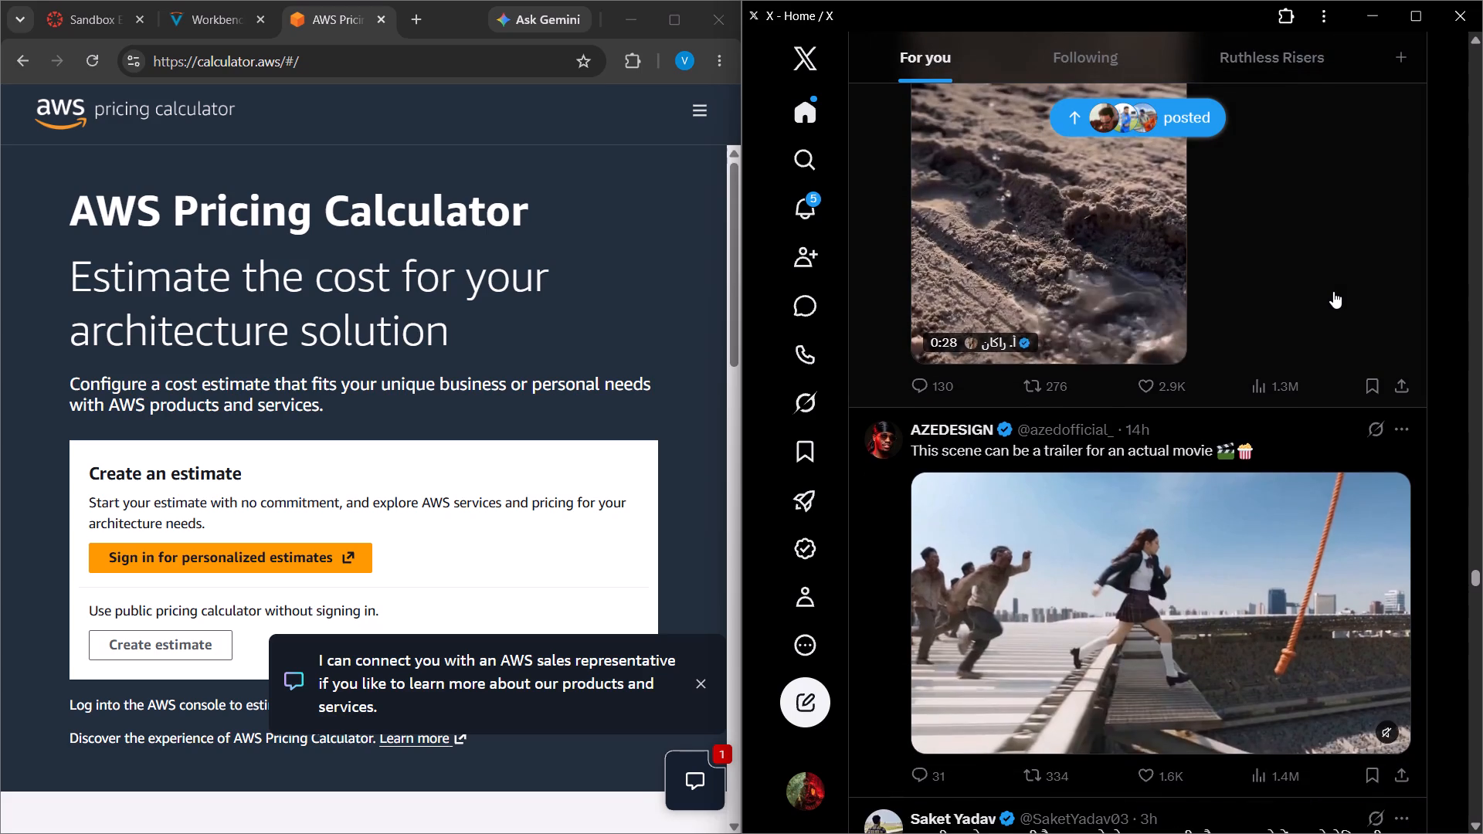
scroll(1333, 291, "down", 3)
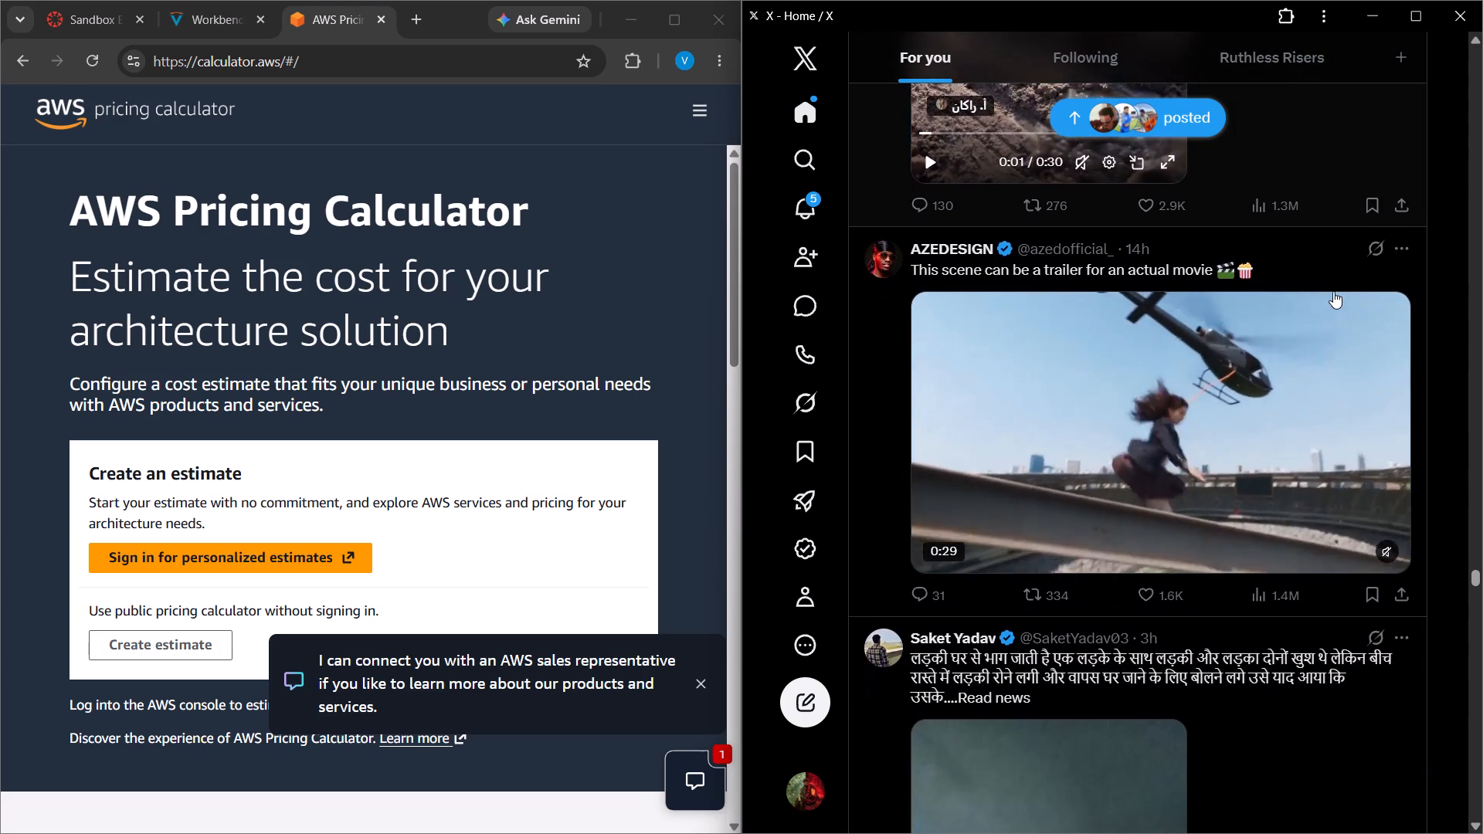
scroll(1333, 291, "down", 1)
left_click(1333, 291)
scroll(1333, 291, "down", 2)
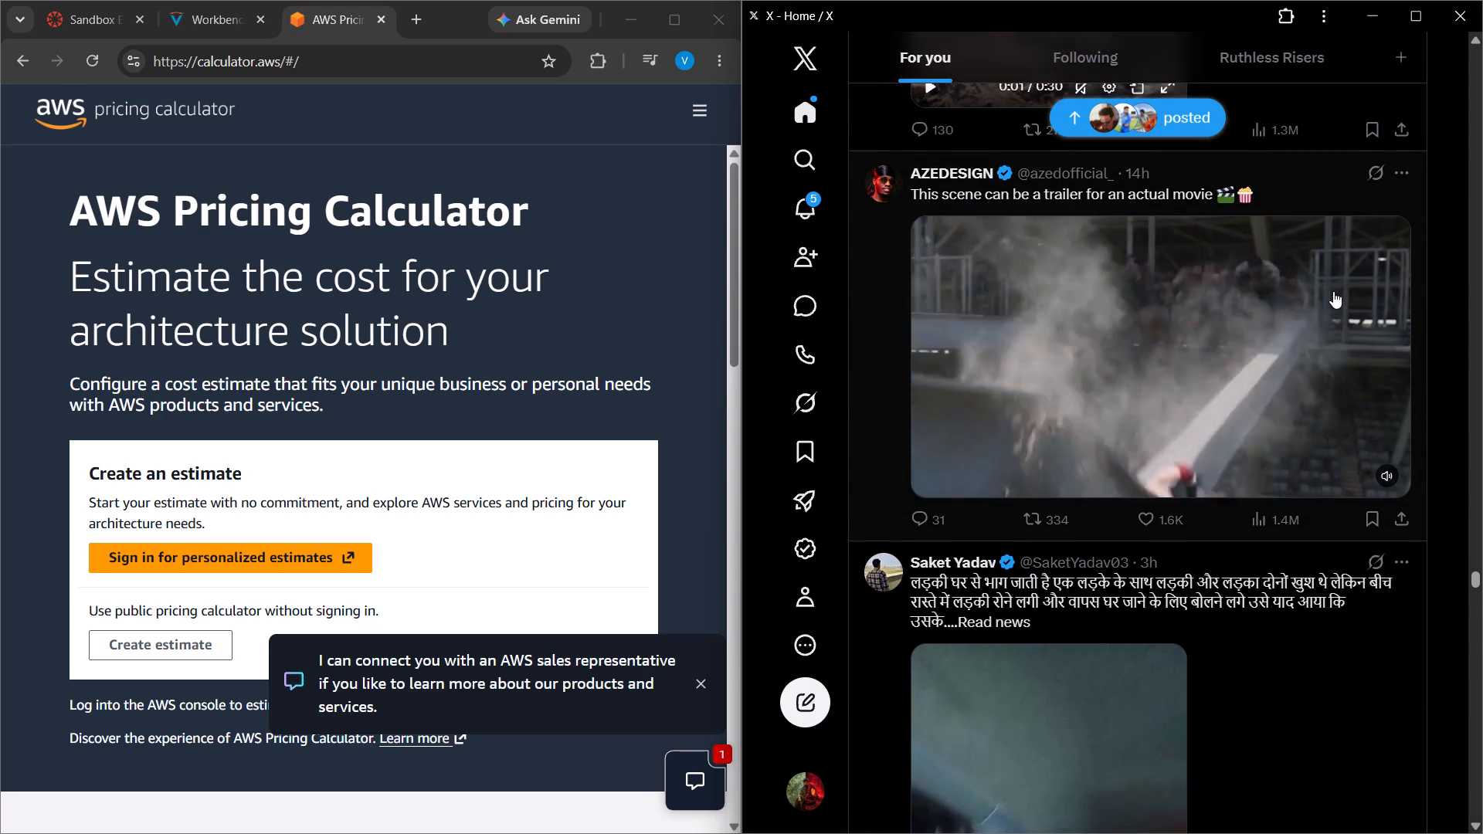
scroll(1333, 291, "down", 8)
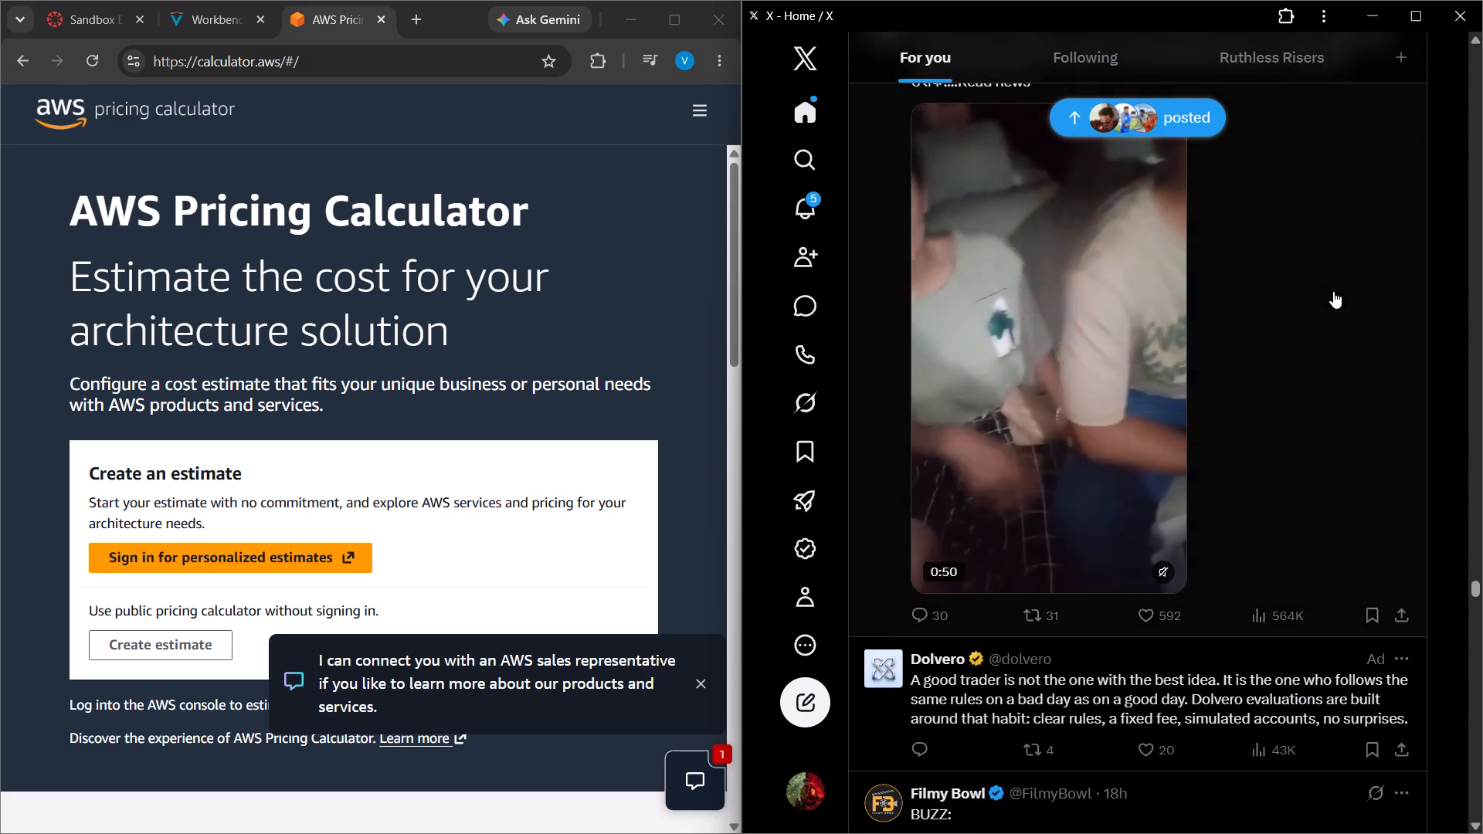
scroll(1333, 291, "down", 7)
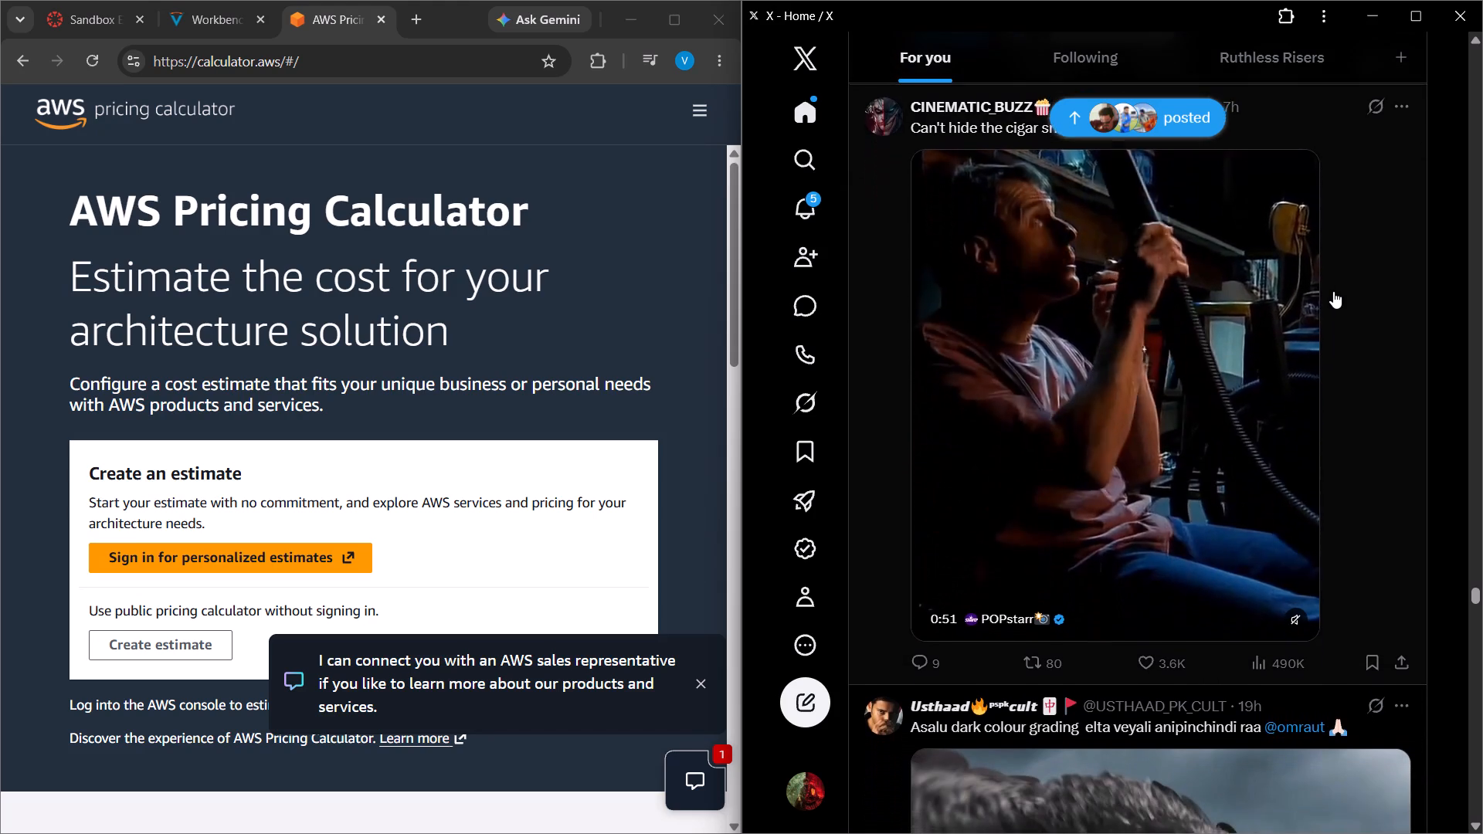
scroll(1333, 291, "down", 2)
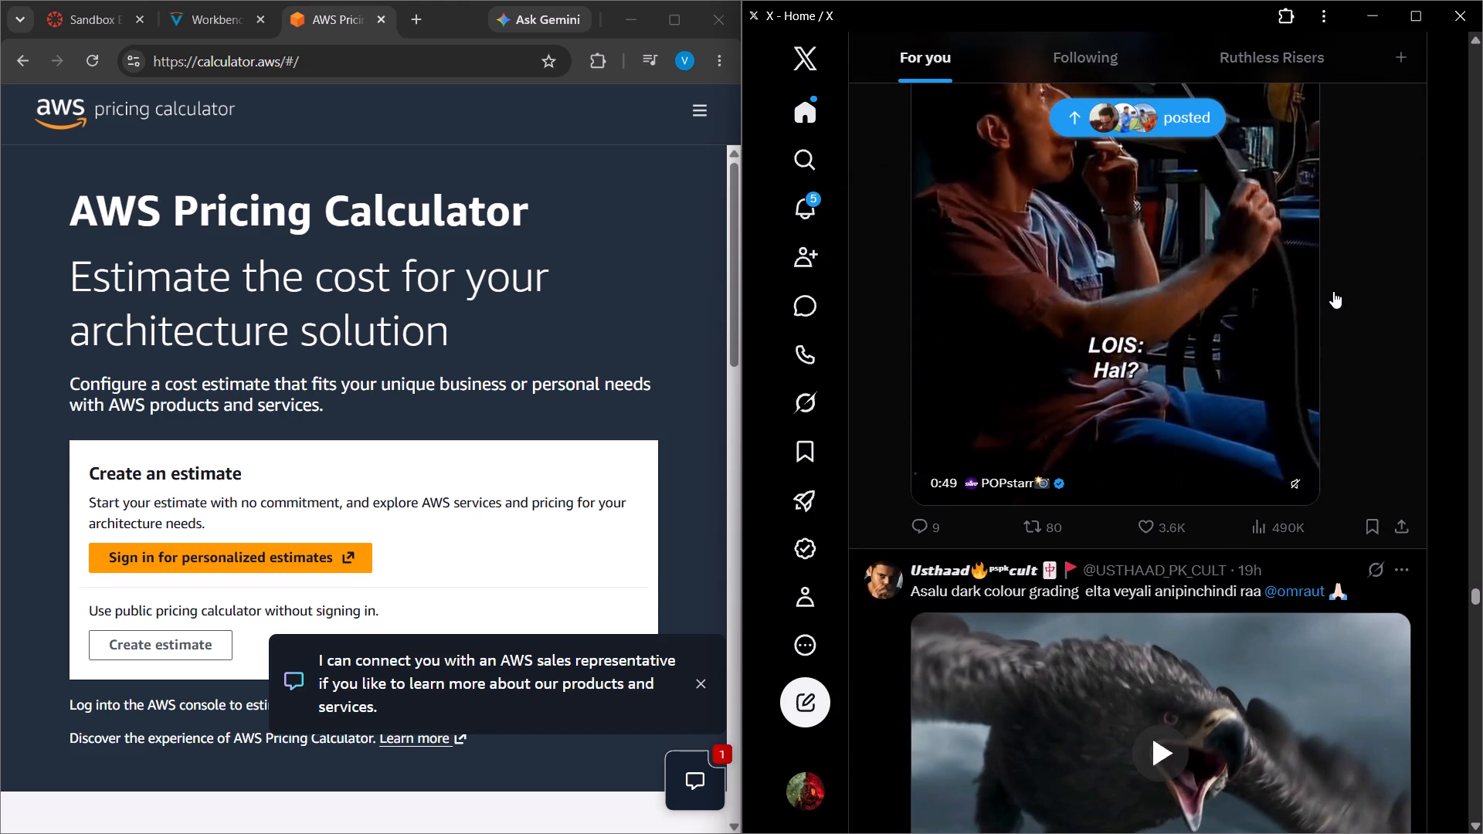
scroll(1333, 291, "down", 5)
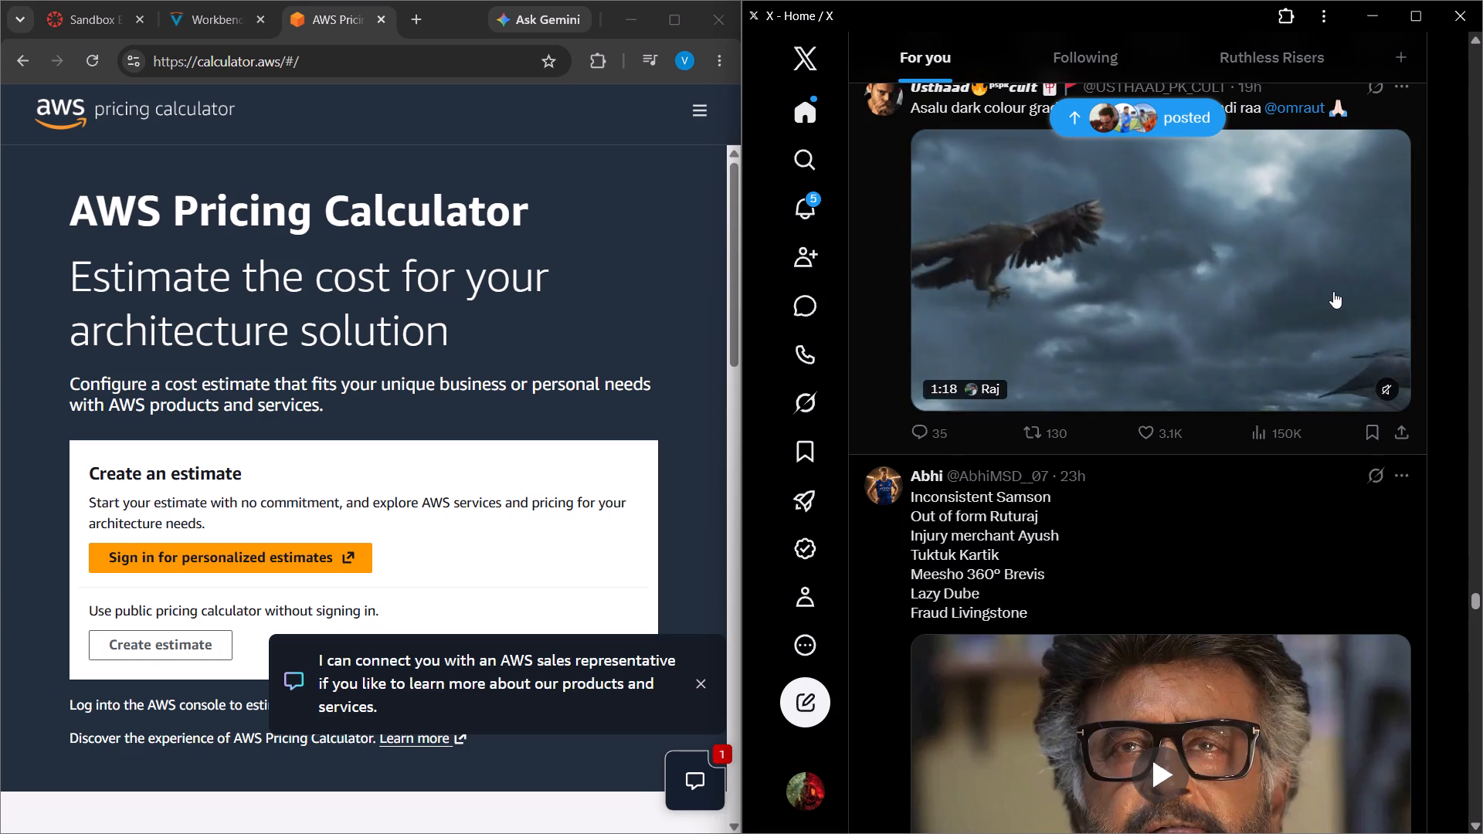
scroll(1333, 291, "down", 3)
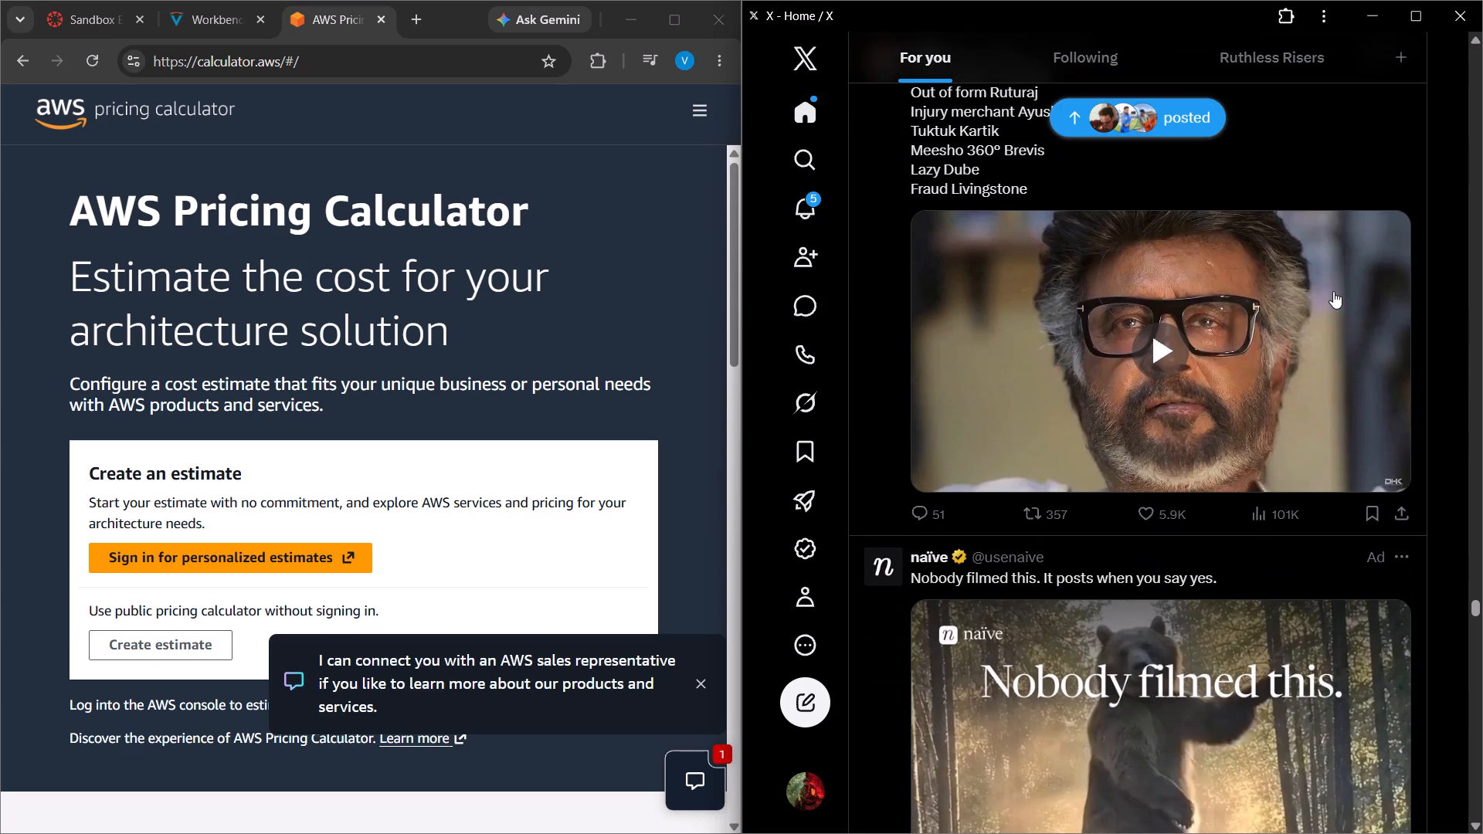
scroll(1333, 291, "down", 1)
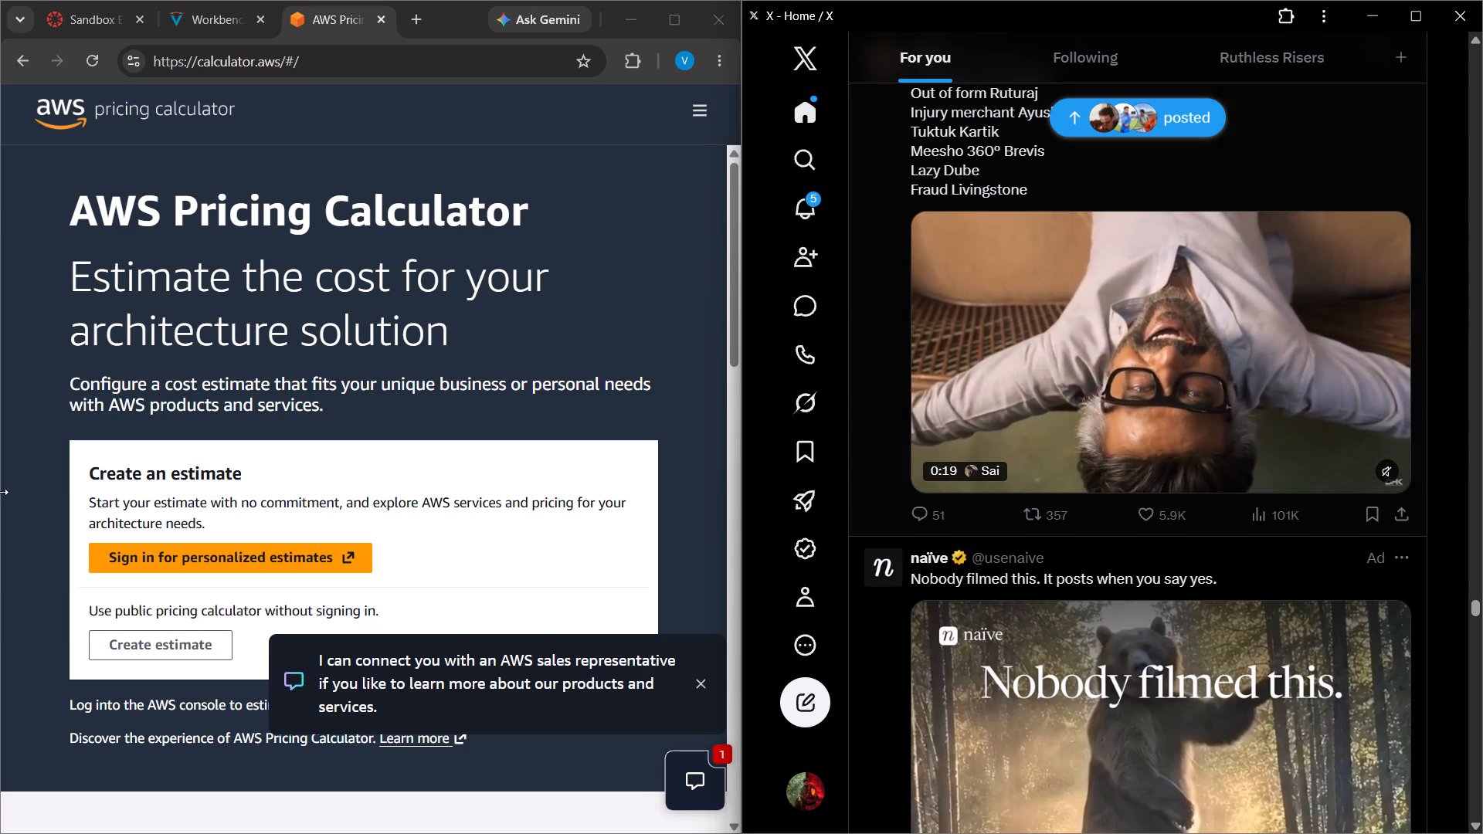
Start a new public estimate in the AWS Pricing Calculator without signing in.
scroll(233, 564, "down", 3)
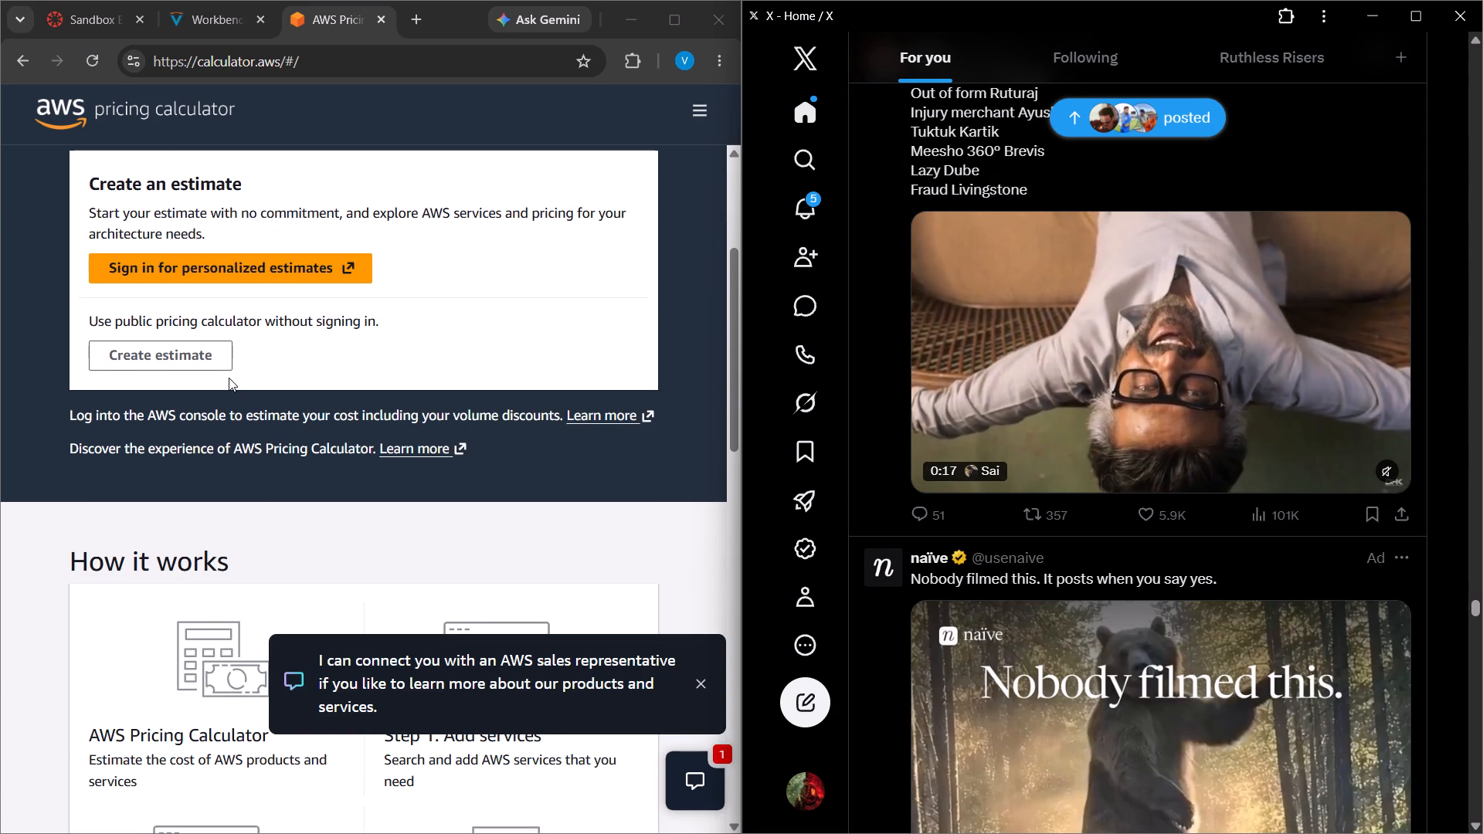
left_click(209, 359)
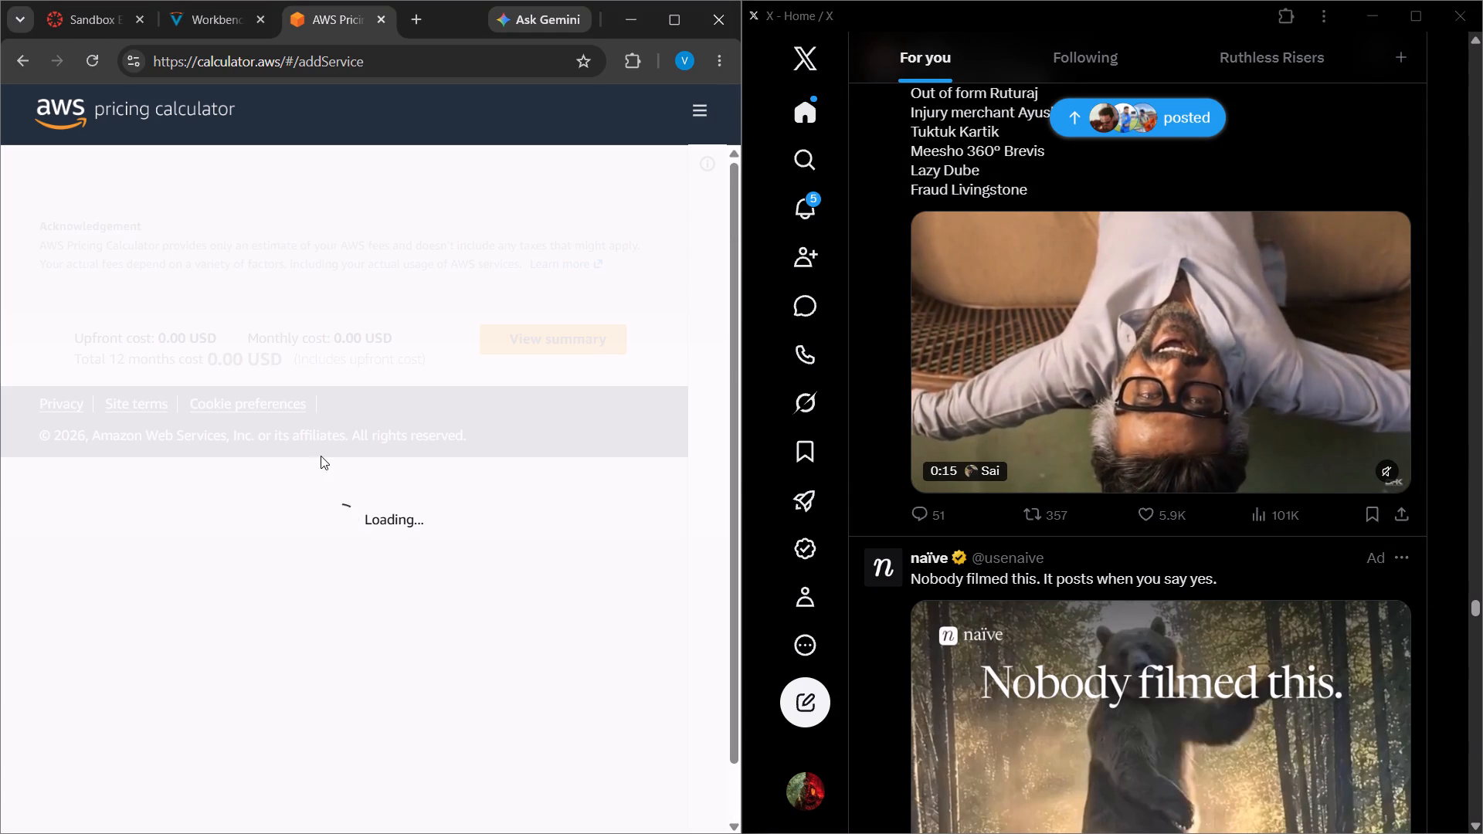
Browse further through the For you feed on X, and load the newly posted items at its top.
scroll(749, 495, "down", 1)
scroll(1482, 492, "down", 2)
scroll(1244, 459, "down", 3)
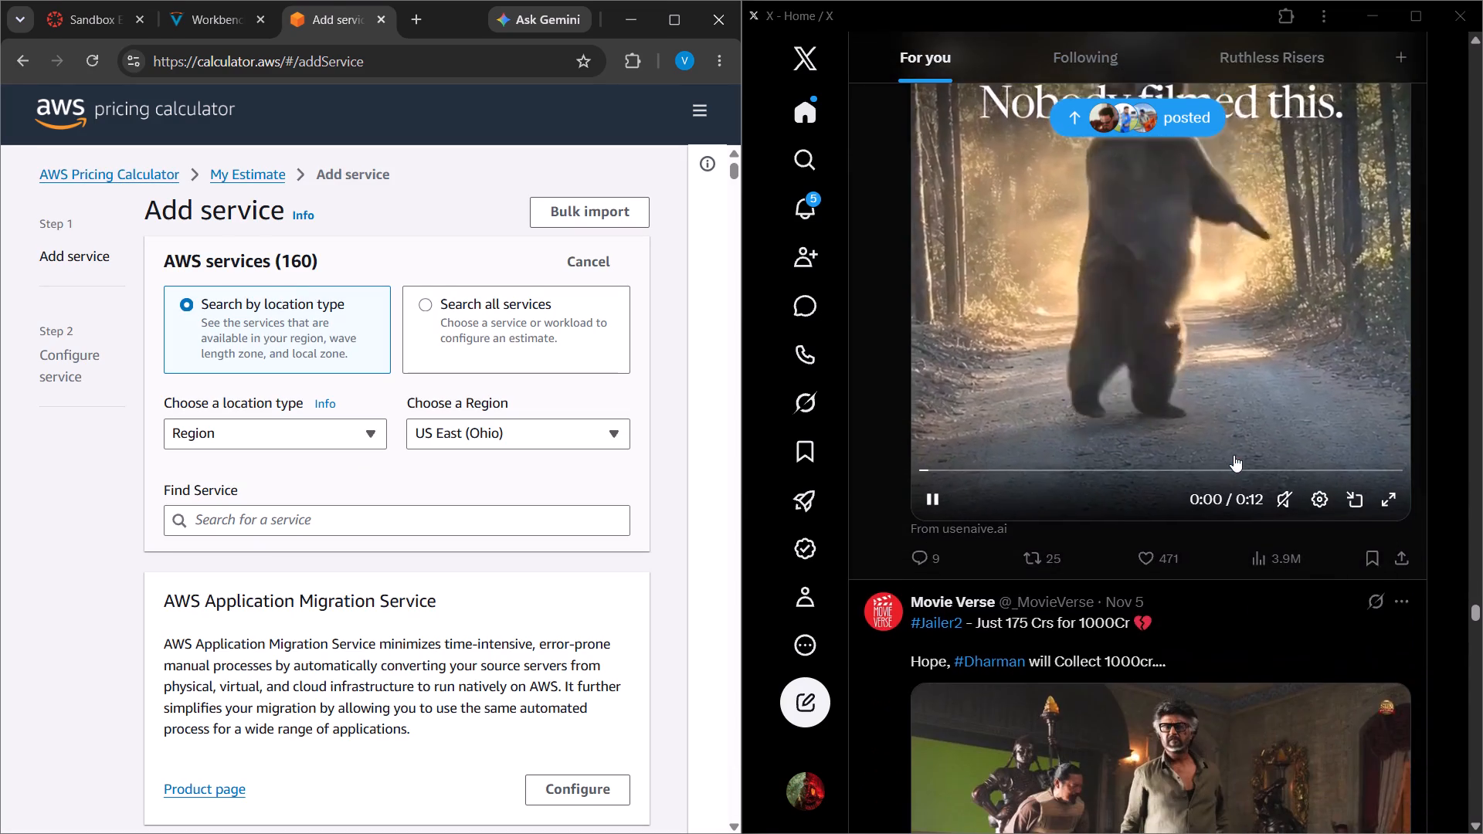
scroll(1234, 455, "down", 6)
scroll(549, 485, "down", 1)
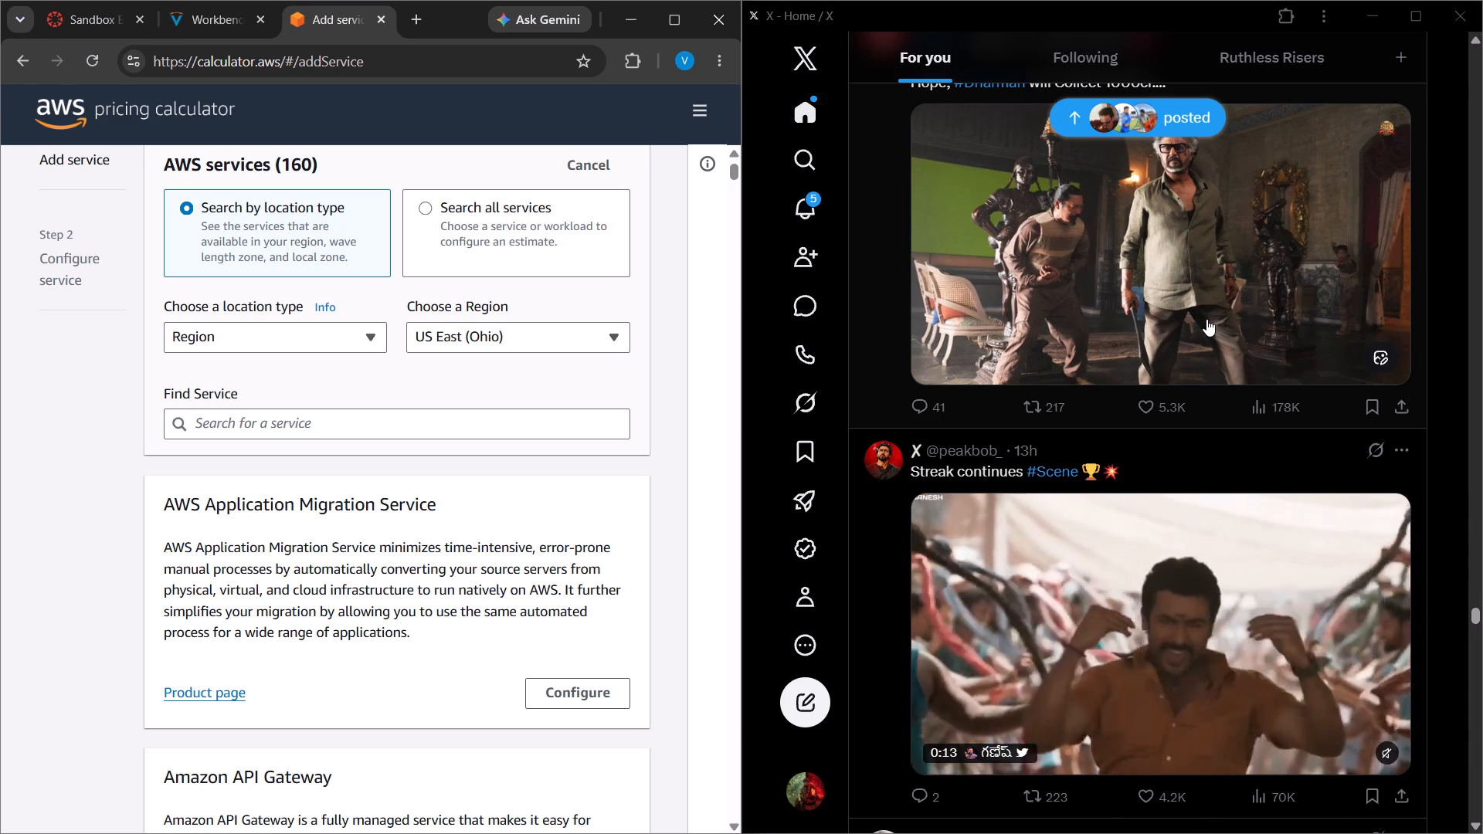
scroll(1206, 319, "down", 7)
scroll(1206, 319, "right", 1)
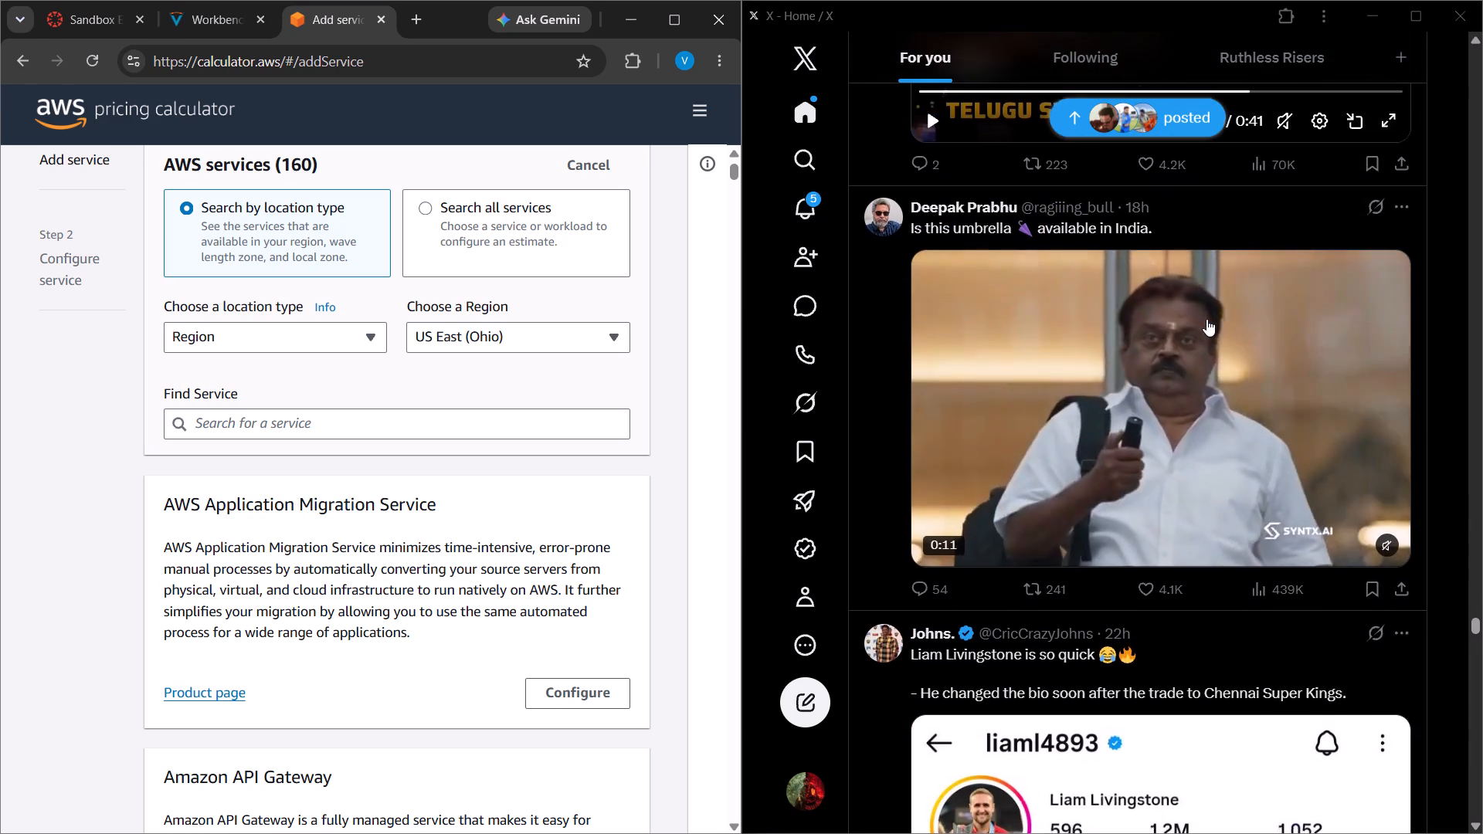
scroll(1206, 319, "right", 1)
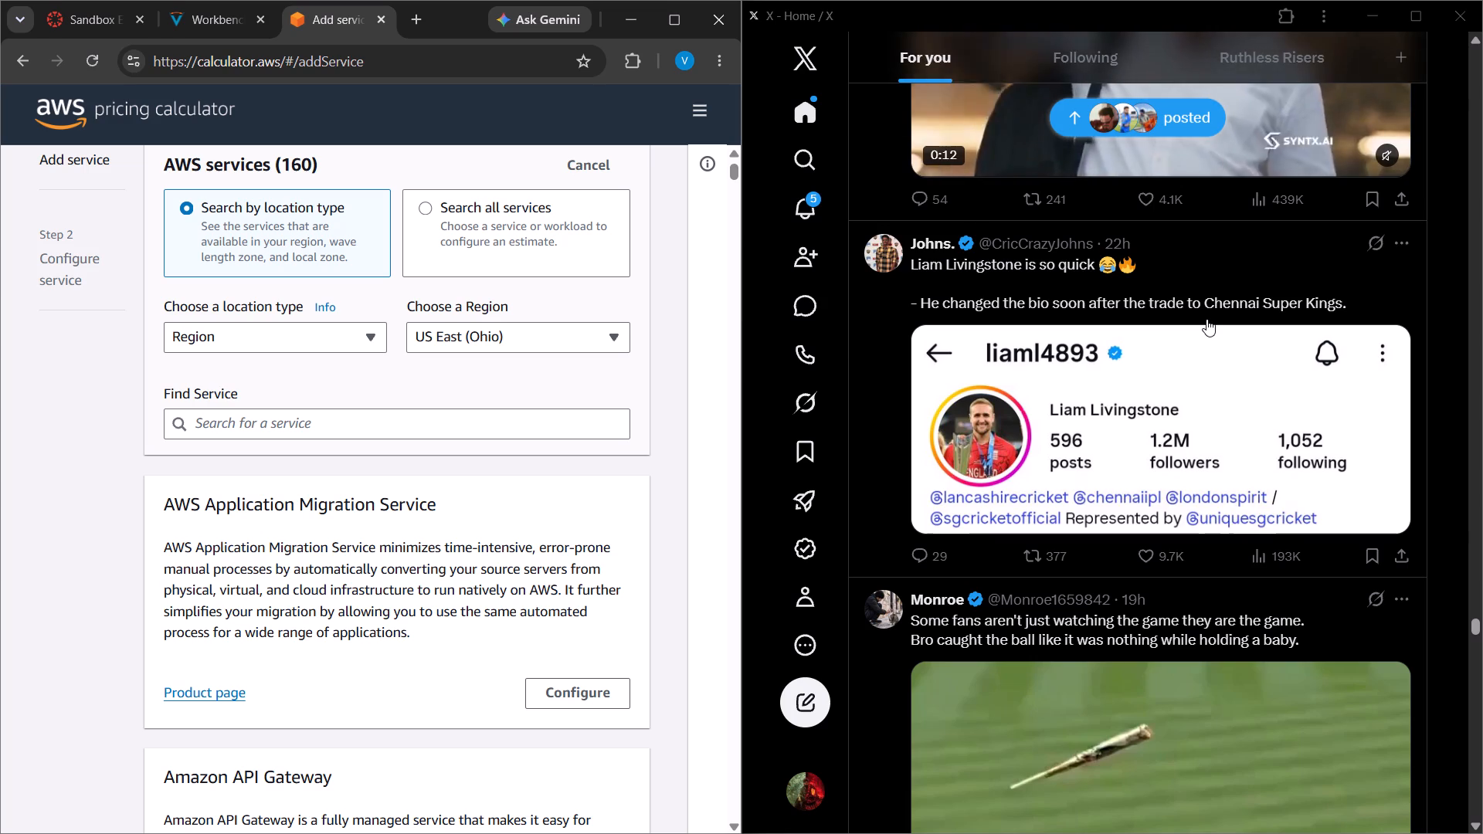
scroll(1213, 171, "down", 6)
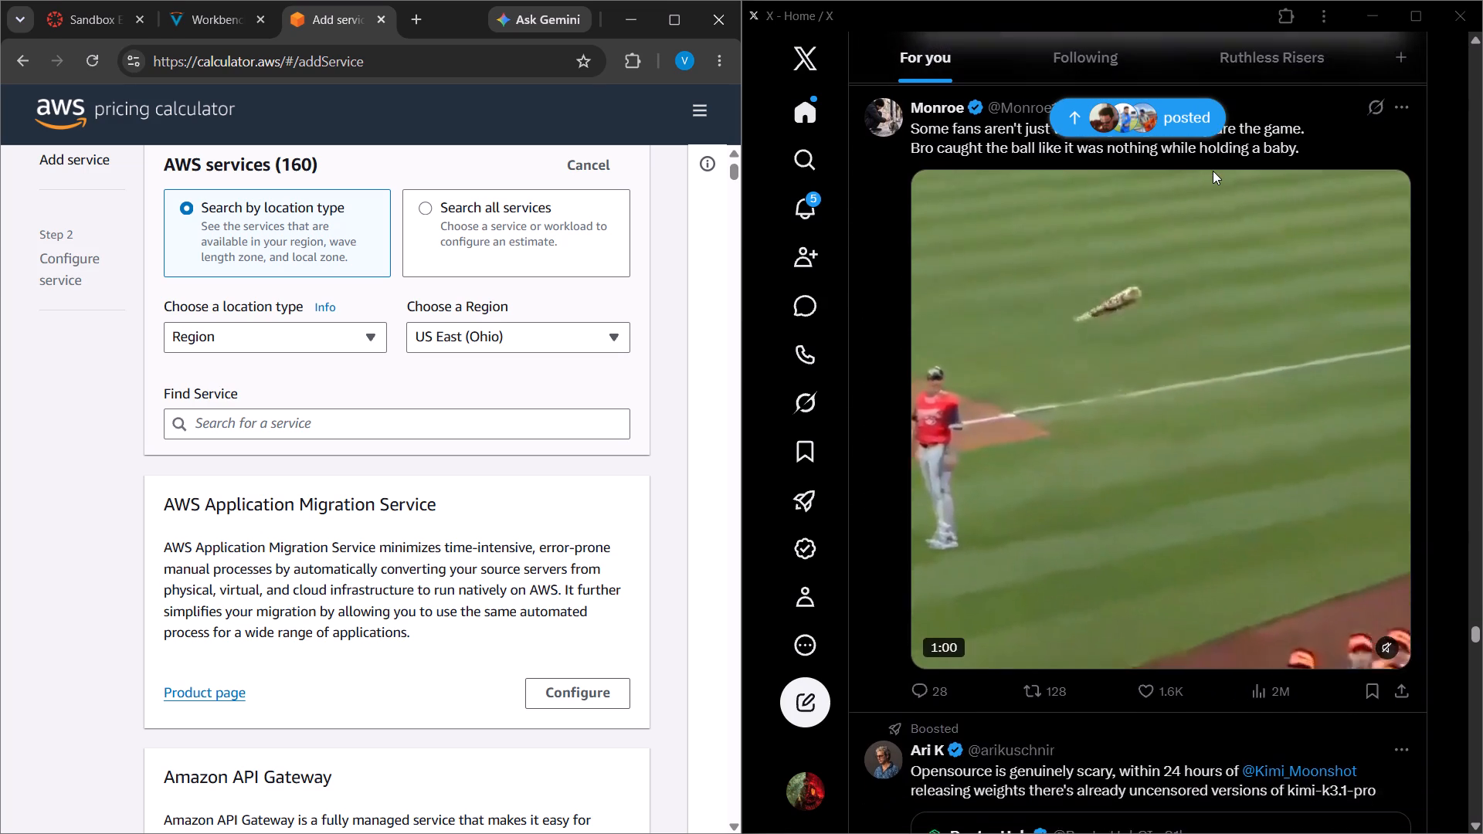
scroll(1213, 171, "down", 7)
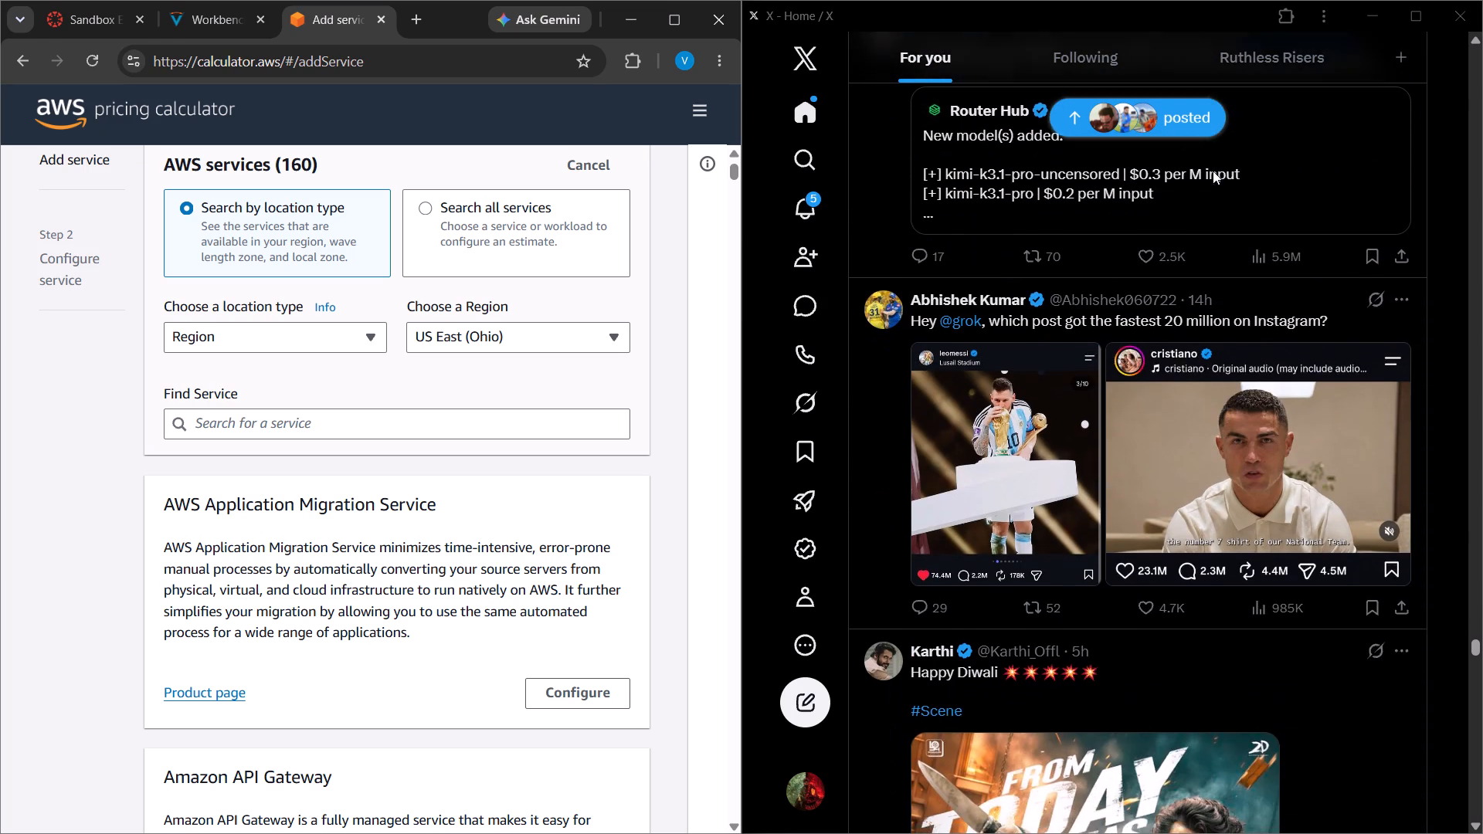
scroll(1213, 171, "down", 3)
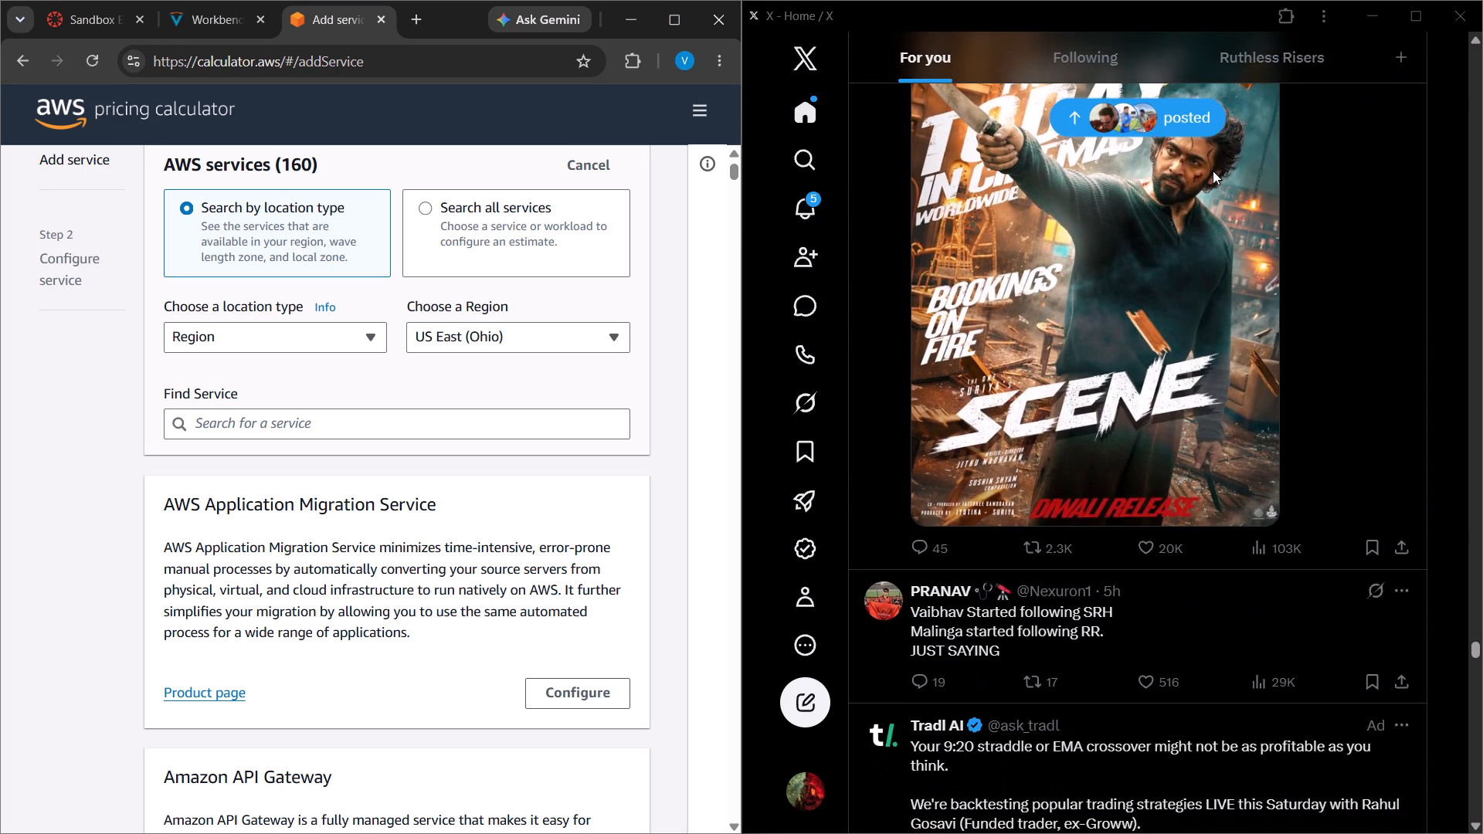
scroll(1213, 171, "up", 4)
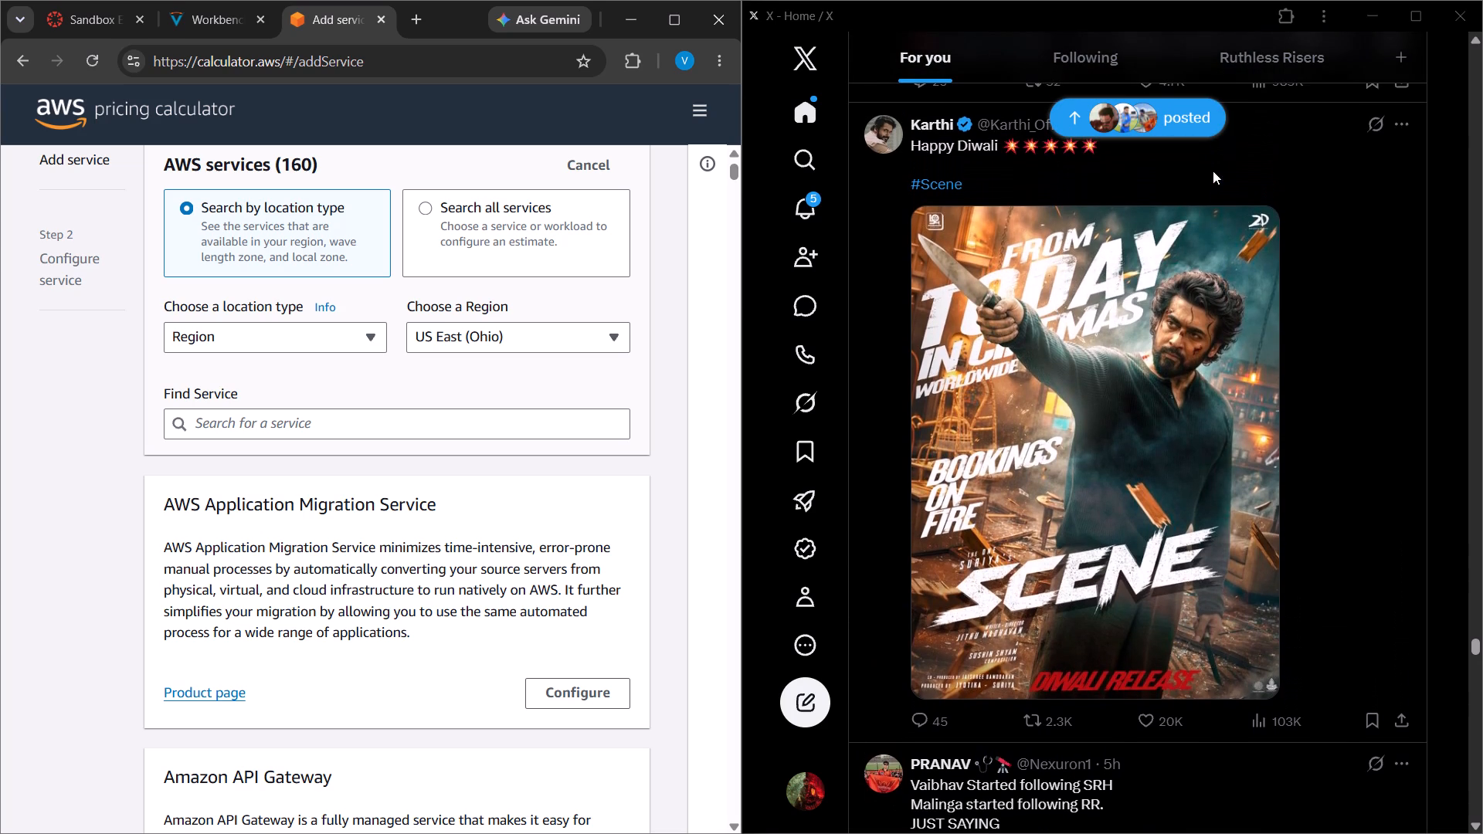
left_click(1155, 107)
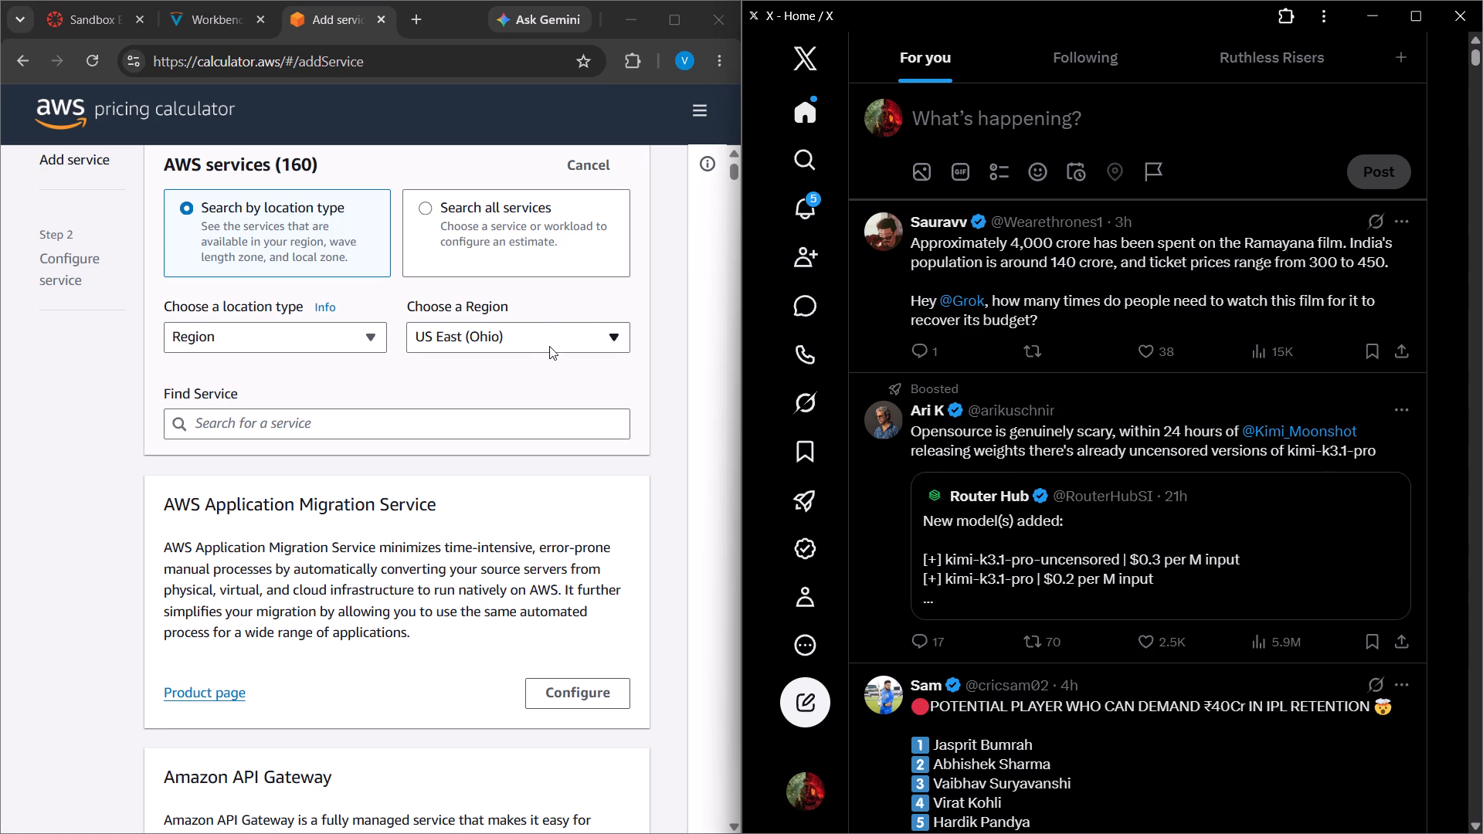
Set the estimate's region to Europe (London), eu-west-2, on the Add service page.
left_click(516, 337)
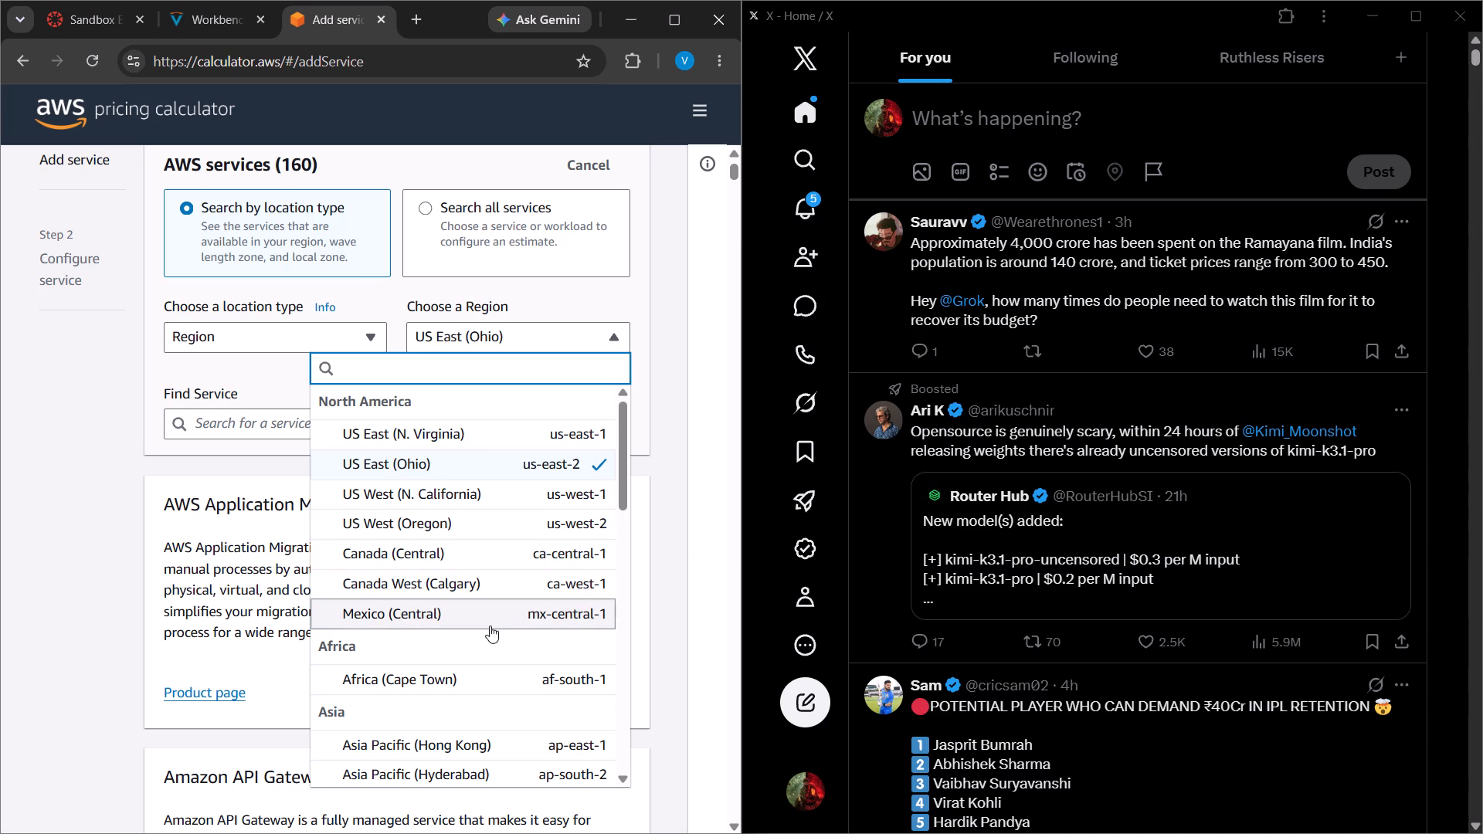
scroll(494, 567, "down", 1)
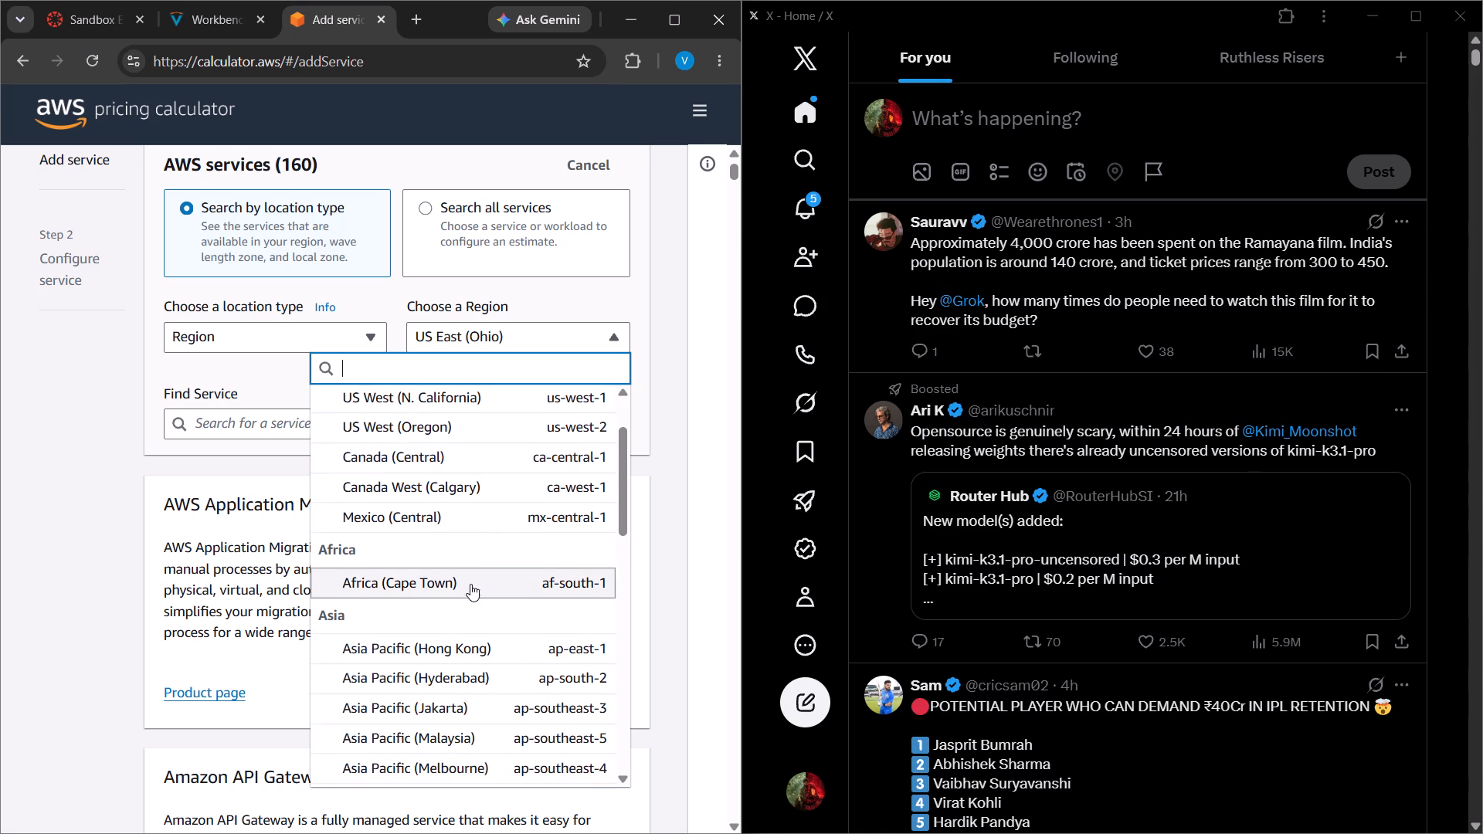
scroll(480, 568, "down", 6)
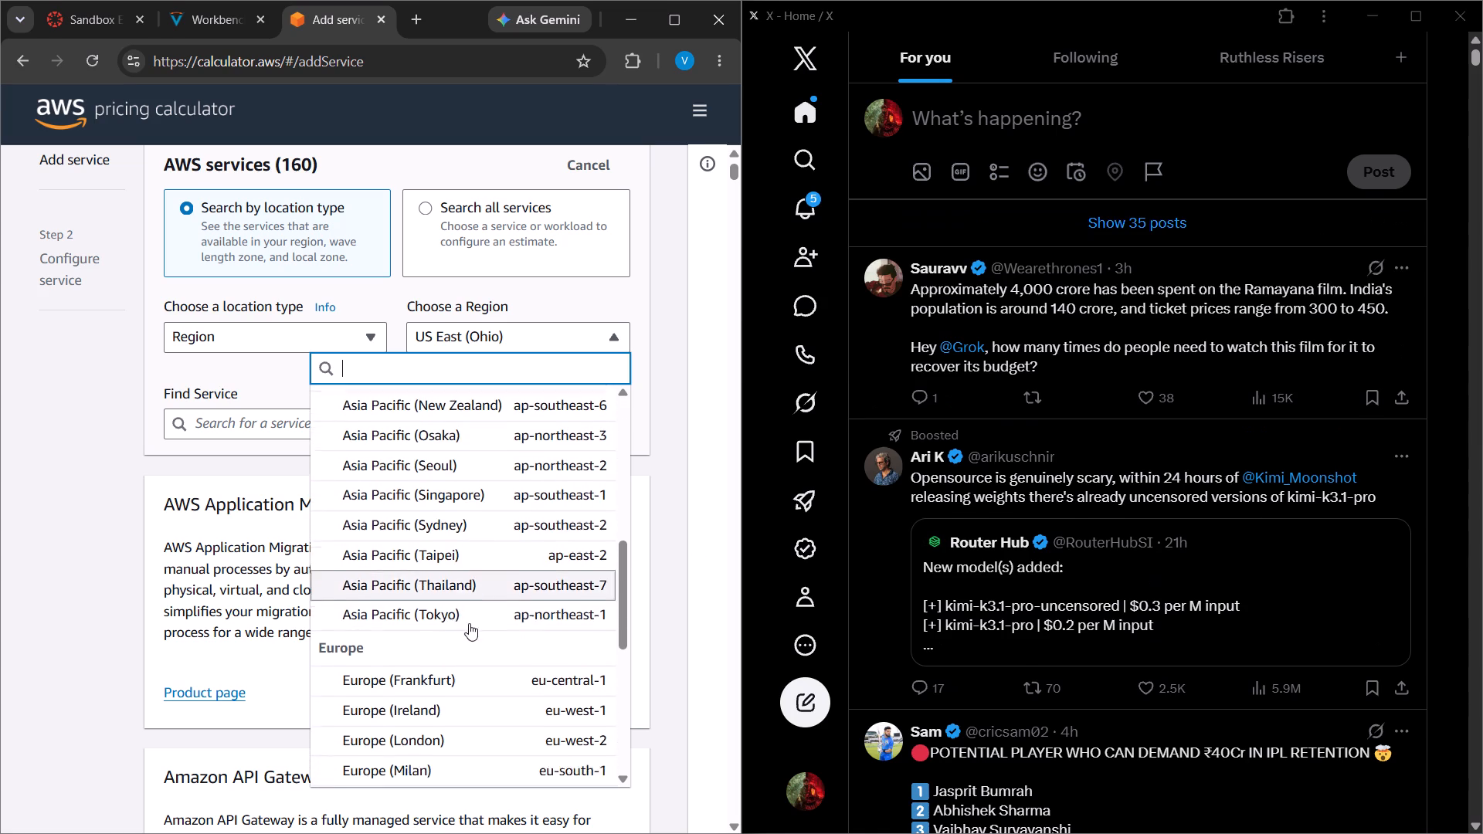
scroll(454, 572, "down", 3)
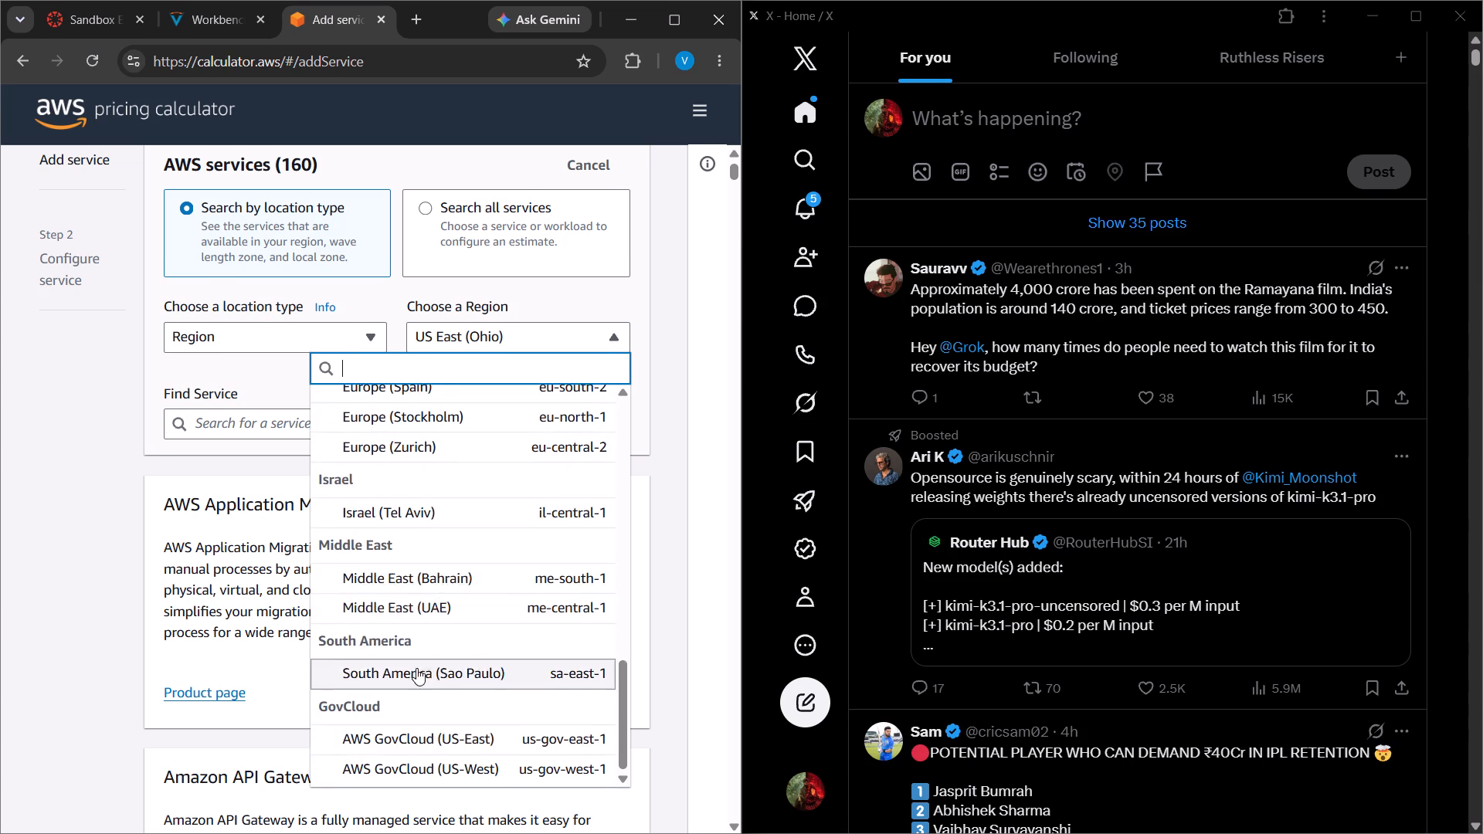
scroll(416, 668, "down", 1)
scroll(464, 585, "down", 1)
scroll(530, 414, "up", 2)
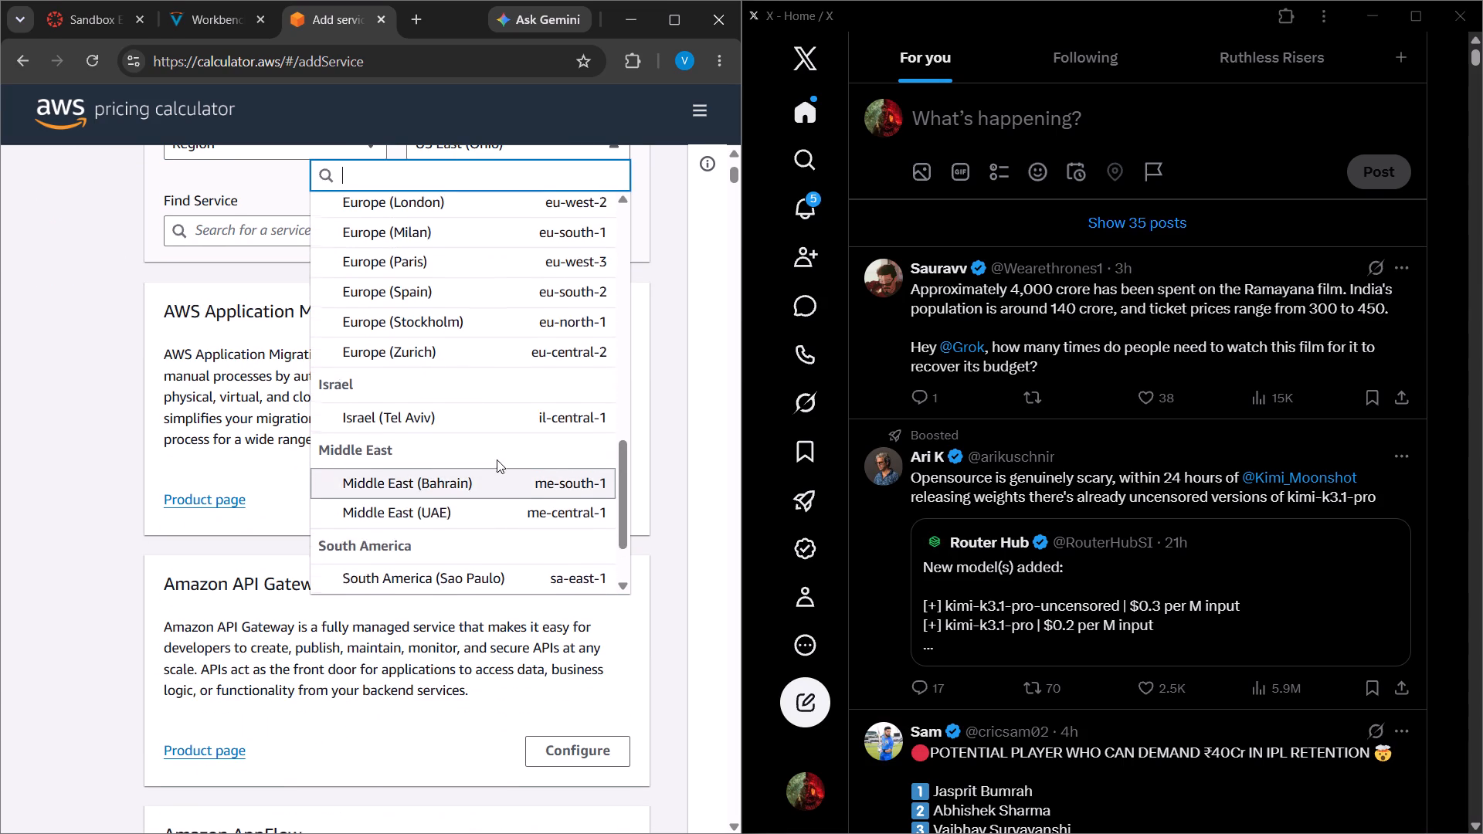
scroll(519, 461, "up", 1)
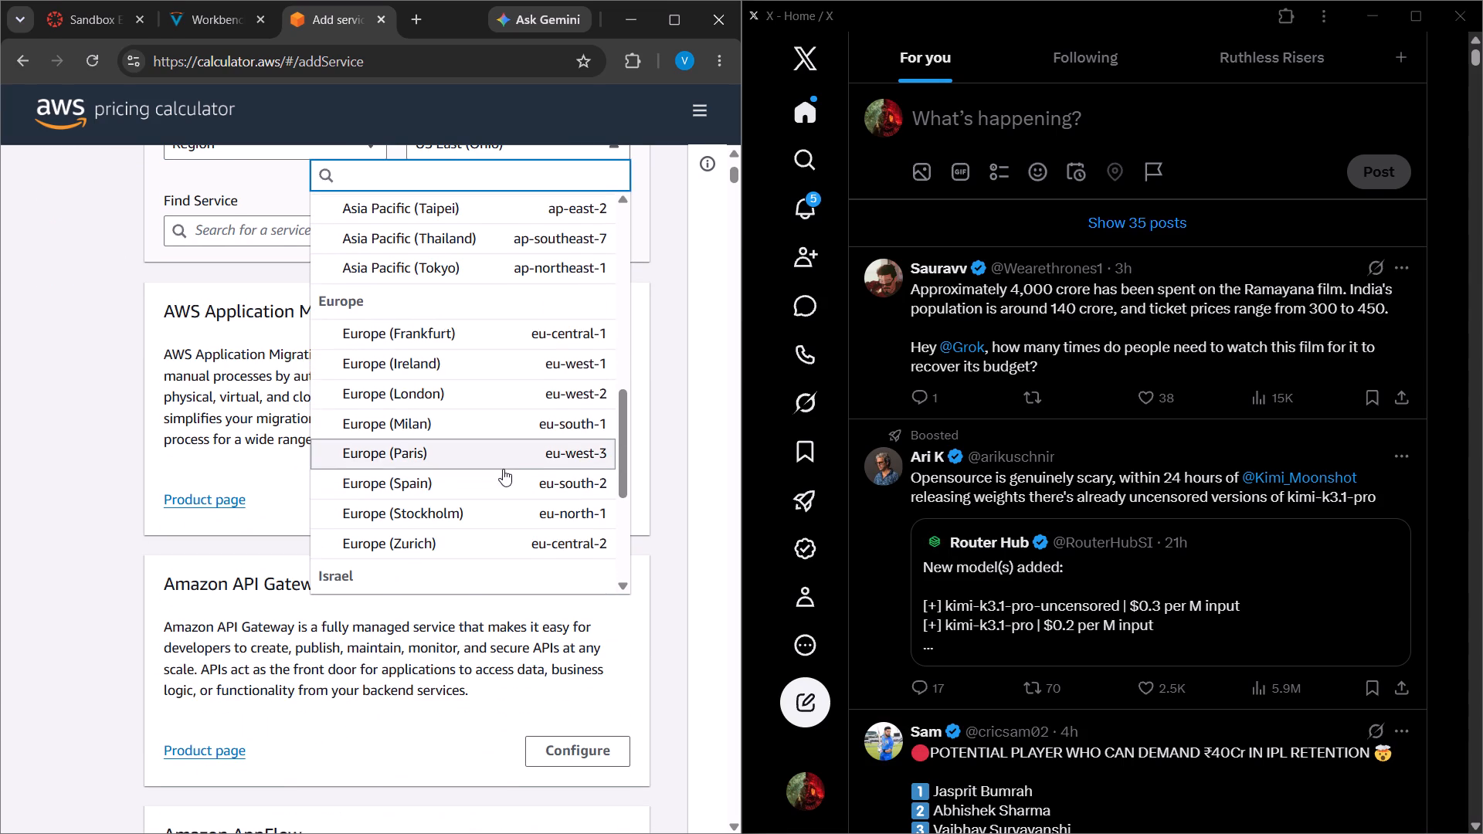
scroll(54, 461, "up", 1)
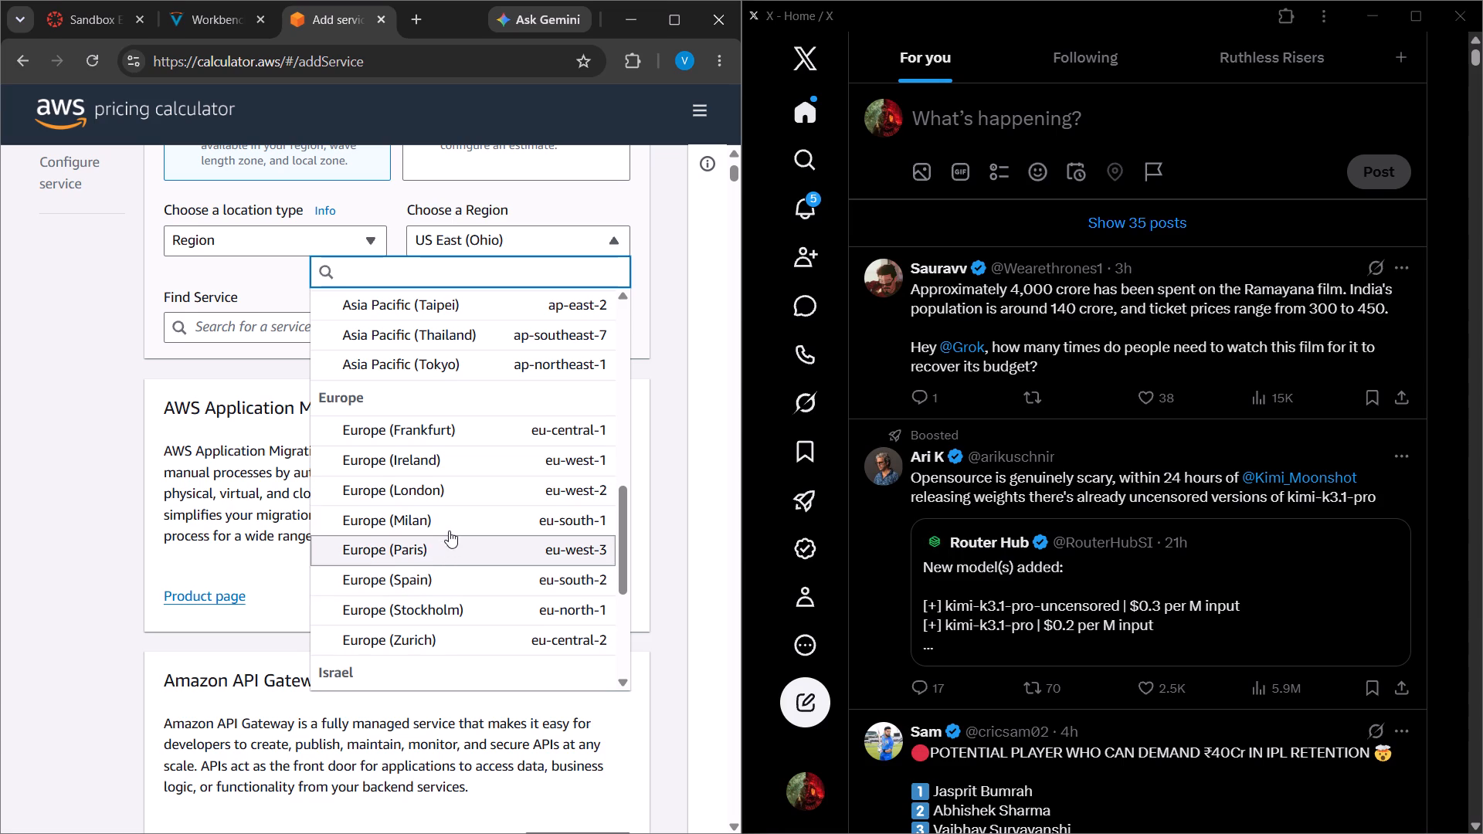
scroll(423, 445, "up", 2)
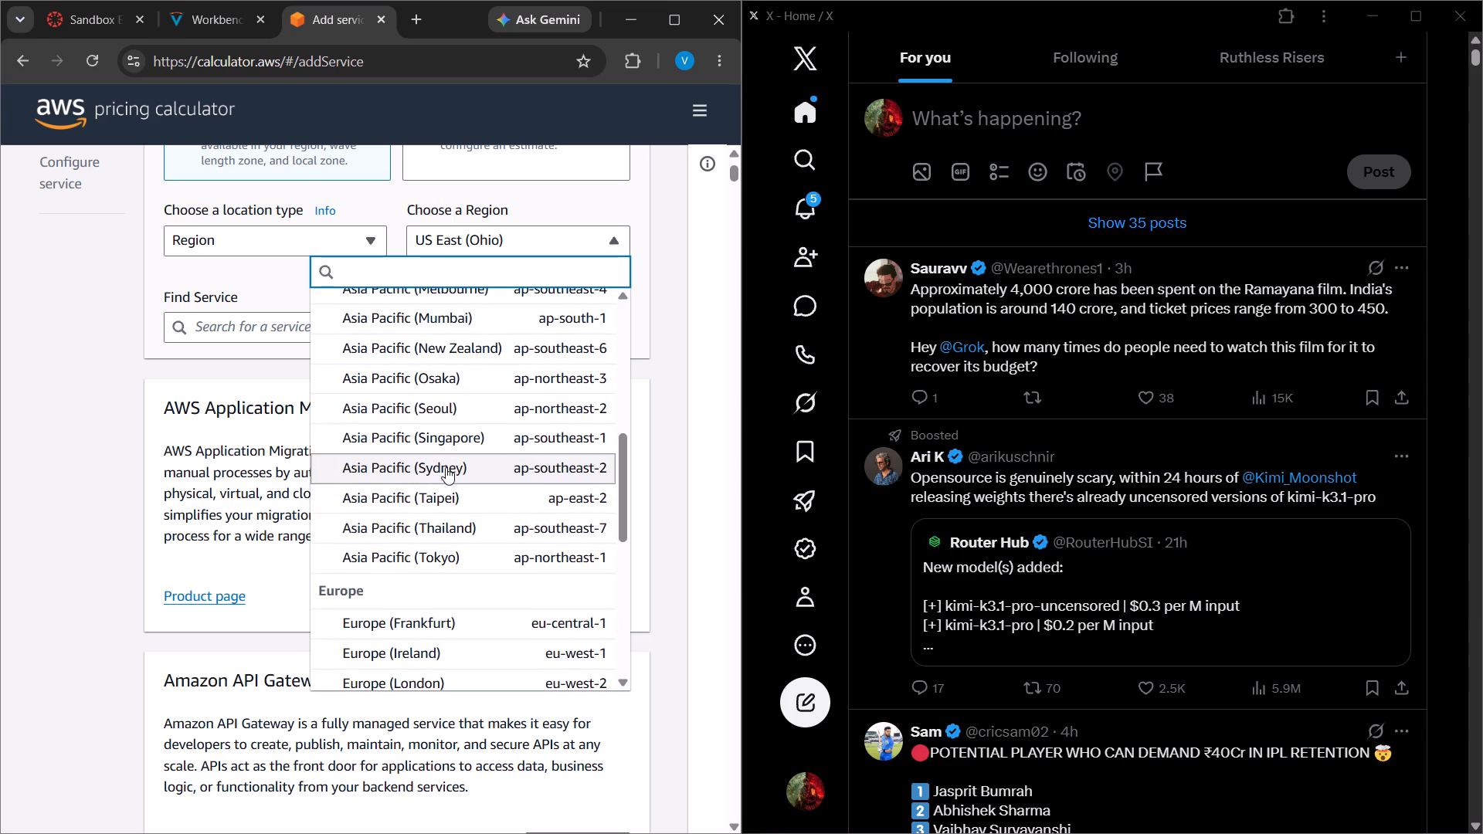
scroll(458, 459, "up", 6)
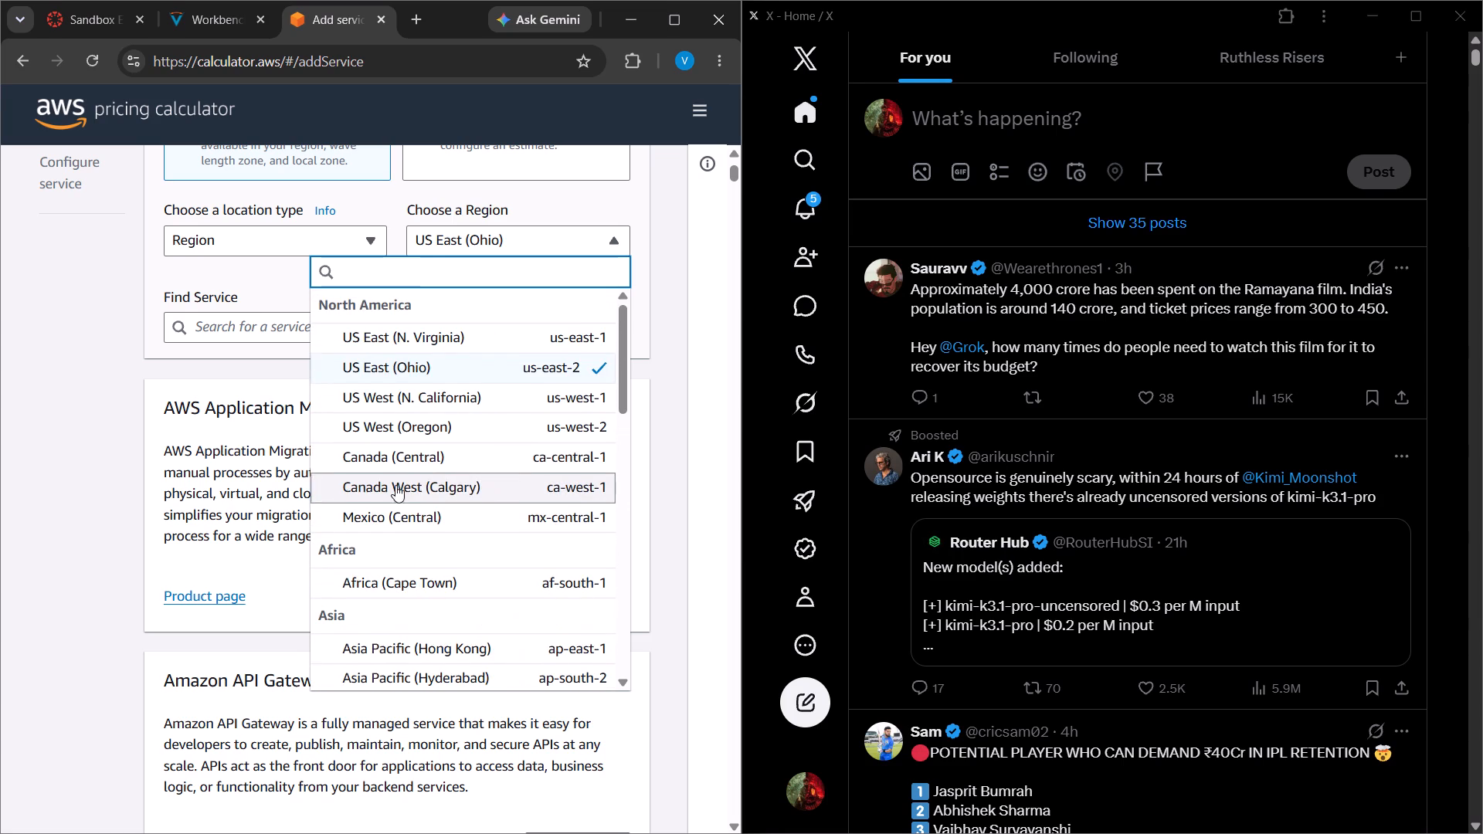
scroll(445, 519, "up", 2)
scroll(477, 498, "down", 3)
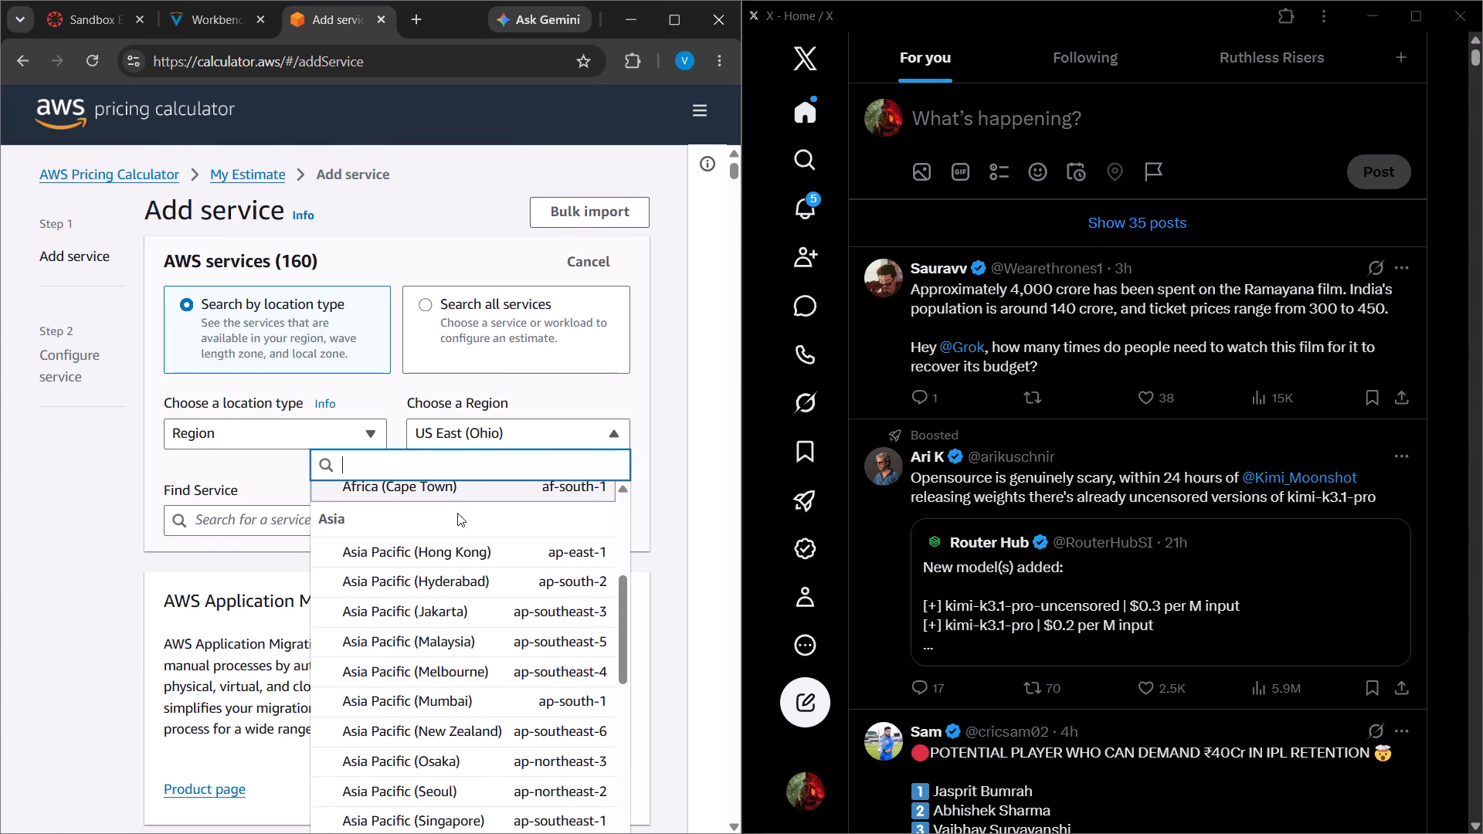
scroll(590, 225, "down", 3)
scroll(460, 496, "down", 1)
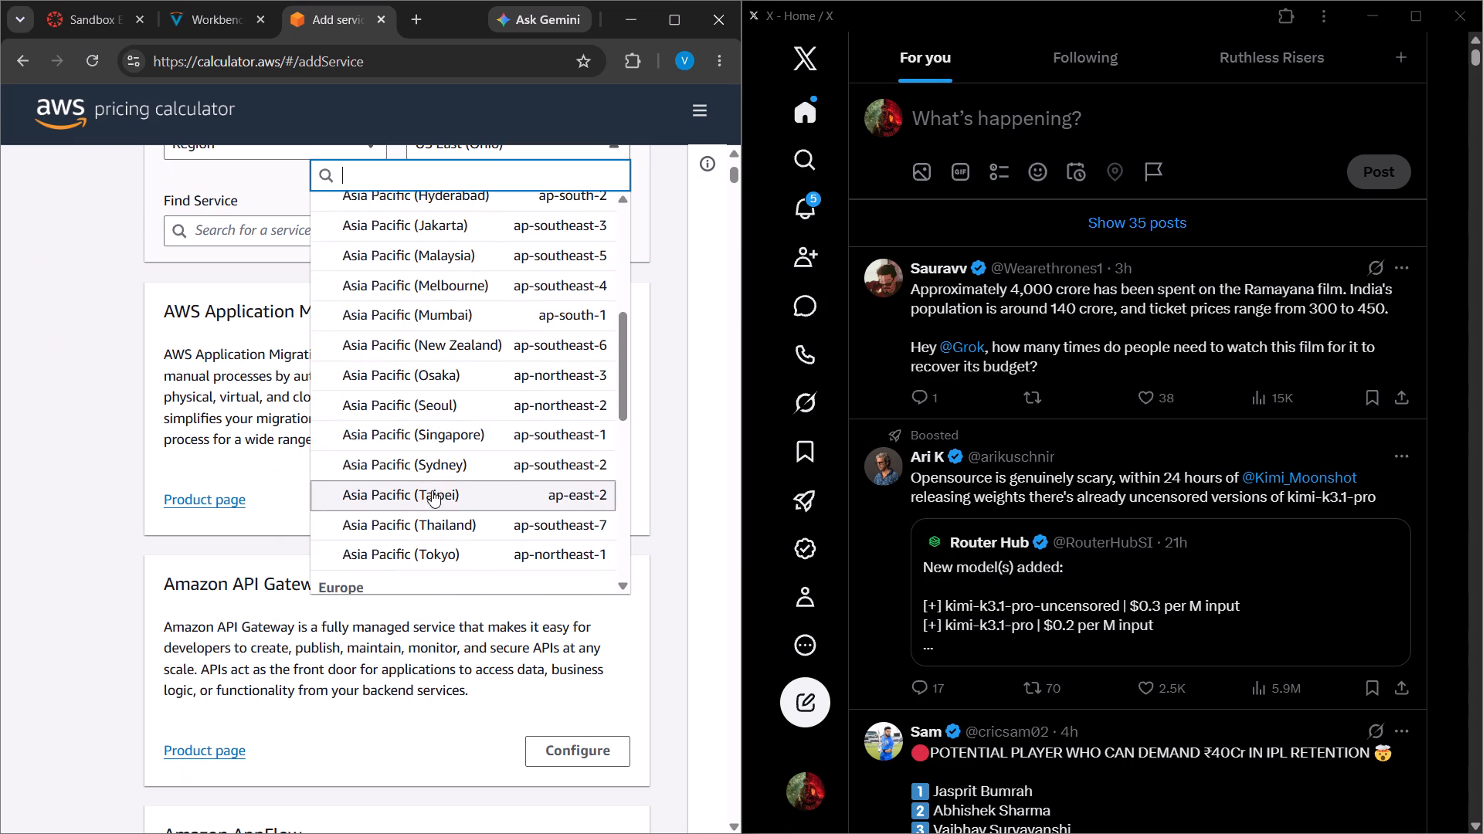
scroll(470, 450, "down", 2)
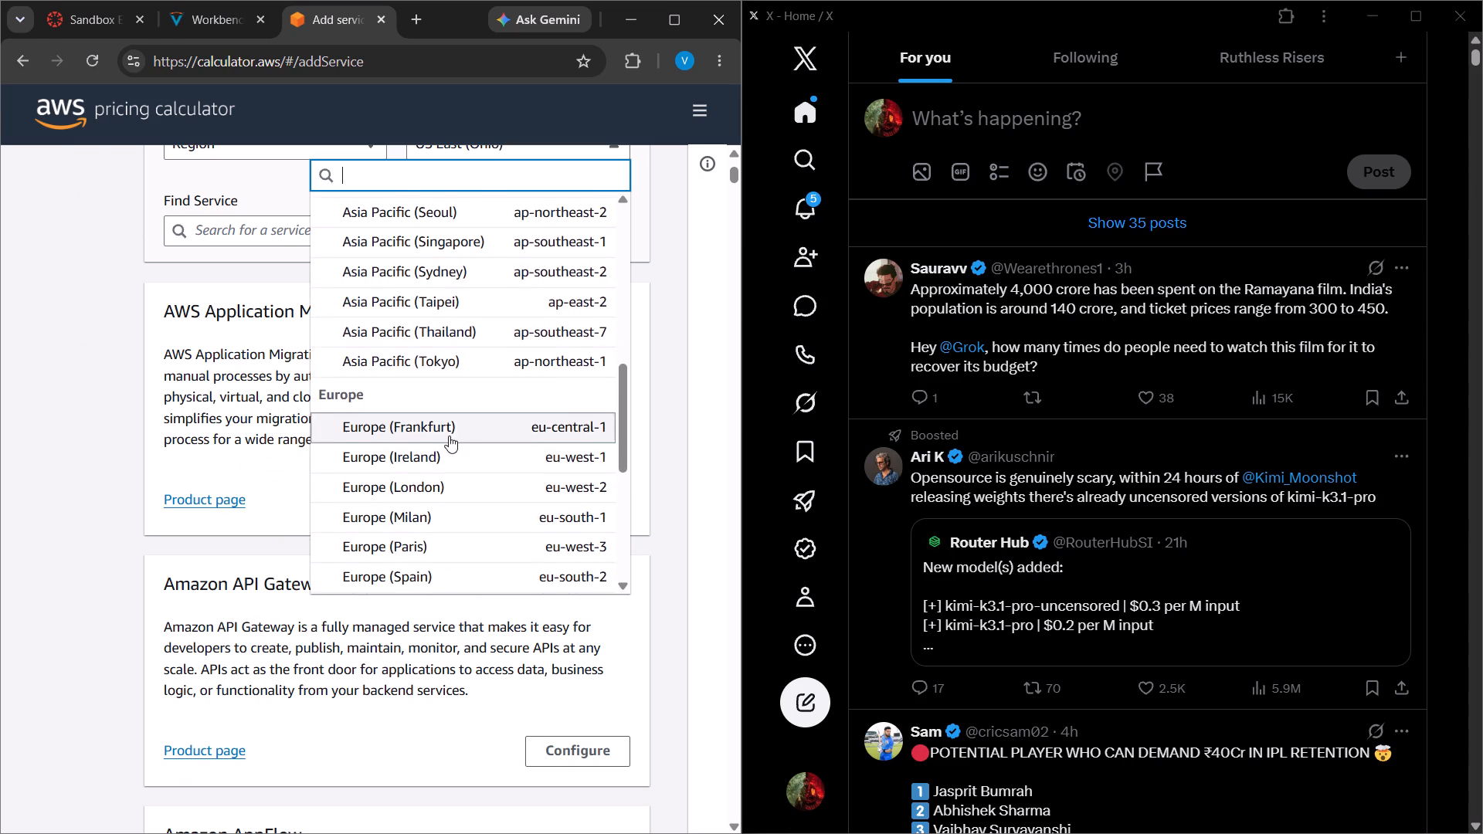
scroll(449, 436, "down", 1)
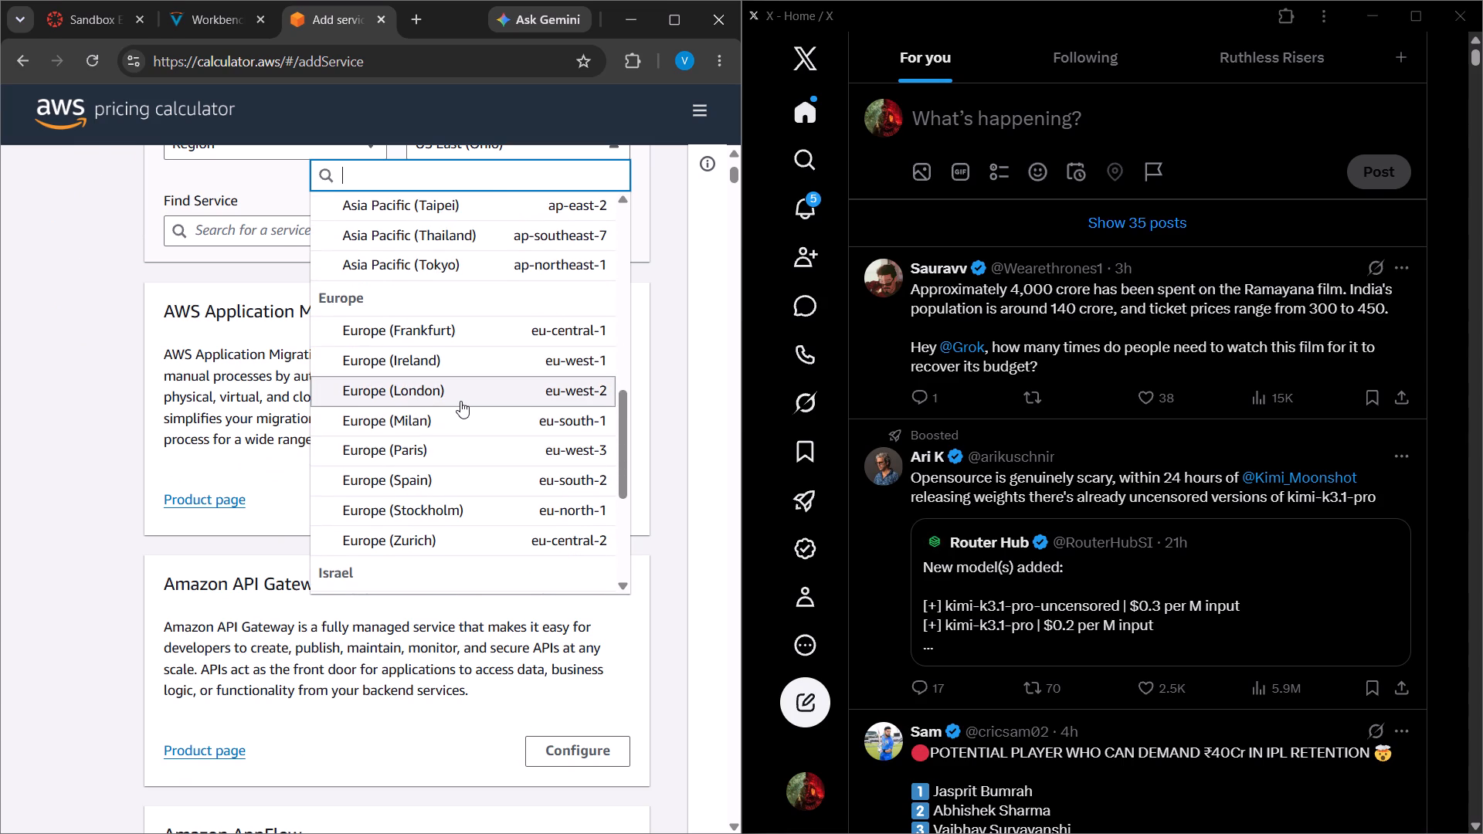
left_click(460, 401)
Minimise the X window, leaving the pricing calculator open.
left_click(1362, 11)
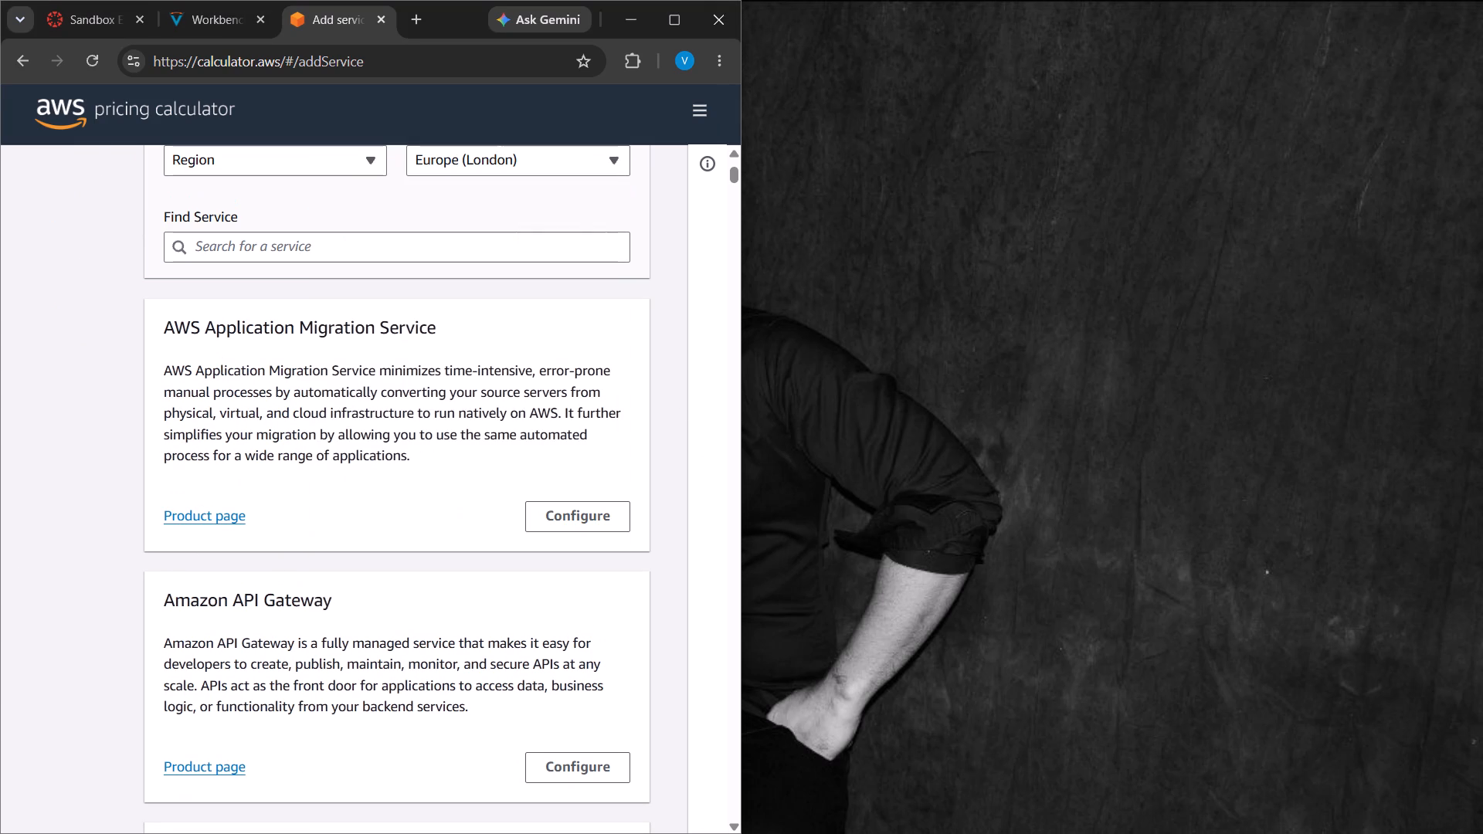
Search the services for ec2 and open the Amazon EC2 configuration for the estimate.
scroll(493, 351, "up", 3)
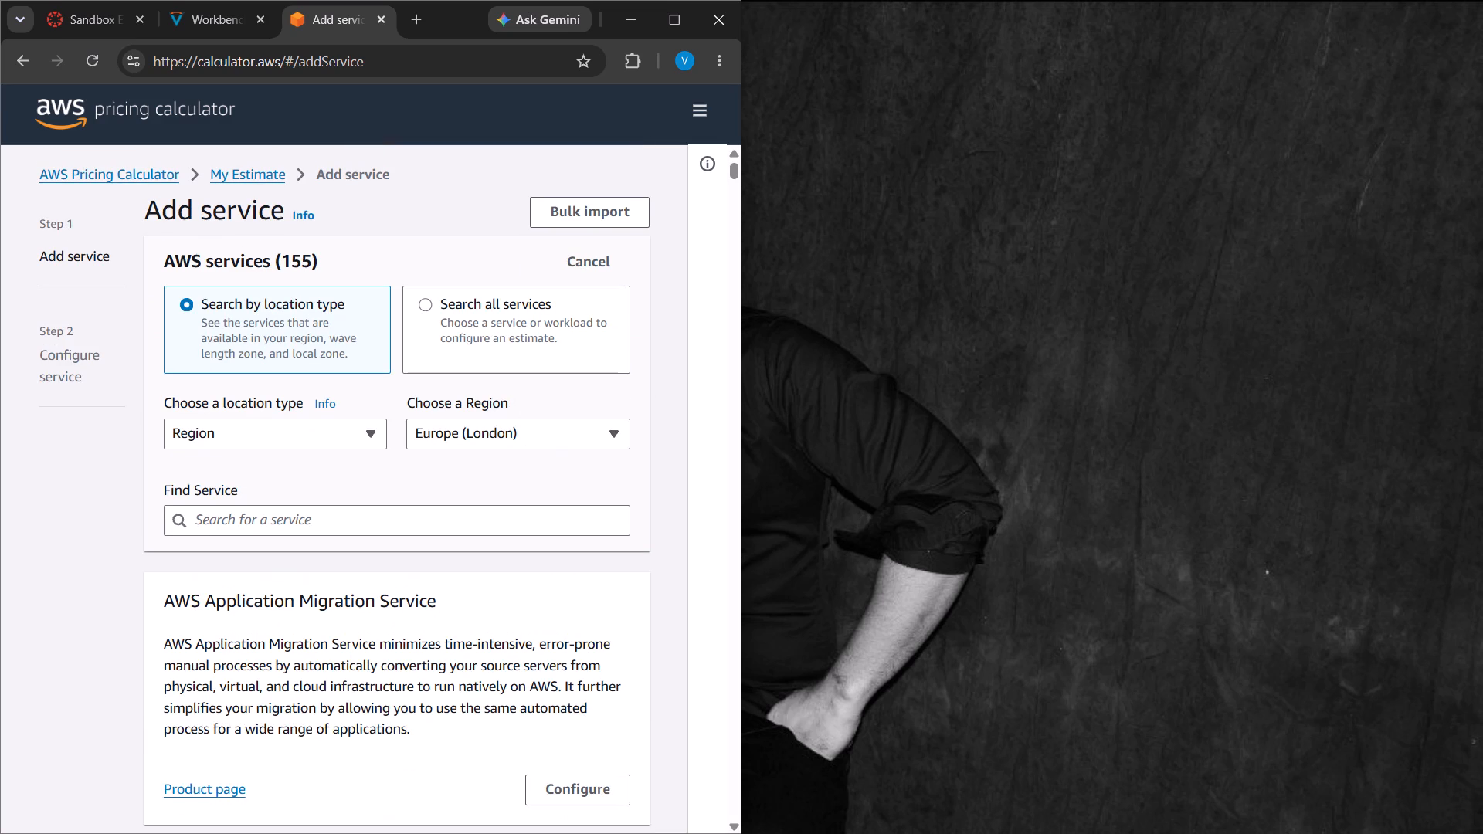
left_click(368, 521)
type("ec2")
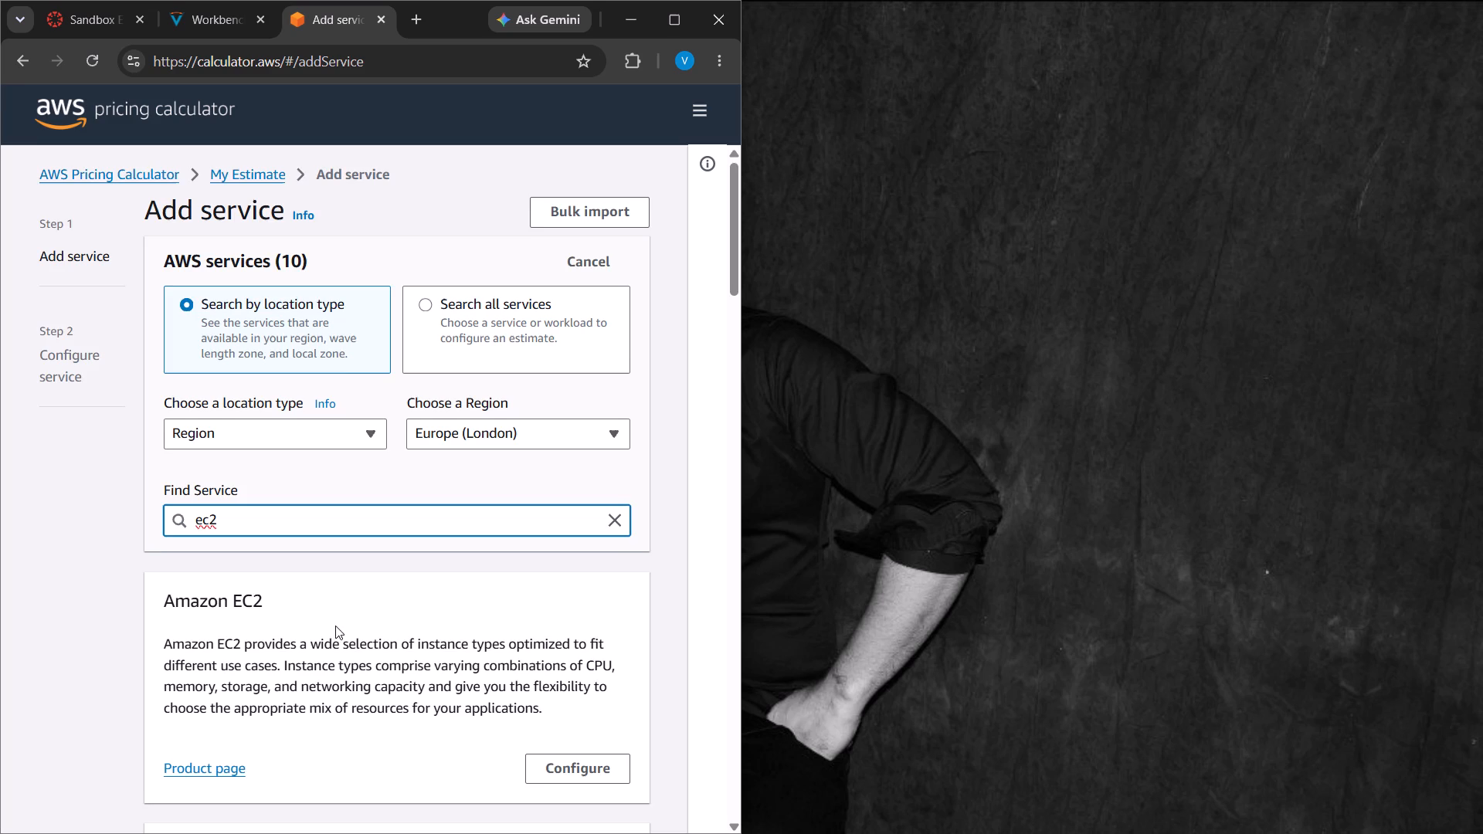
scroll(397, 654, "down", 3)
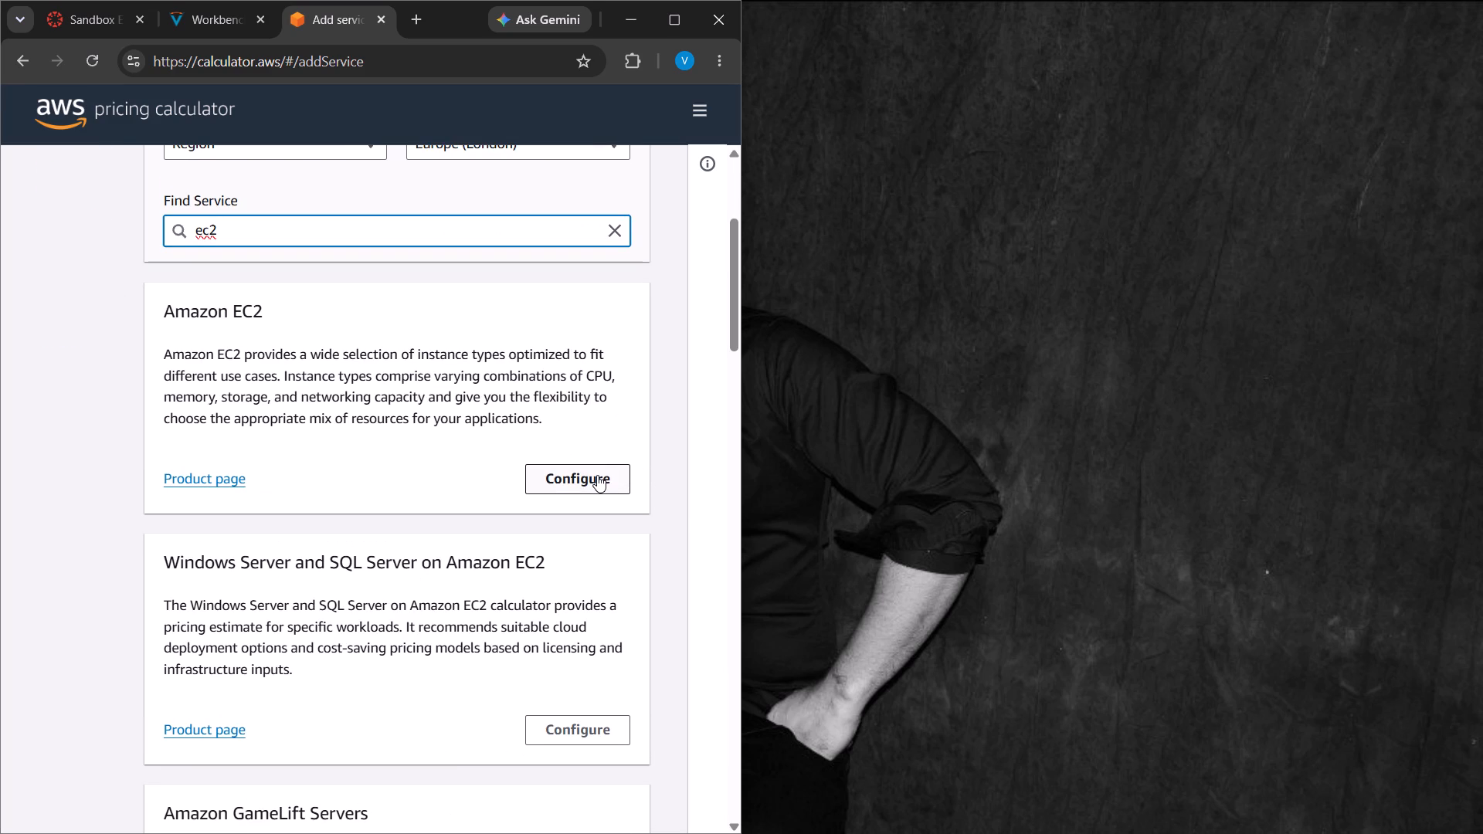
left_click(597, 475)
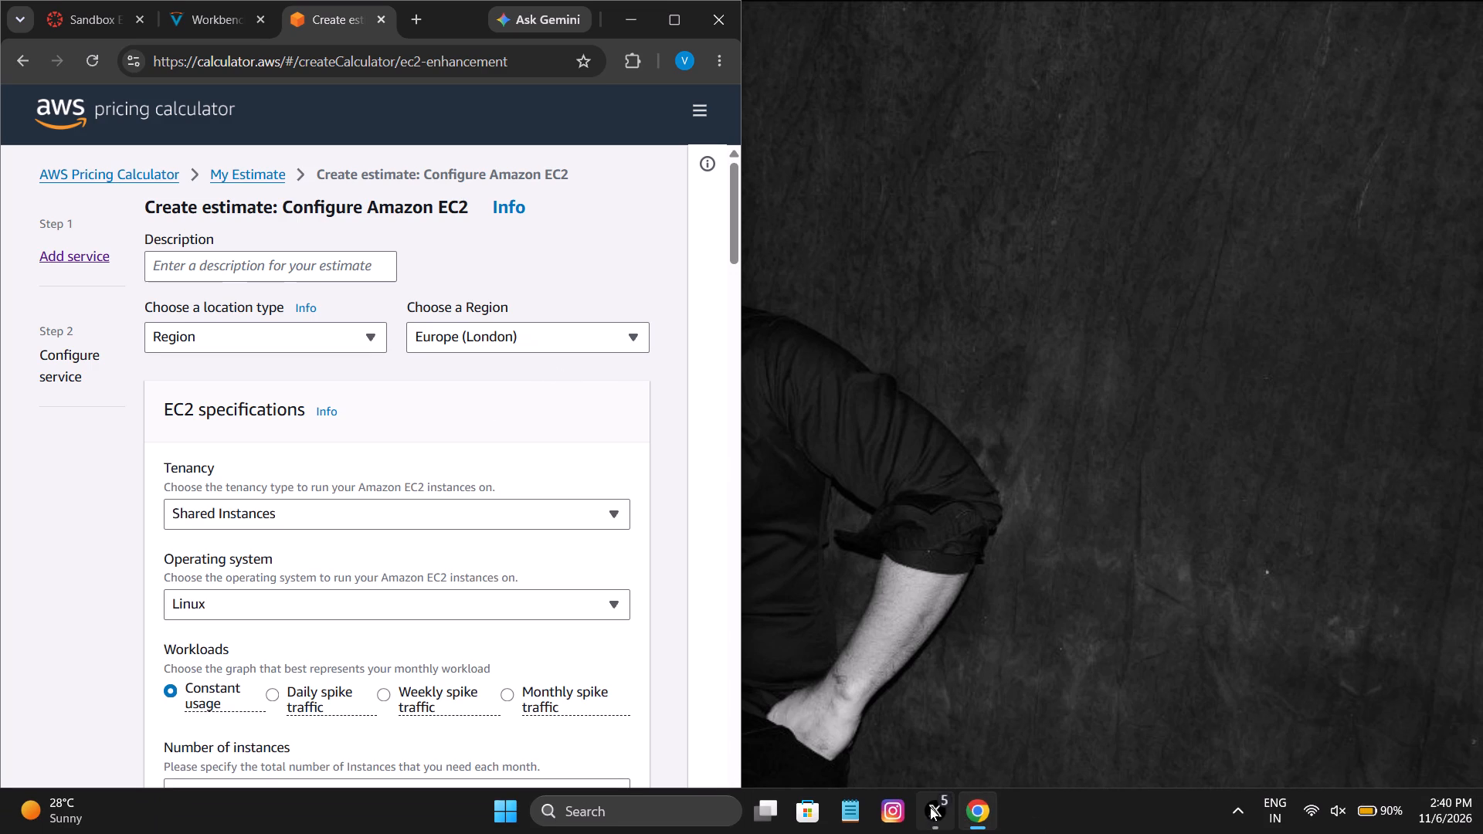
Switch back to the X window and browse down through the posts in the For you feed.
left_click(932, 807)
scroll(1108, 540, "down", 5)
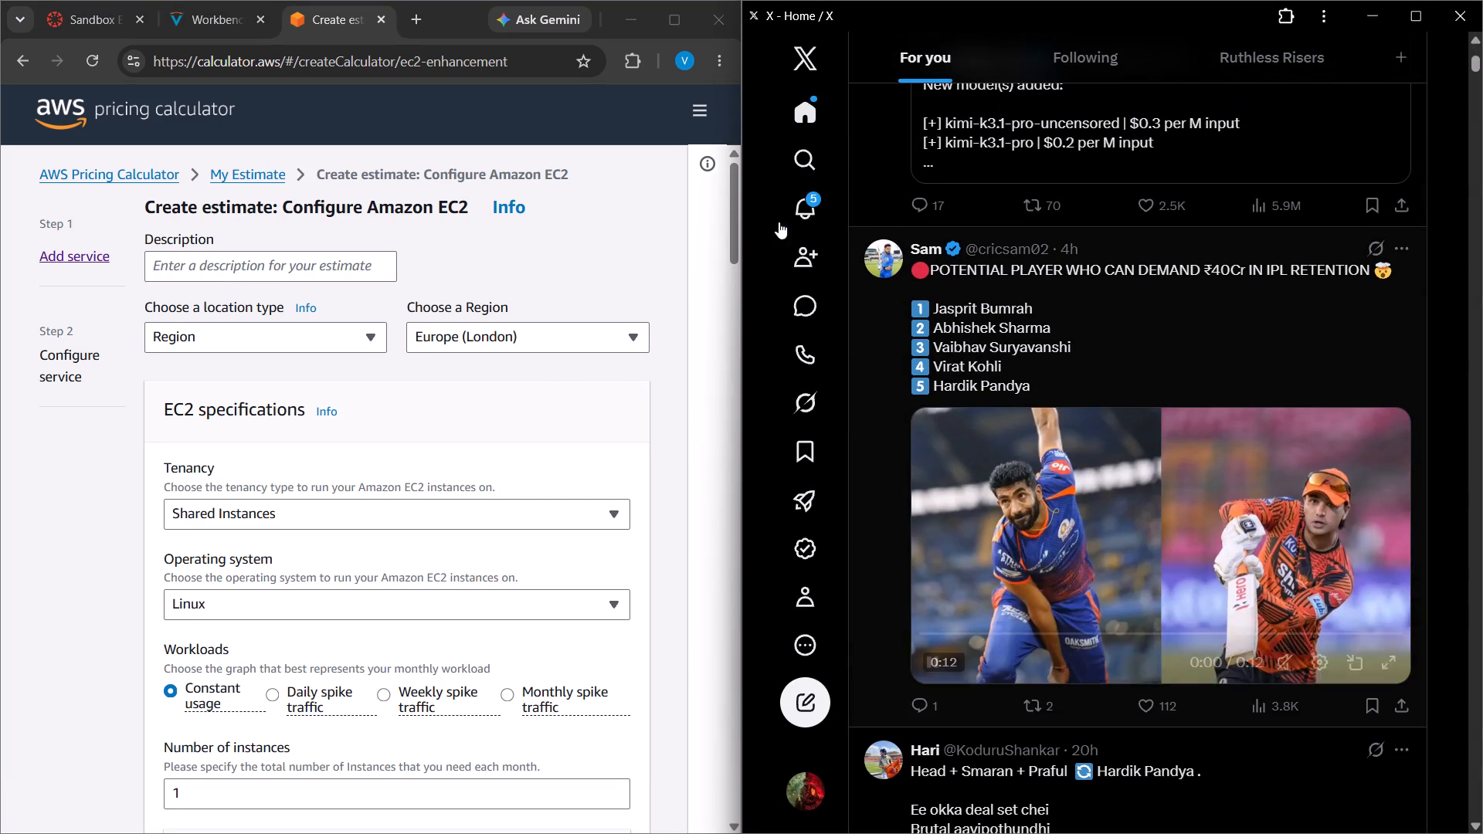
scroll(1055, 263, "down", 2)
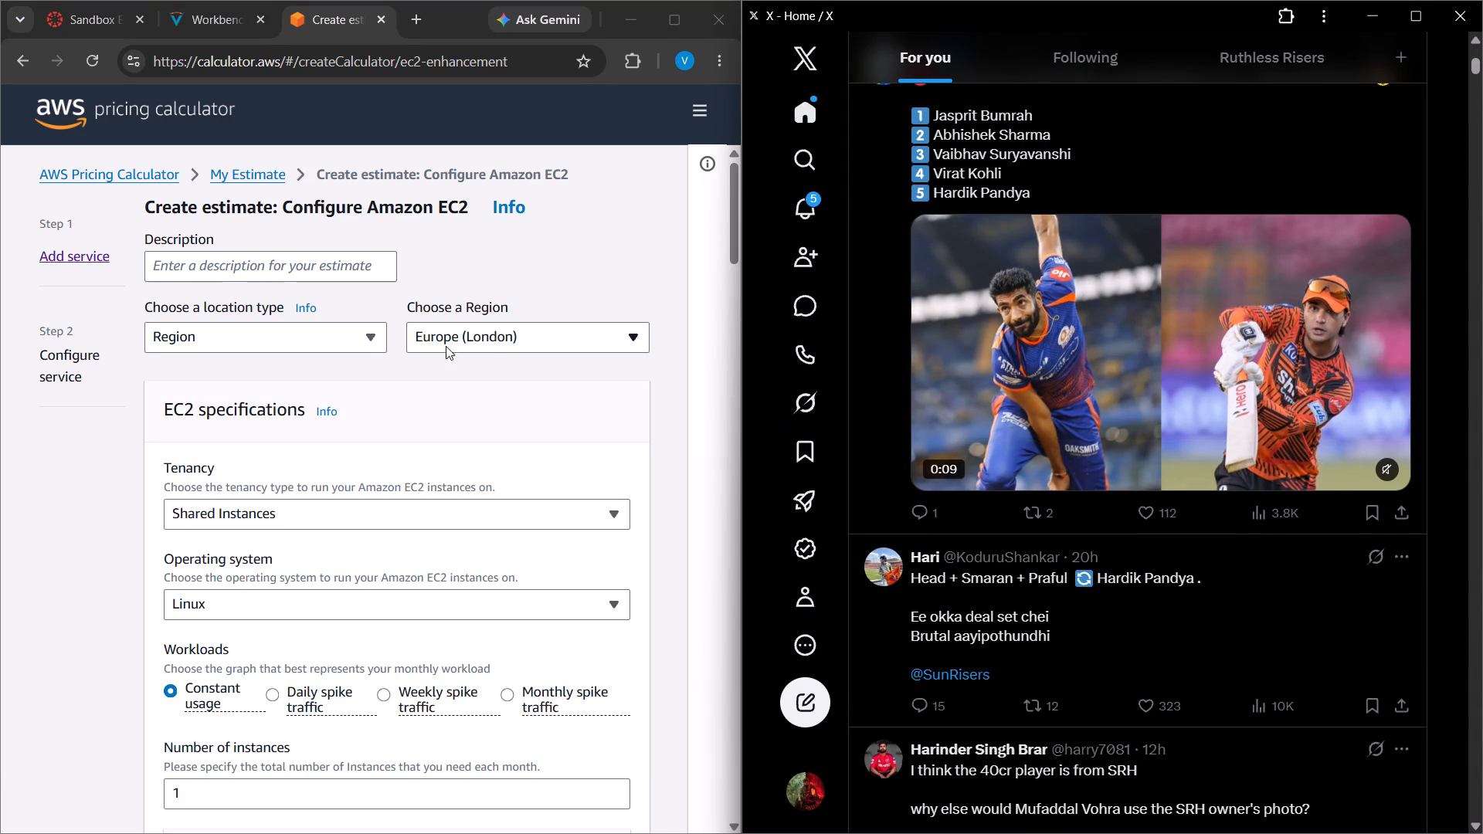
scroll(589, 320, "up", 1)
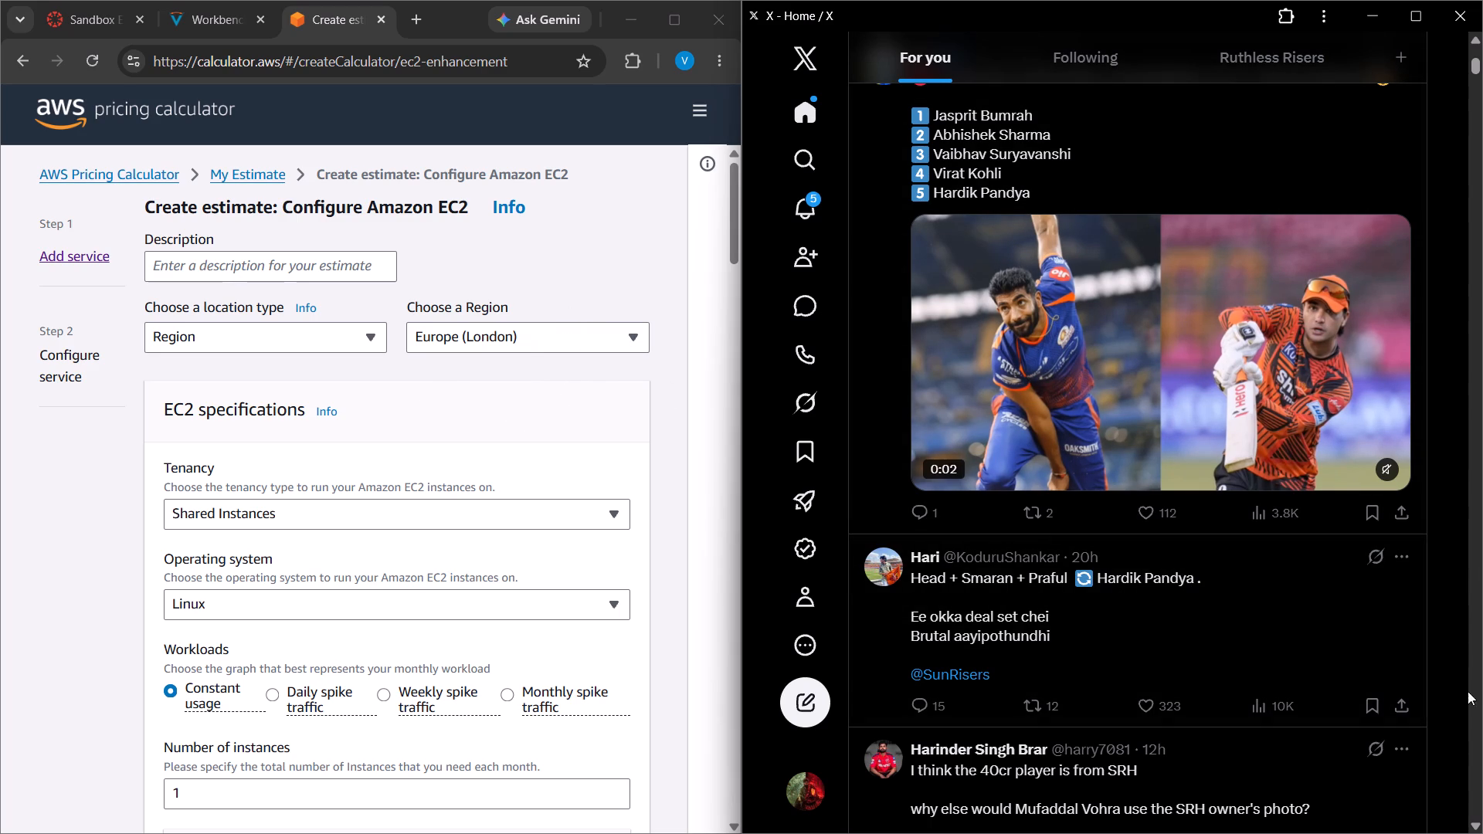
scroll(1293, 580, "down", 2)
scroll(1207, 611, "down", 3)
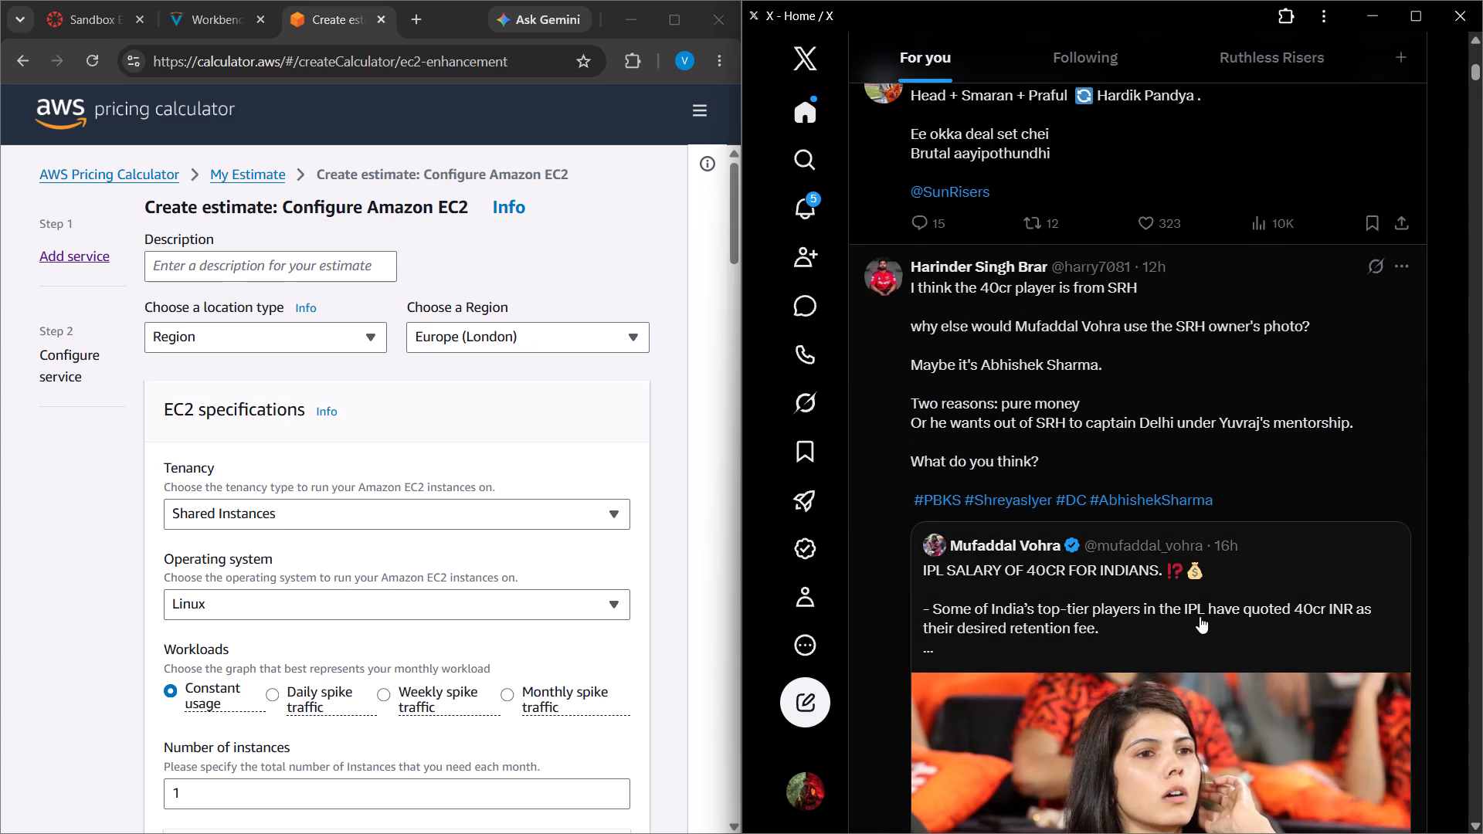
scroll(1200, 616, "down", 1)
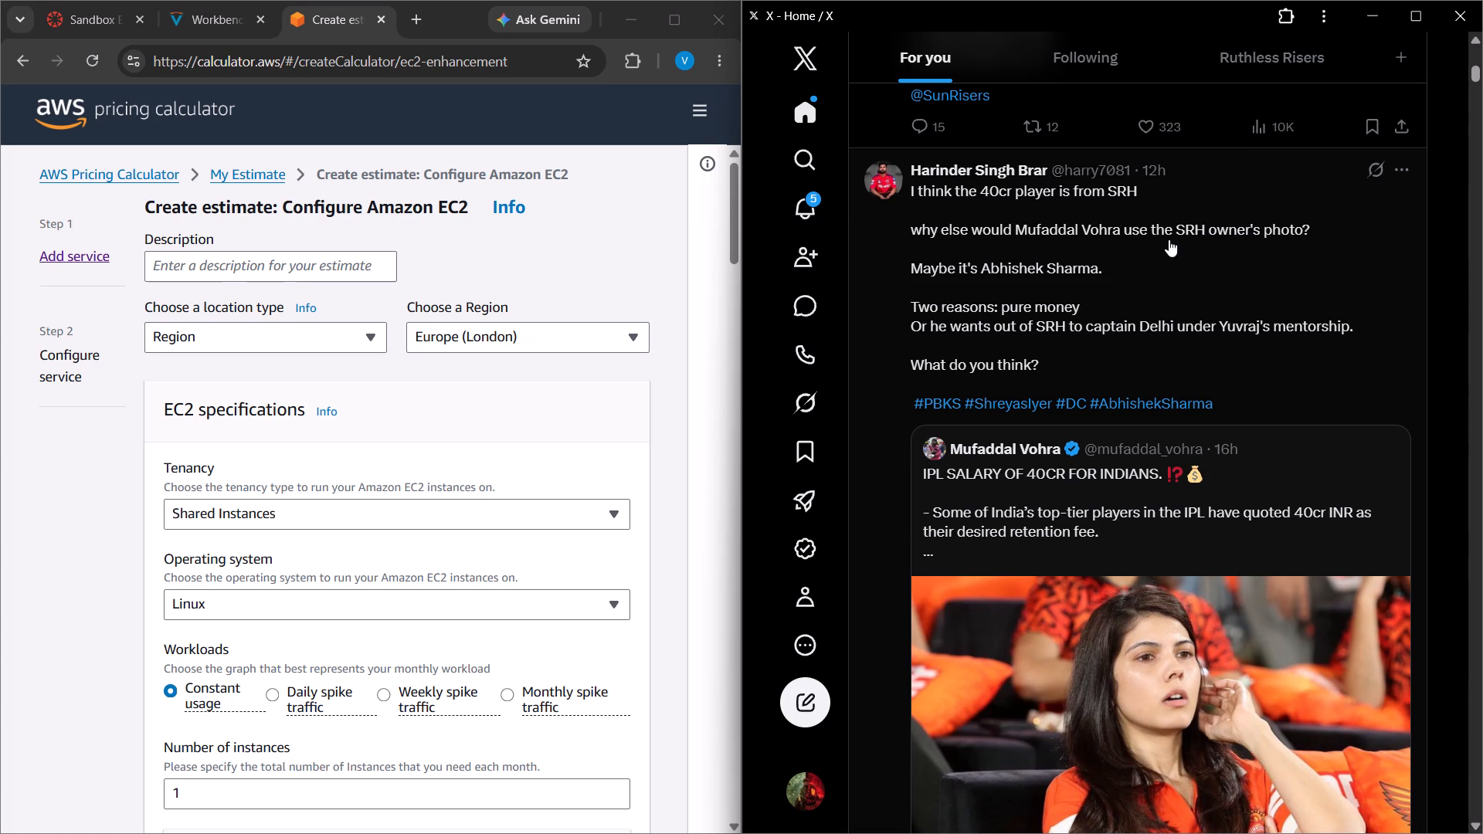
scroll(1156, 261, "down", 1)
scroll(1227, 246, "down", 1)
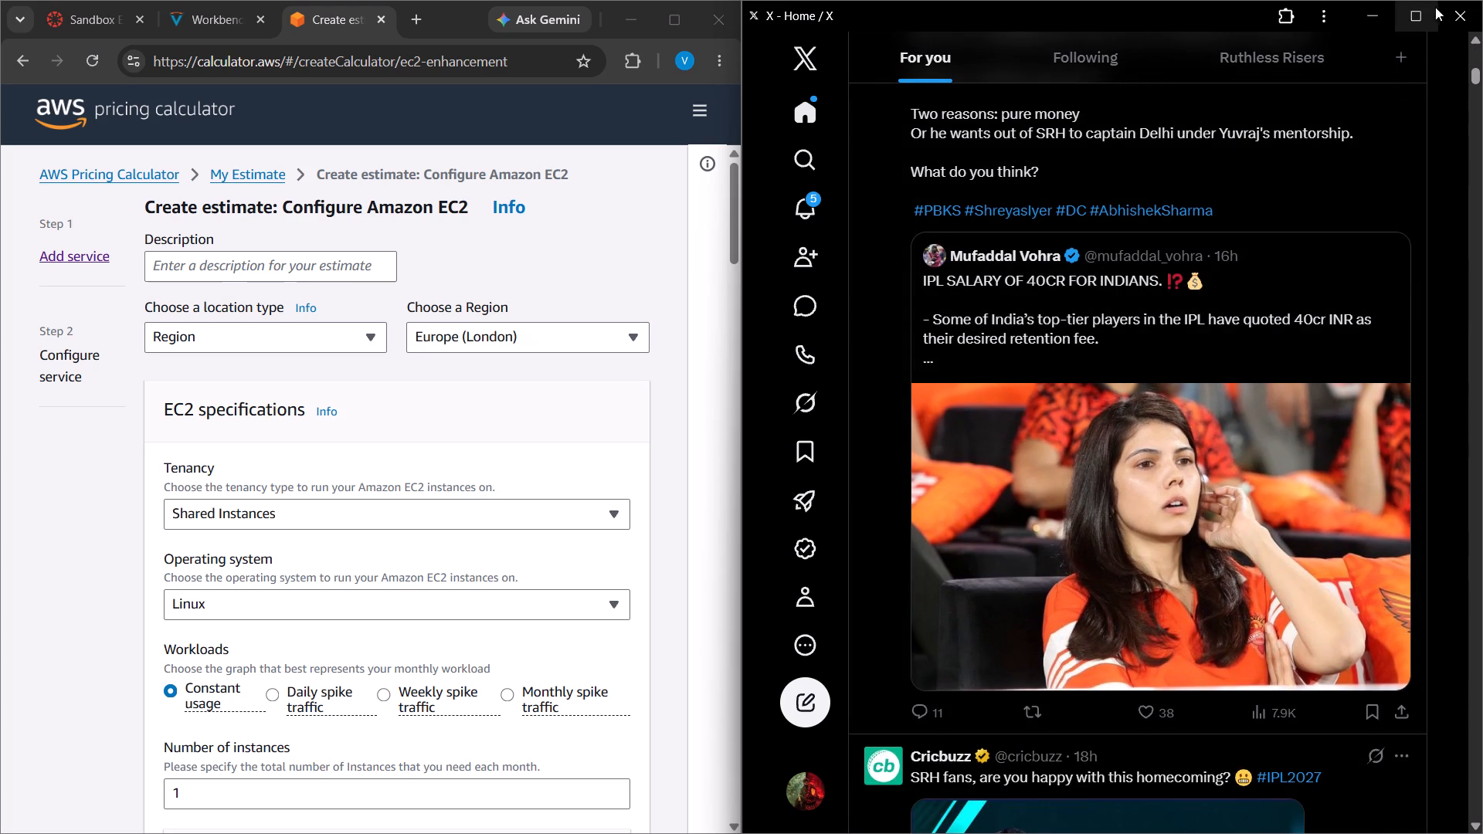
scroll(1250, 192, "down", 5)
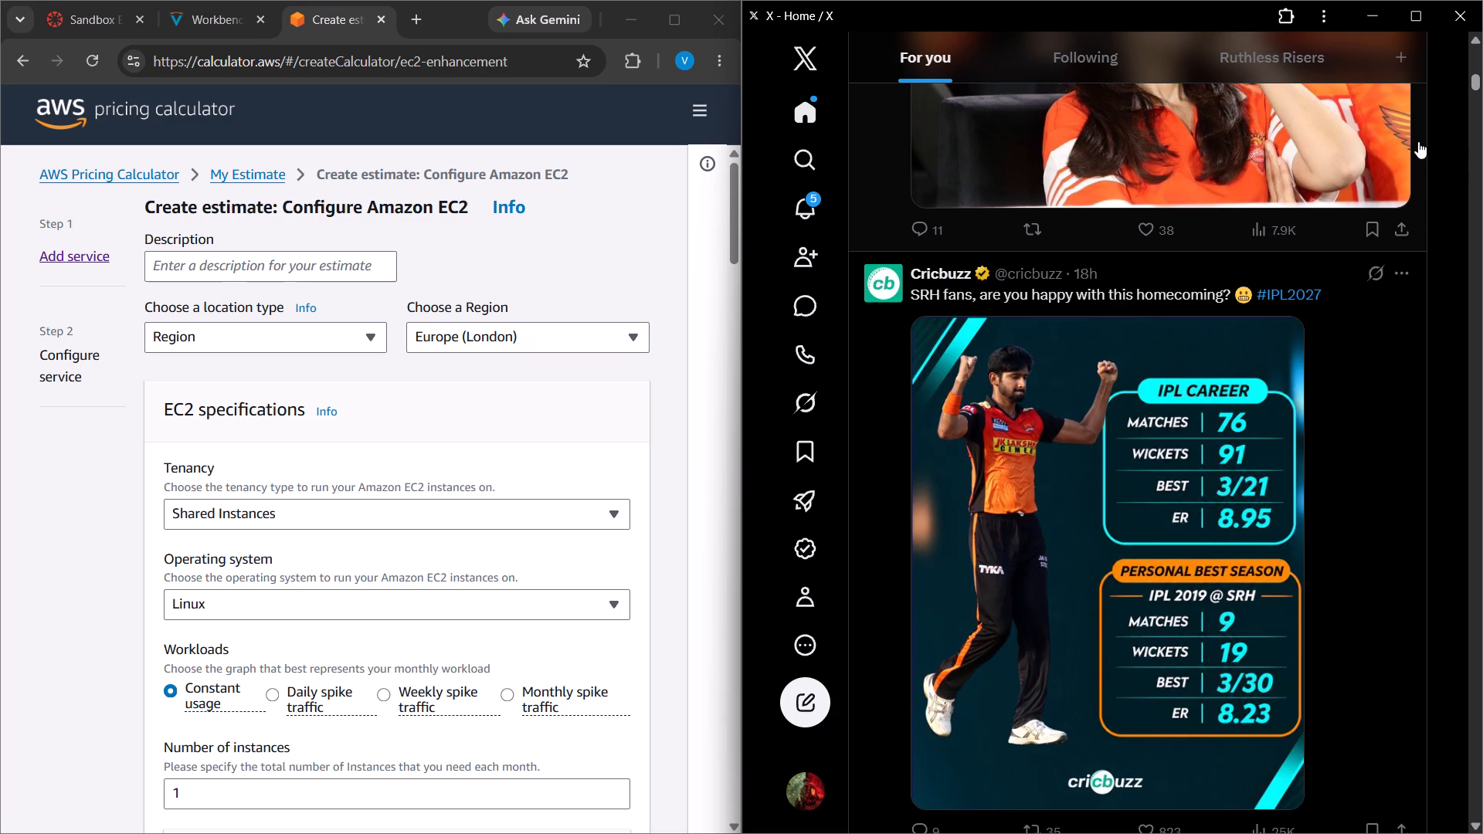
scroll(1418, 141, "down", 6)
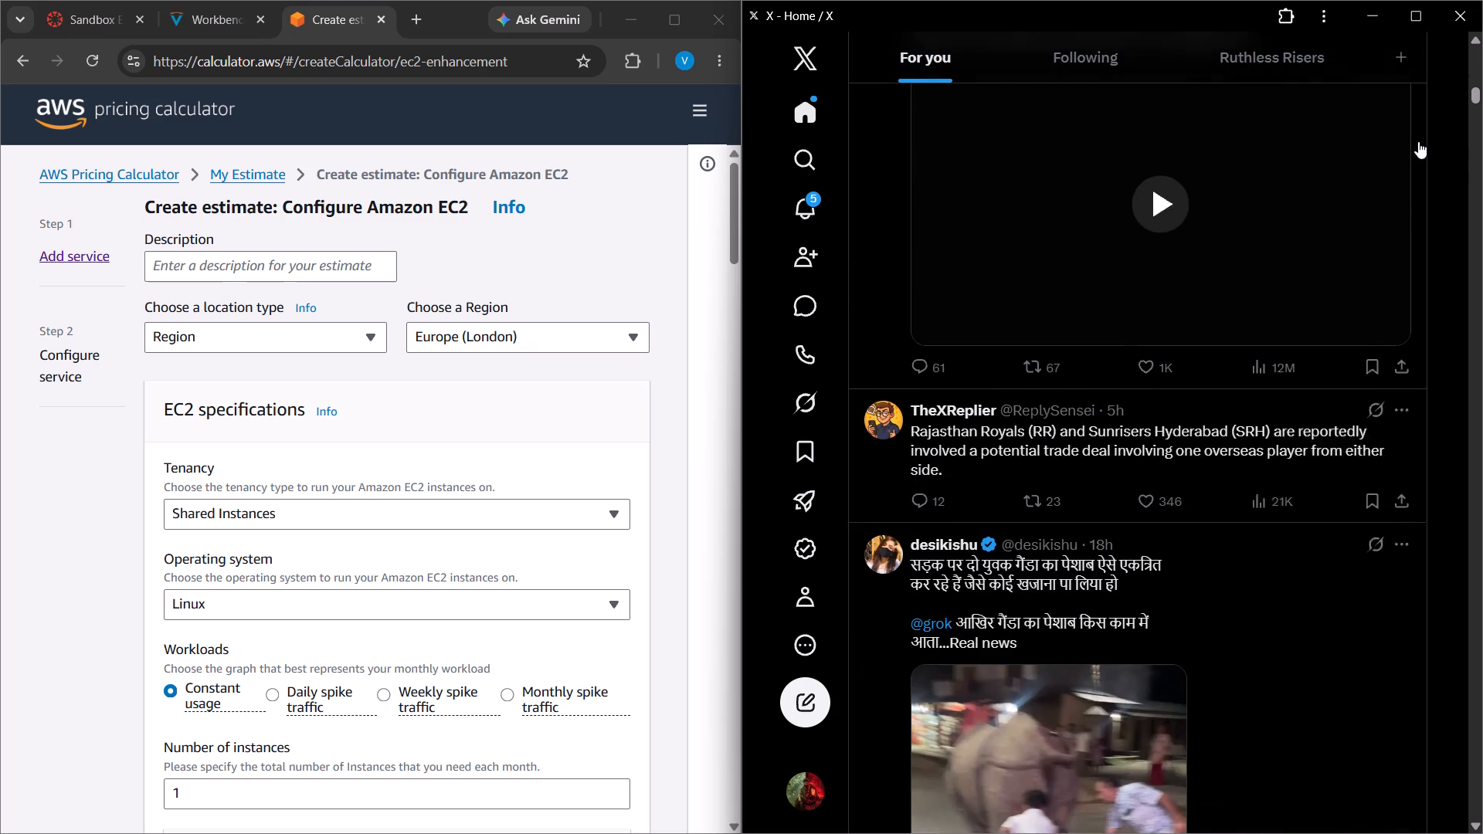
scroll(1418, 141, "down", 2)
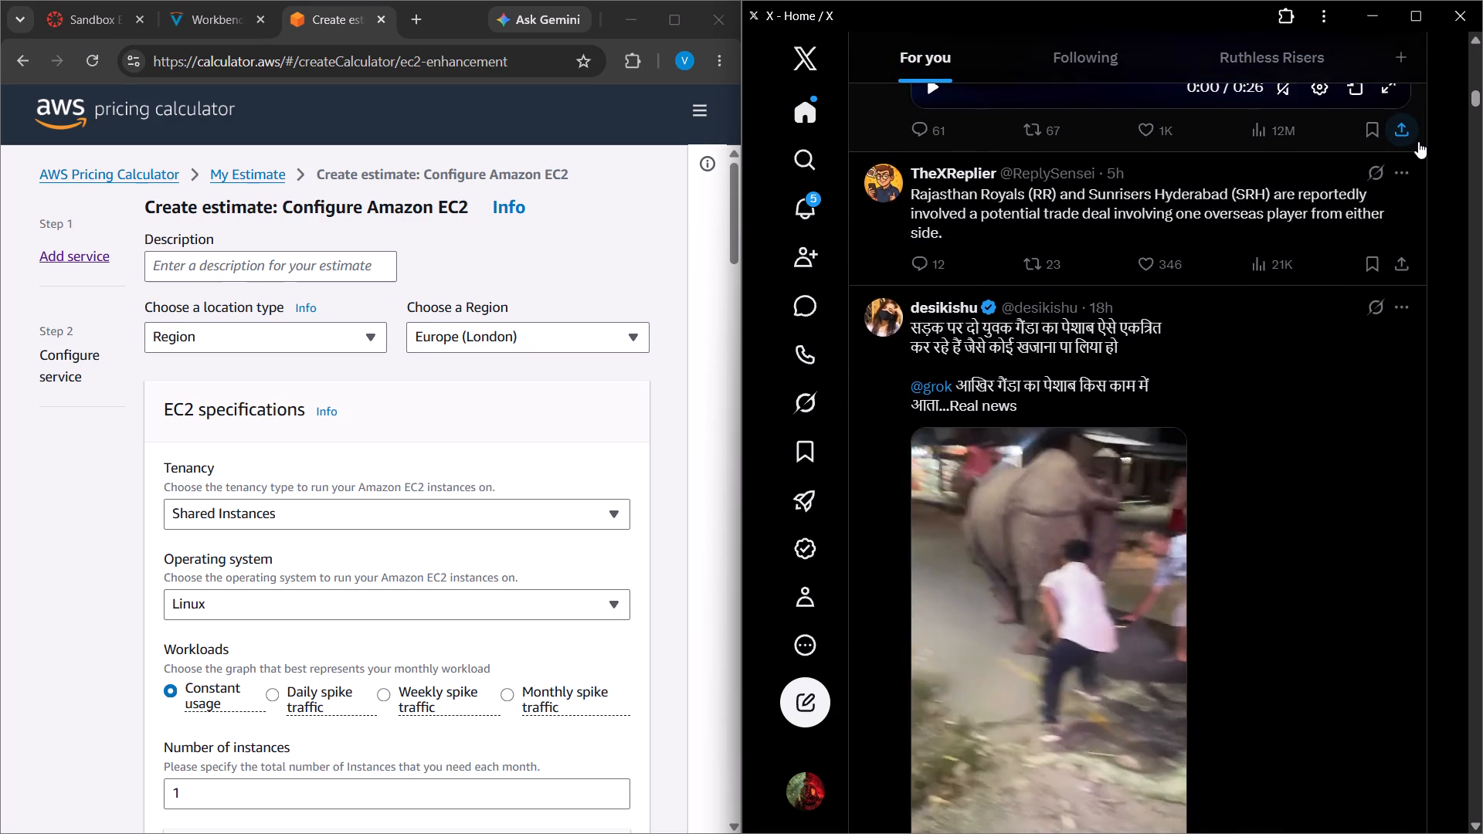
scroll(1418, 141, "down", 1)
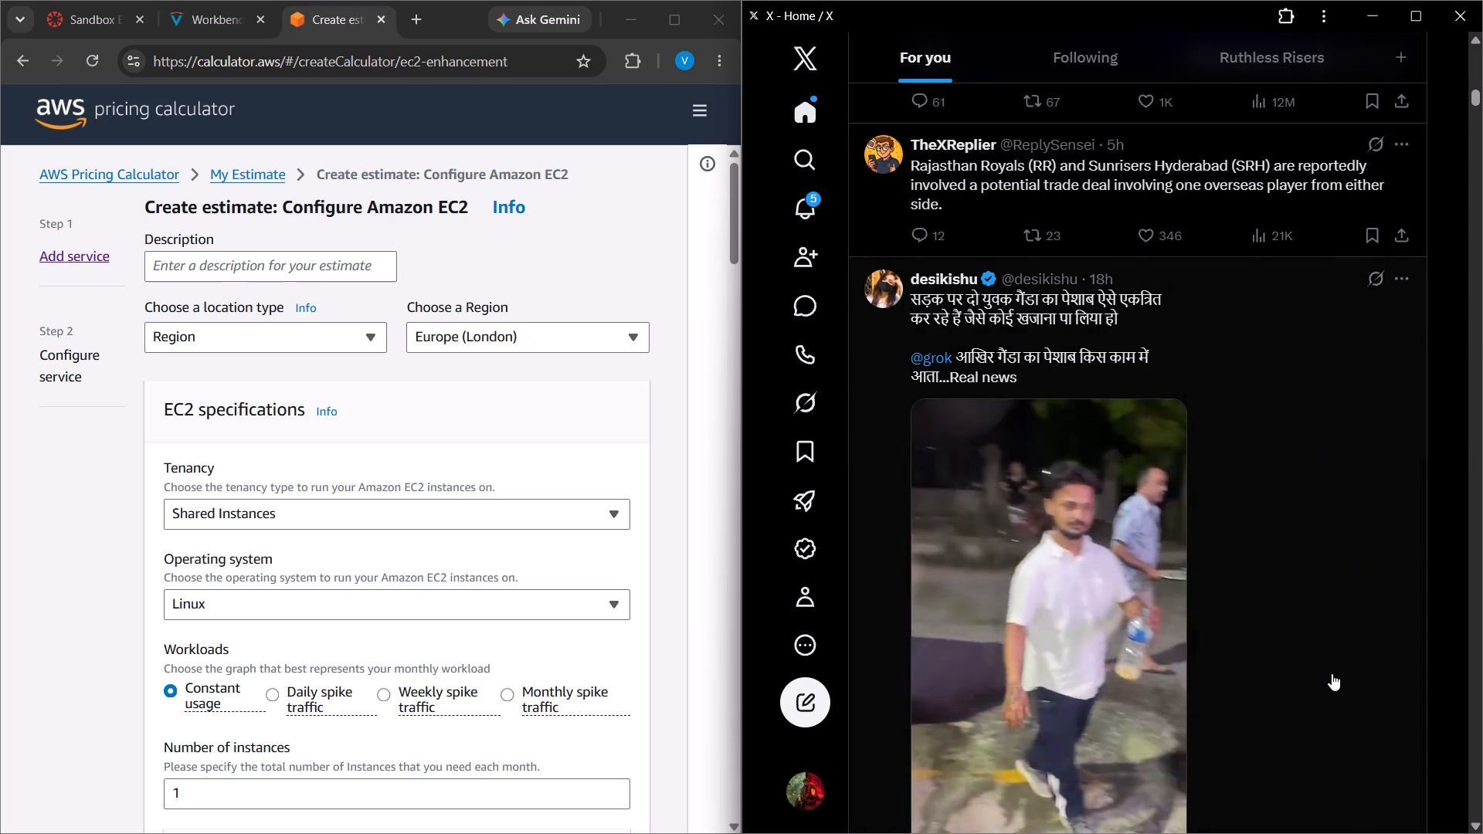
scroll(1334, 670, "down", 7)
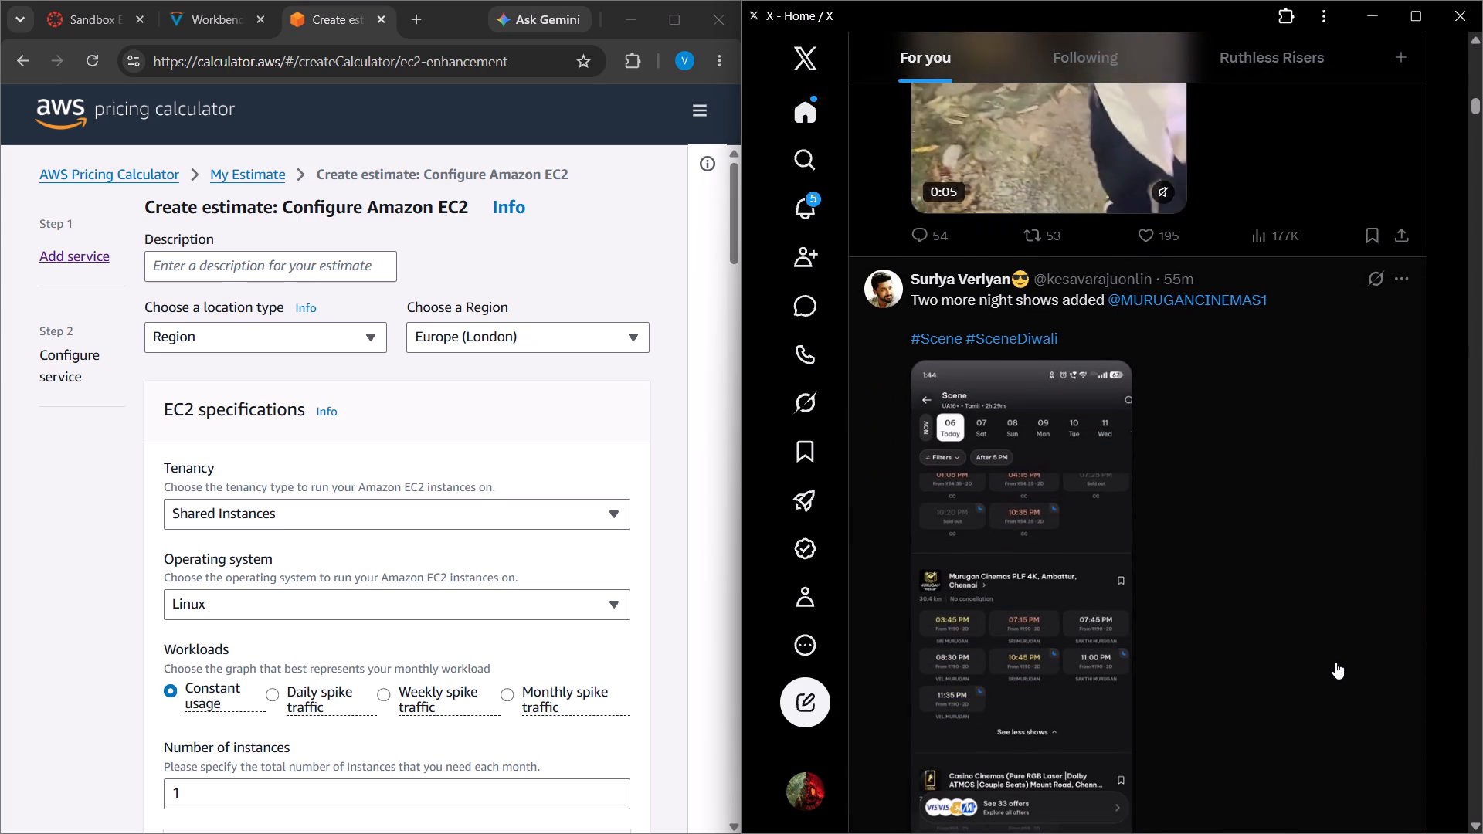
scroll(1335, 662, "down", 4)
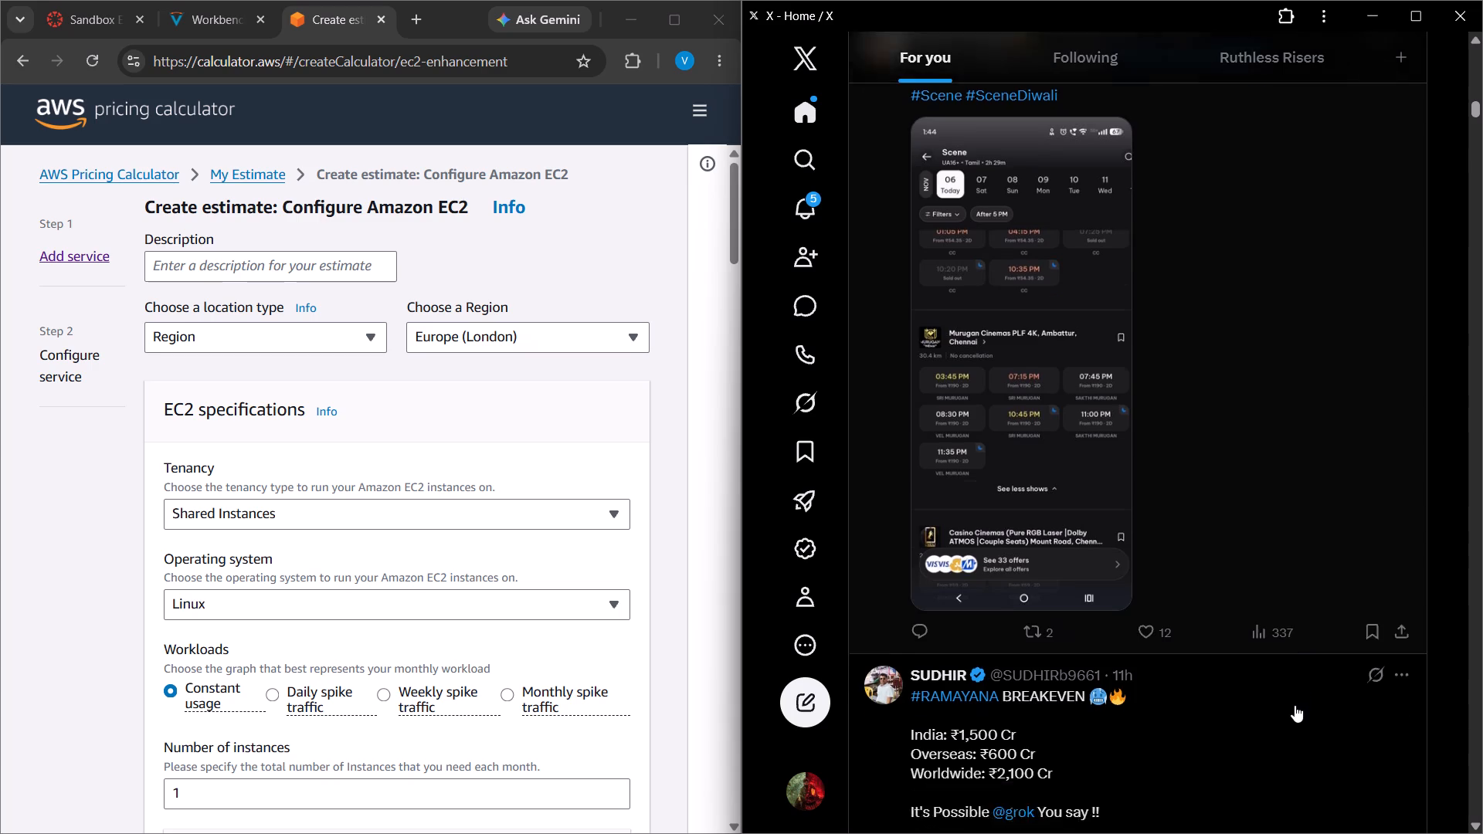
scroll(1292, 712, "down", 1)
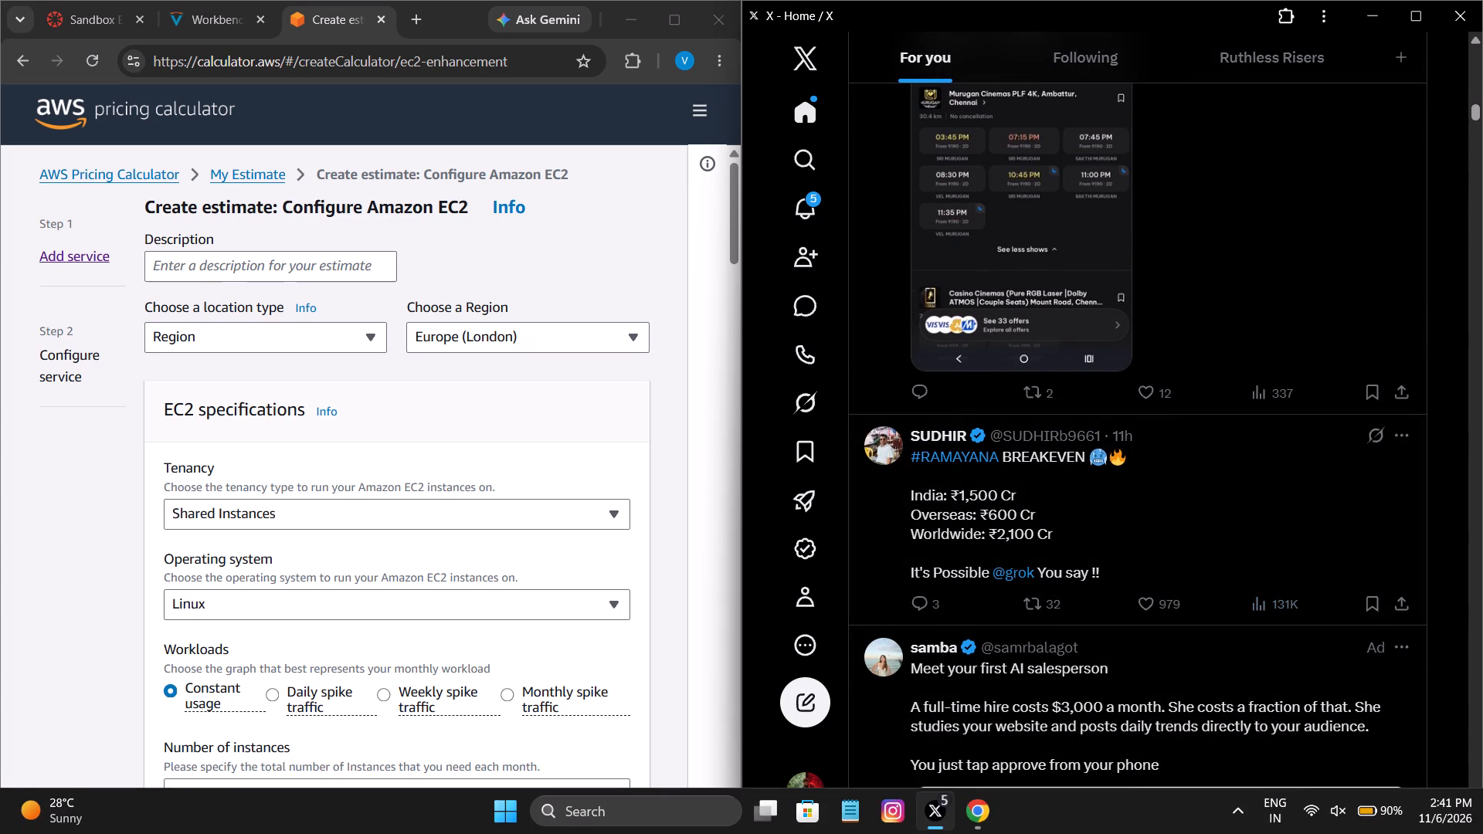
scroll(1188, 230, "down", 4)
scroll(1441, 141, "down", 2)
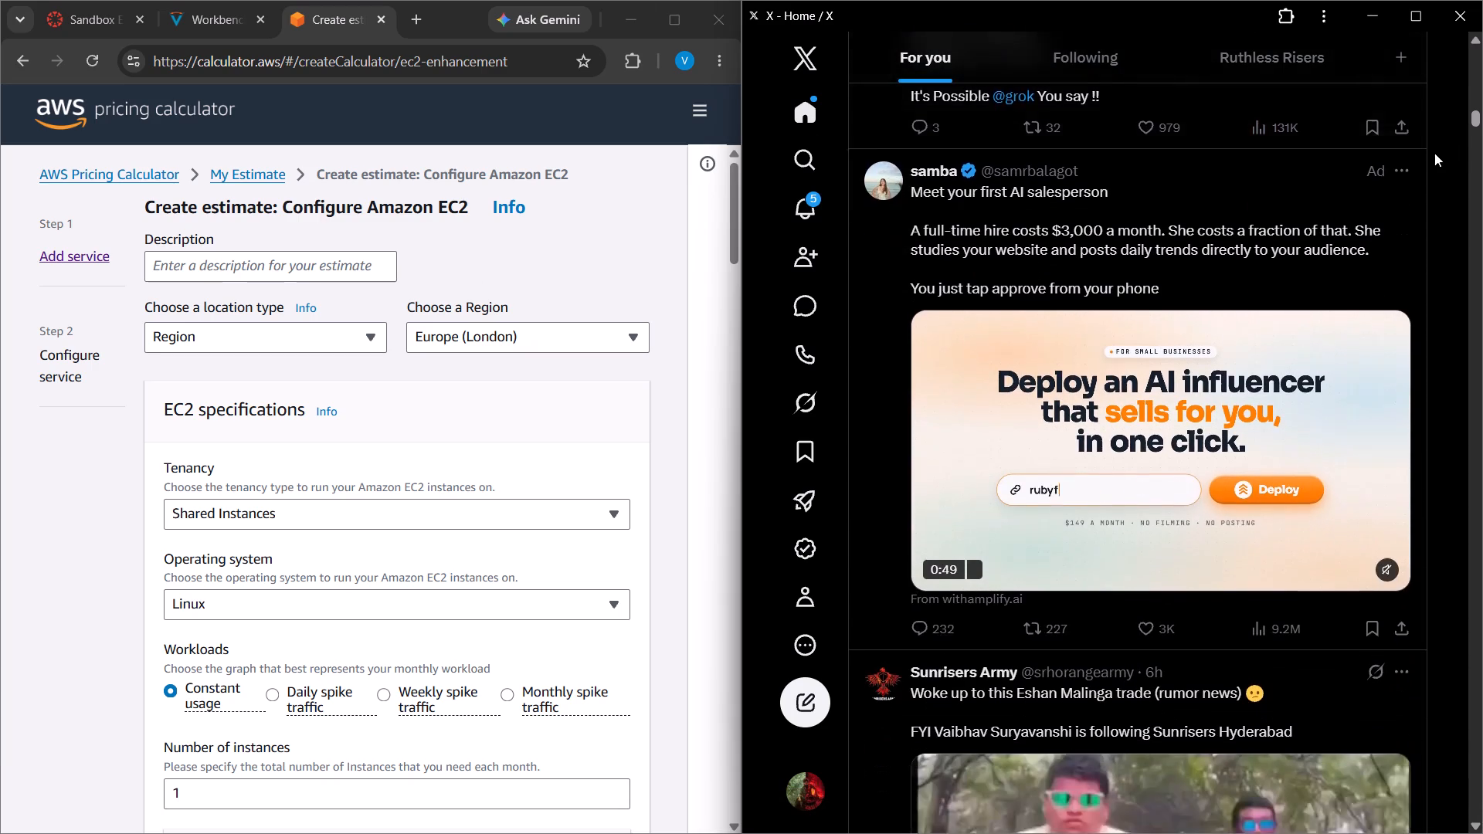
scroll(1417, 163, "down", 4)
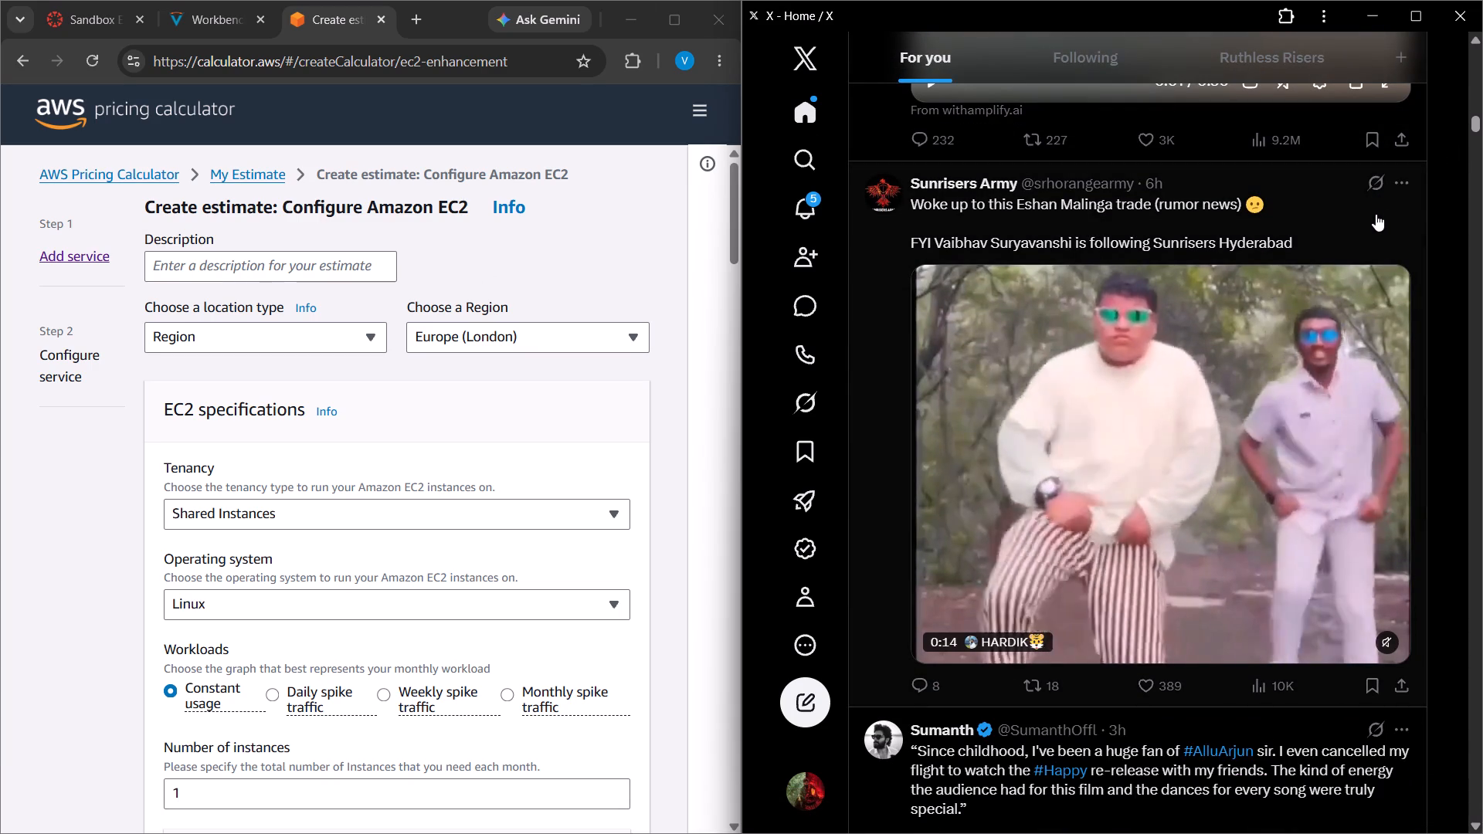
scroll(1100, 328, "down", 6)
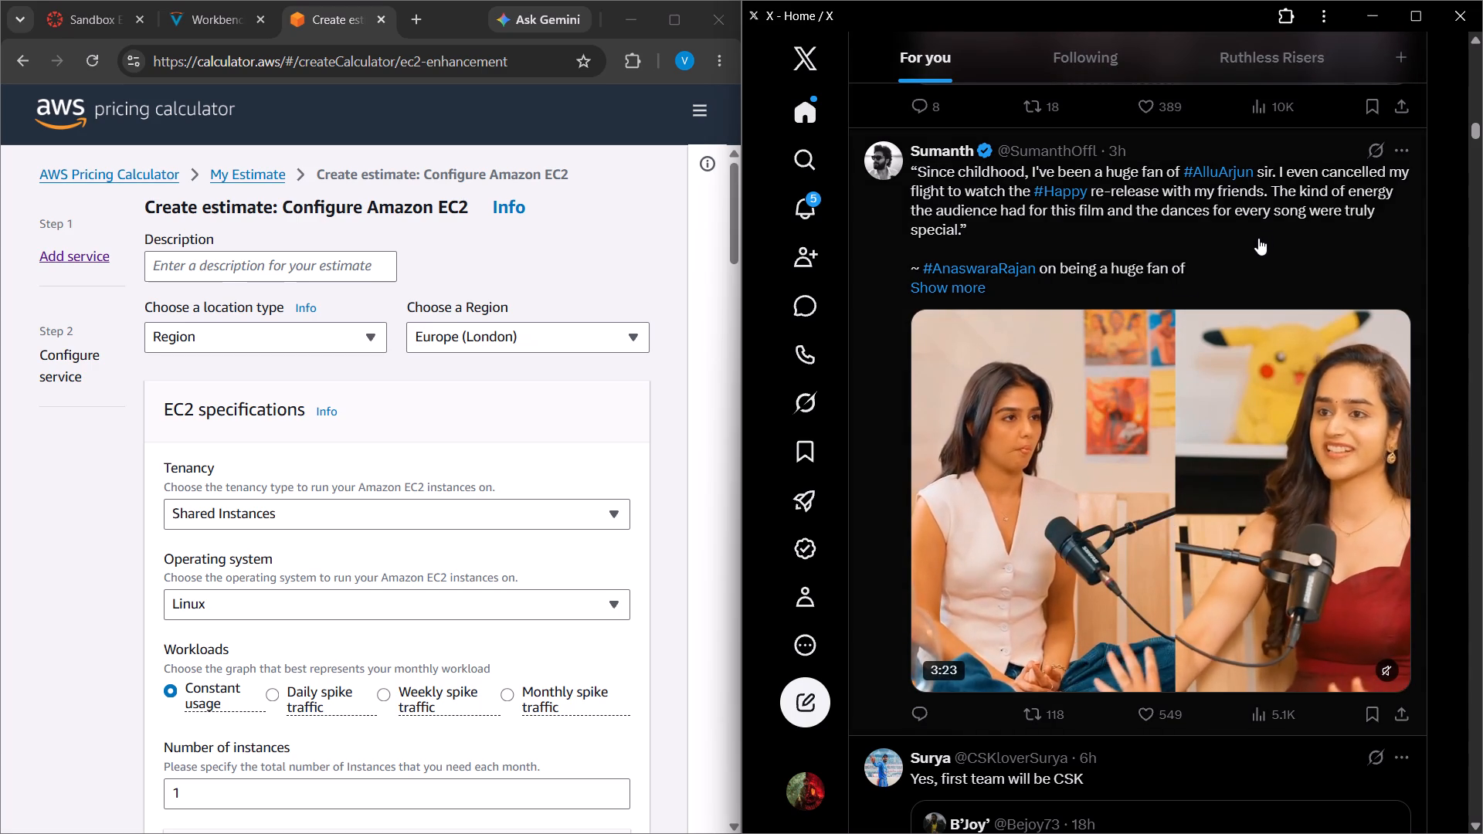
scroll(1253, 245, "down", 4)
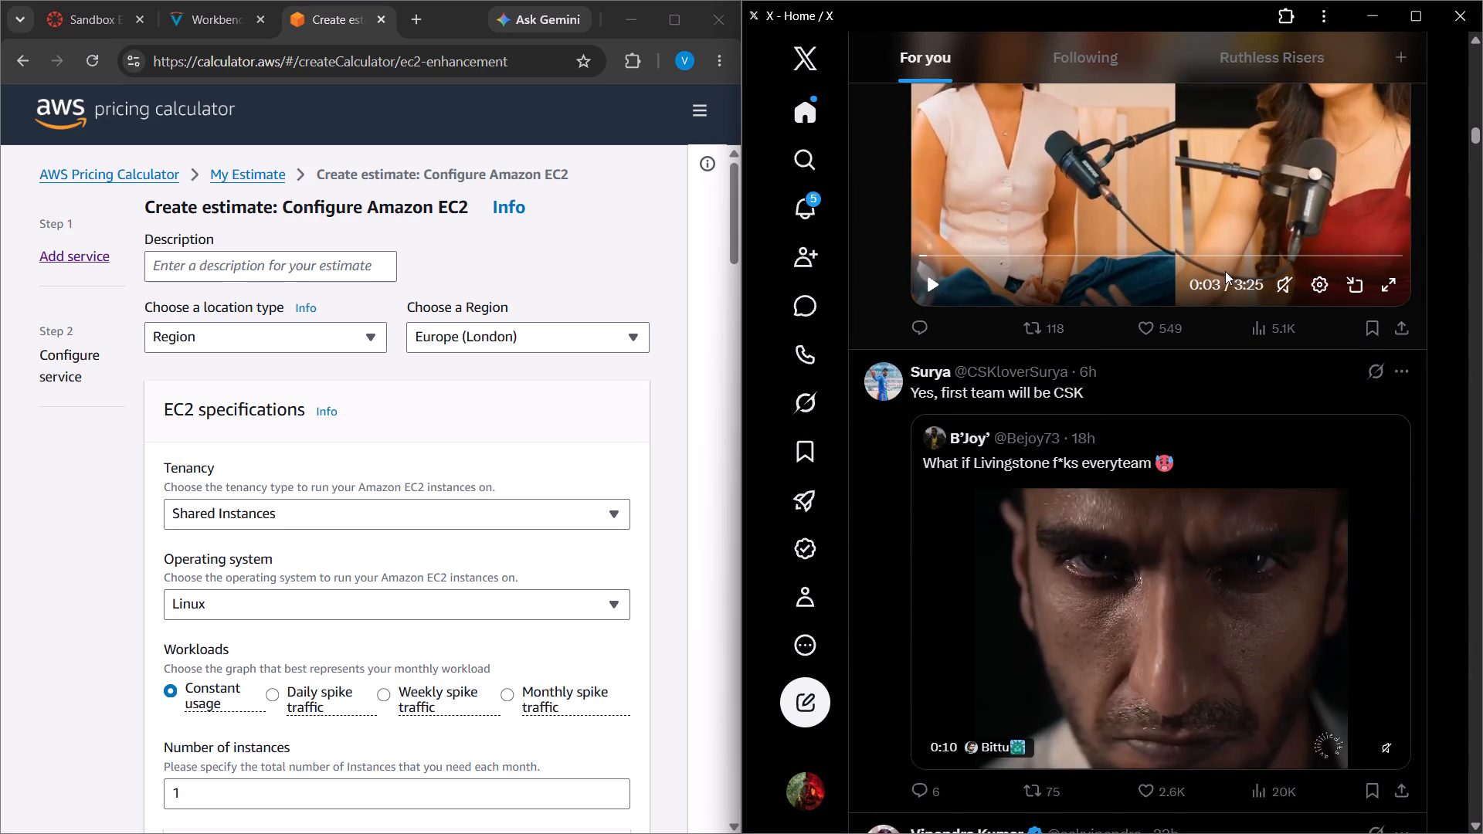
scroll(1213, 277, "down", 3)
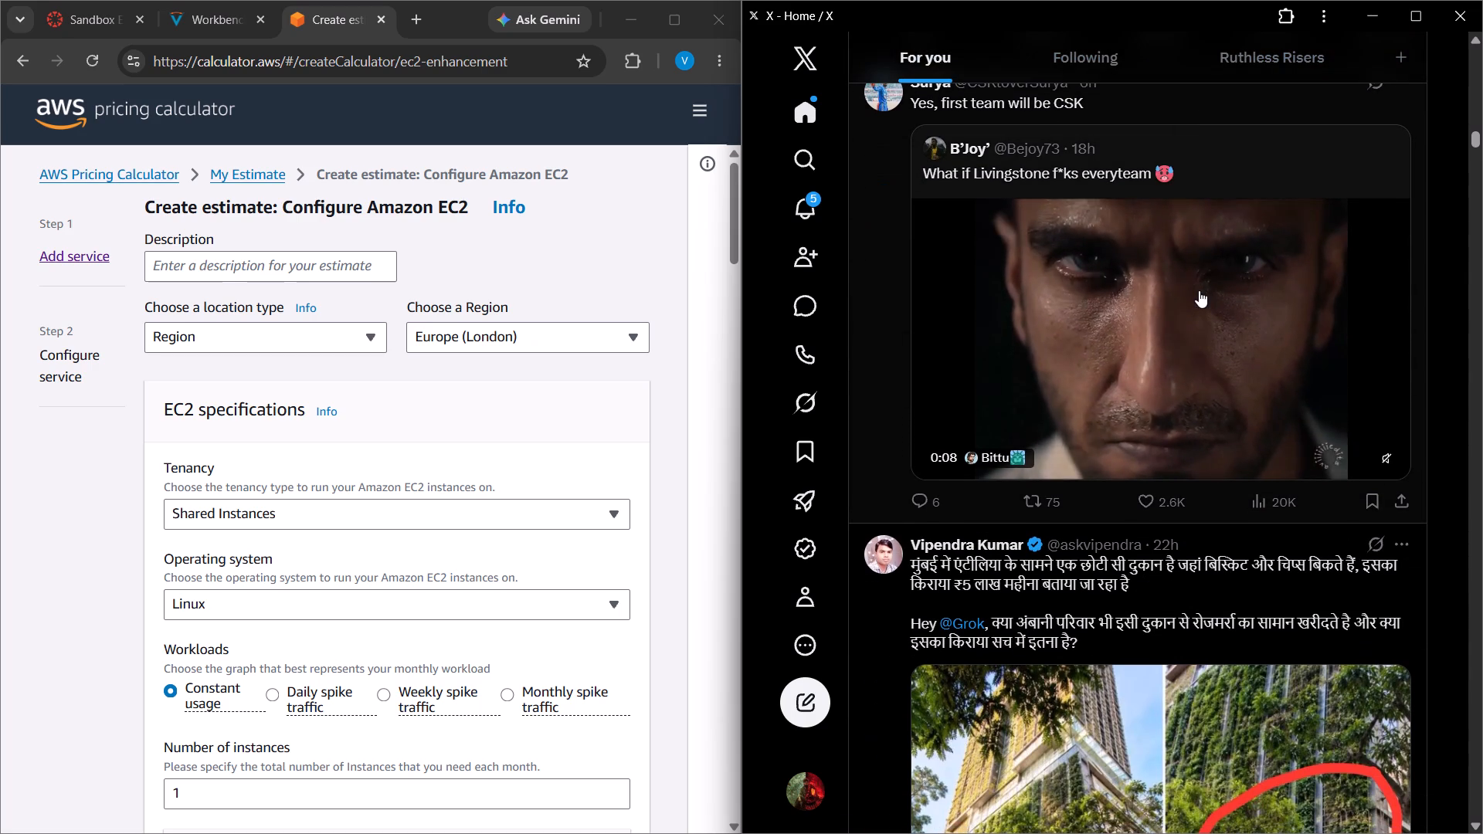
scroll(1199, 290, "down", 1)
scroll(1186, 354, "down", 2)
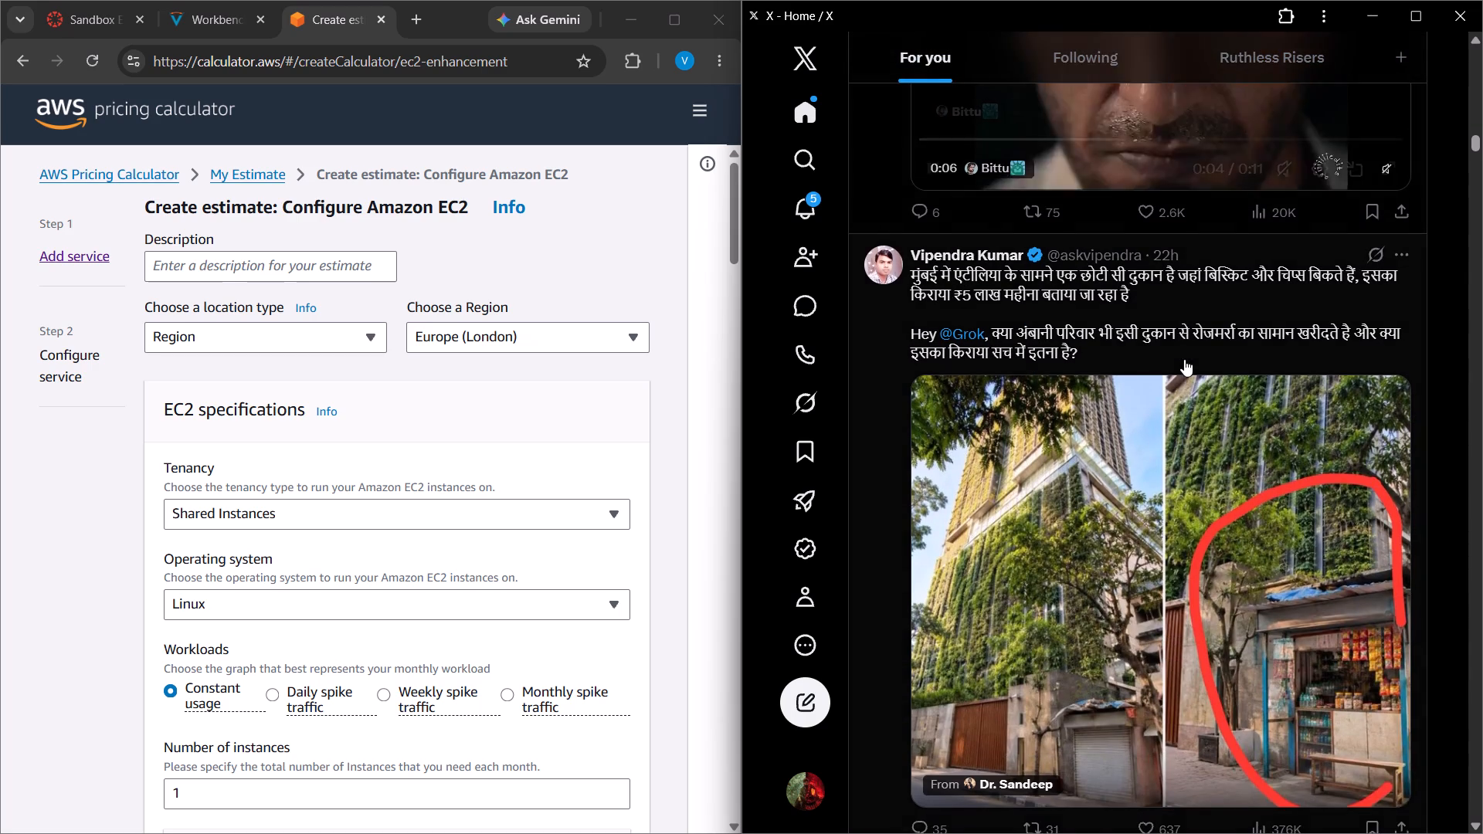
scroll(1183, 361, "down", 1)
scroll(1209, 487, "down", 2)
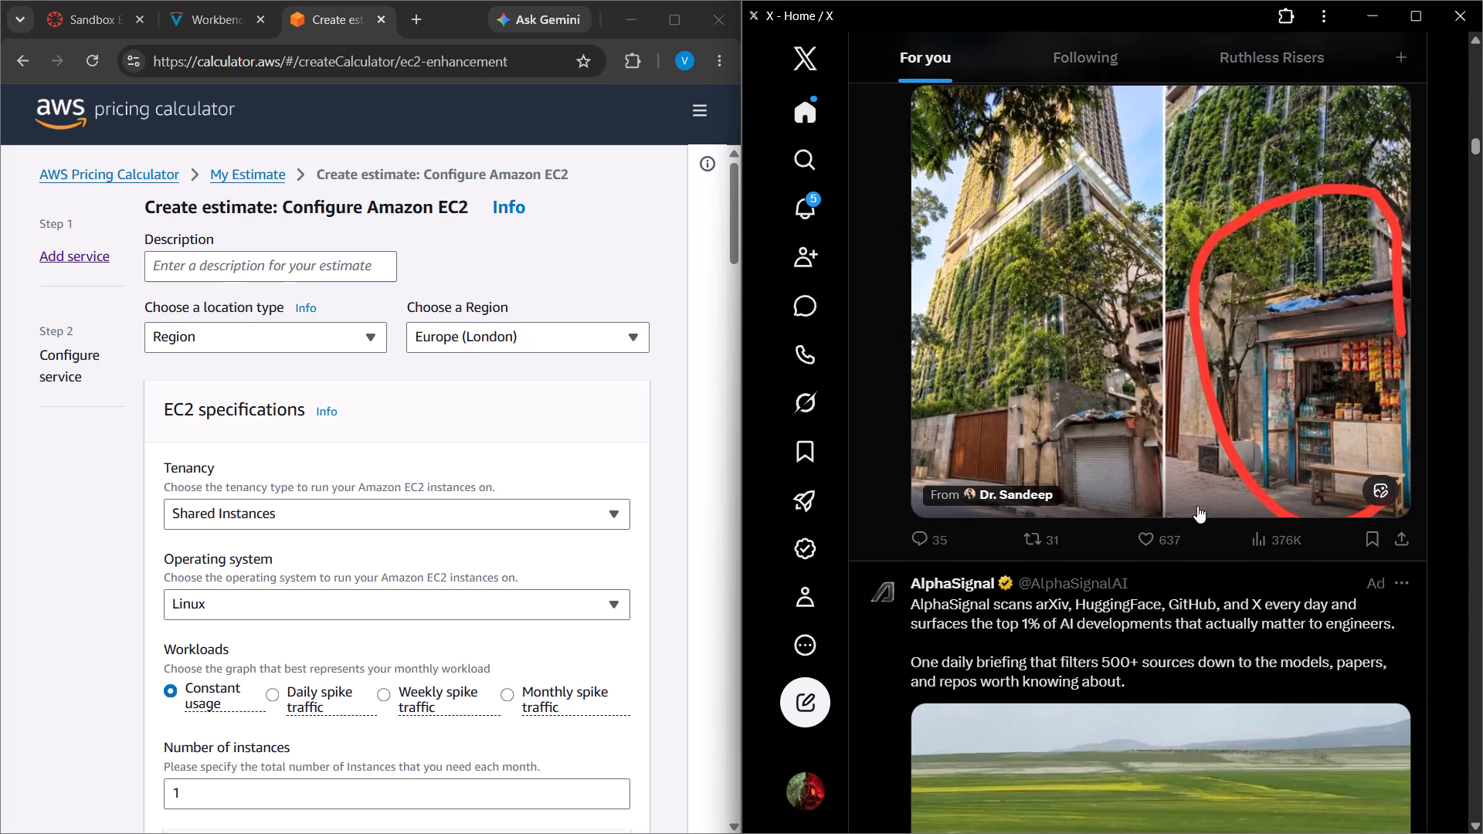
scroll(1190, 512, "down", 13)
scroll(1153, 513, "up", 2)
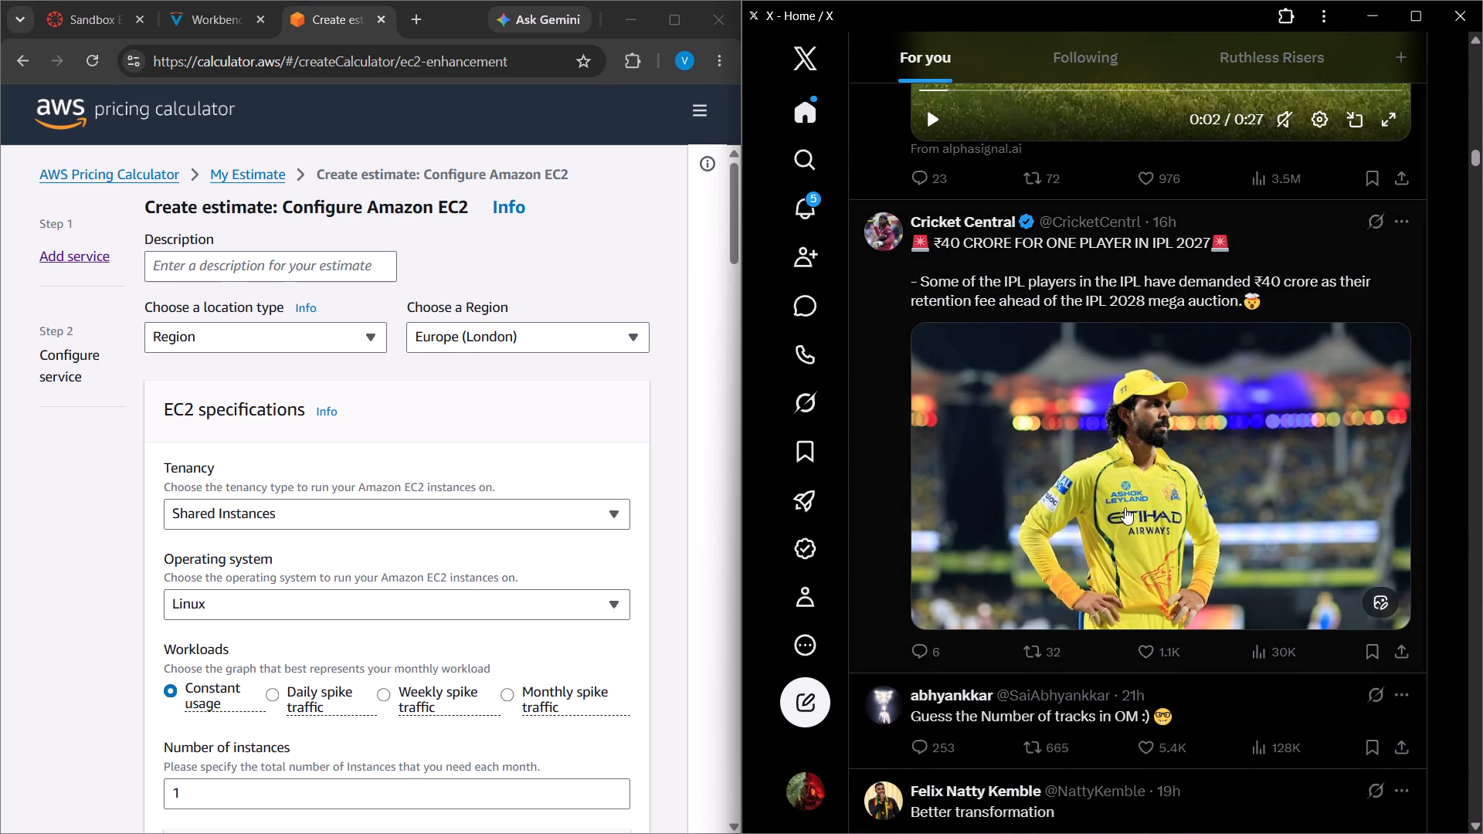
scroll(1111, 493, "down", 8)
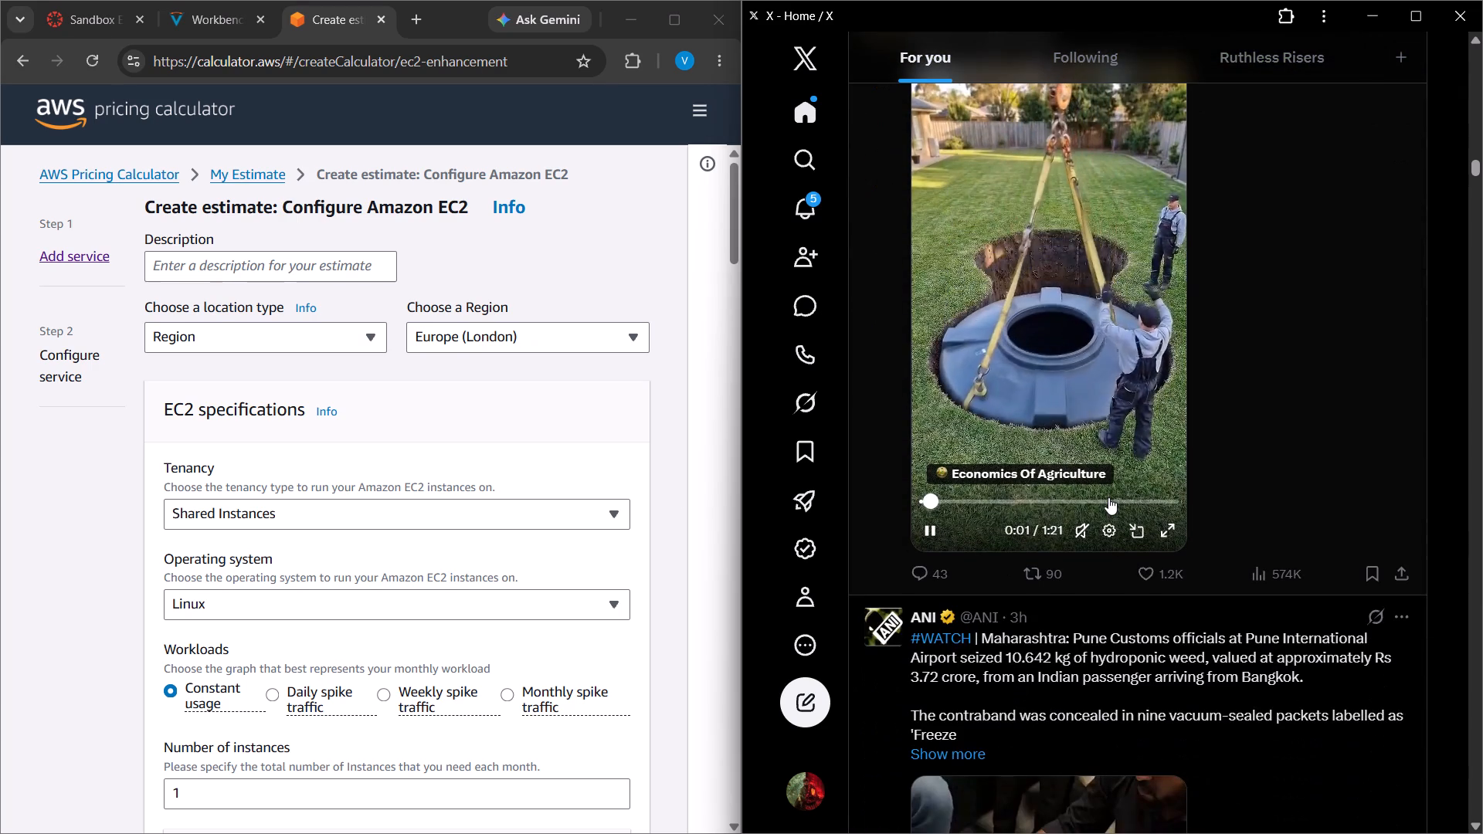
scroll(1108, 497, "down", 4)
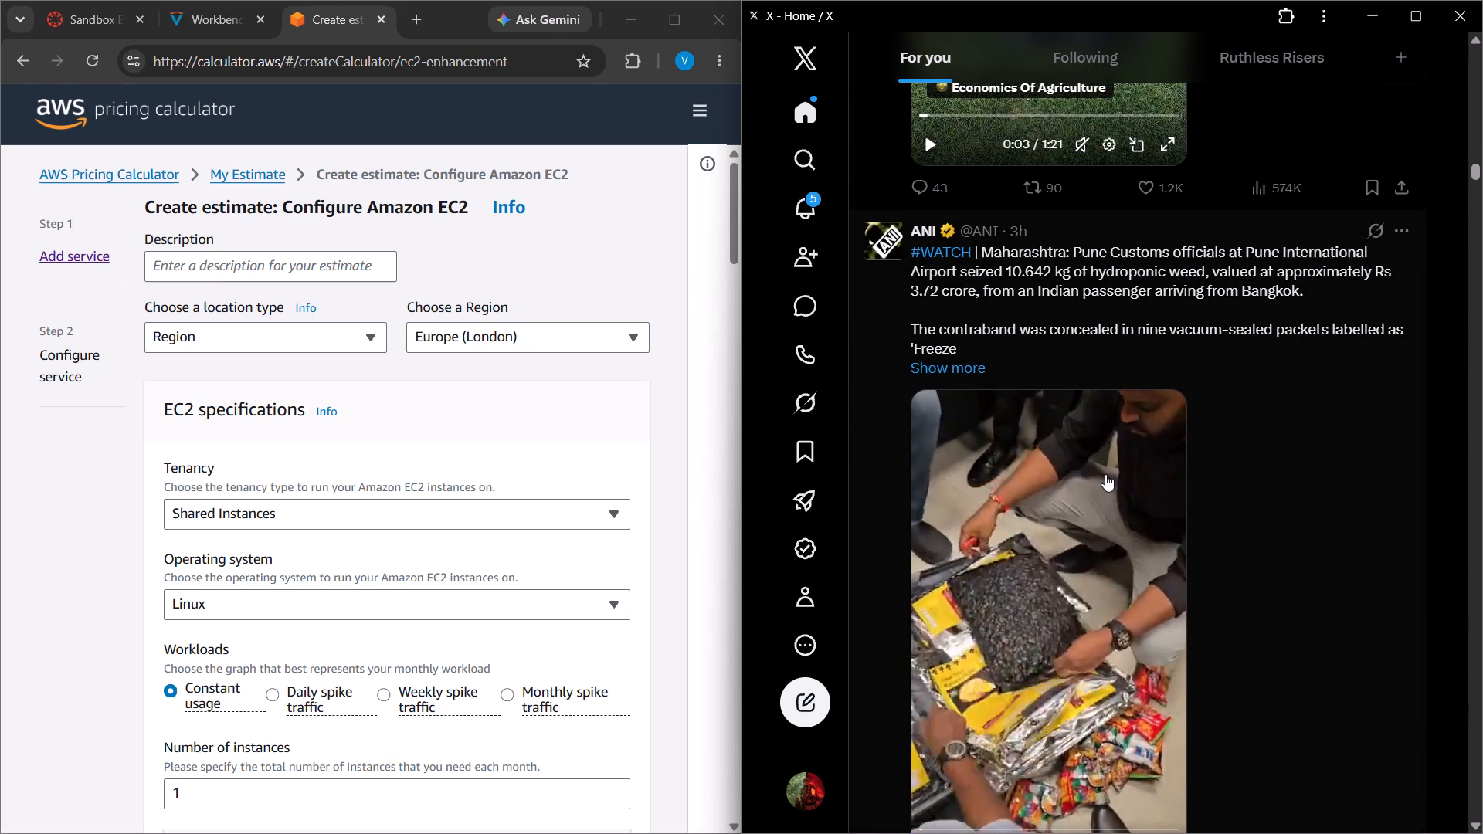
scroll(1105, 473, "down", 2)
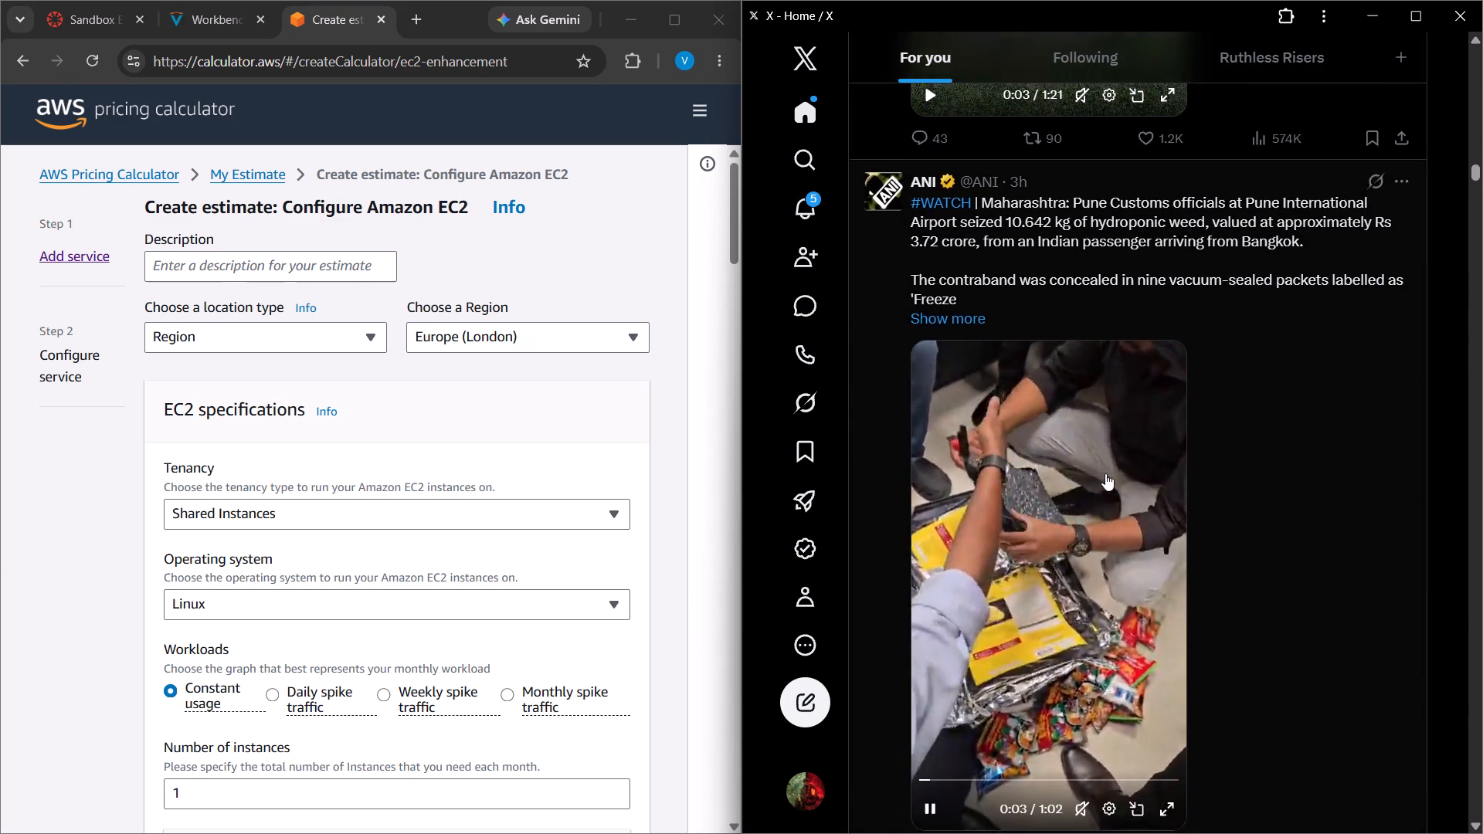
scroll(1105, 473, "down", 10)
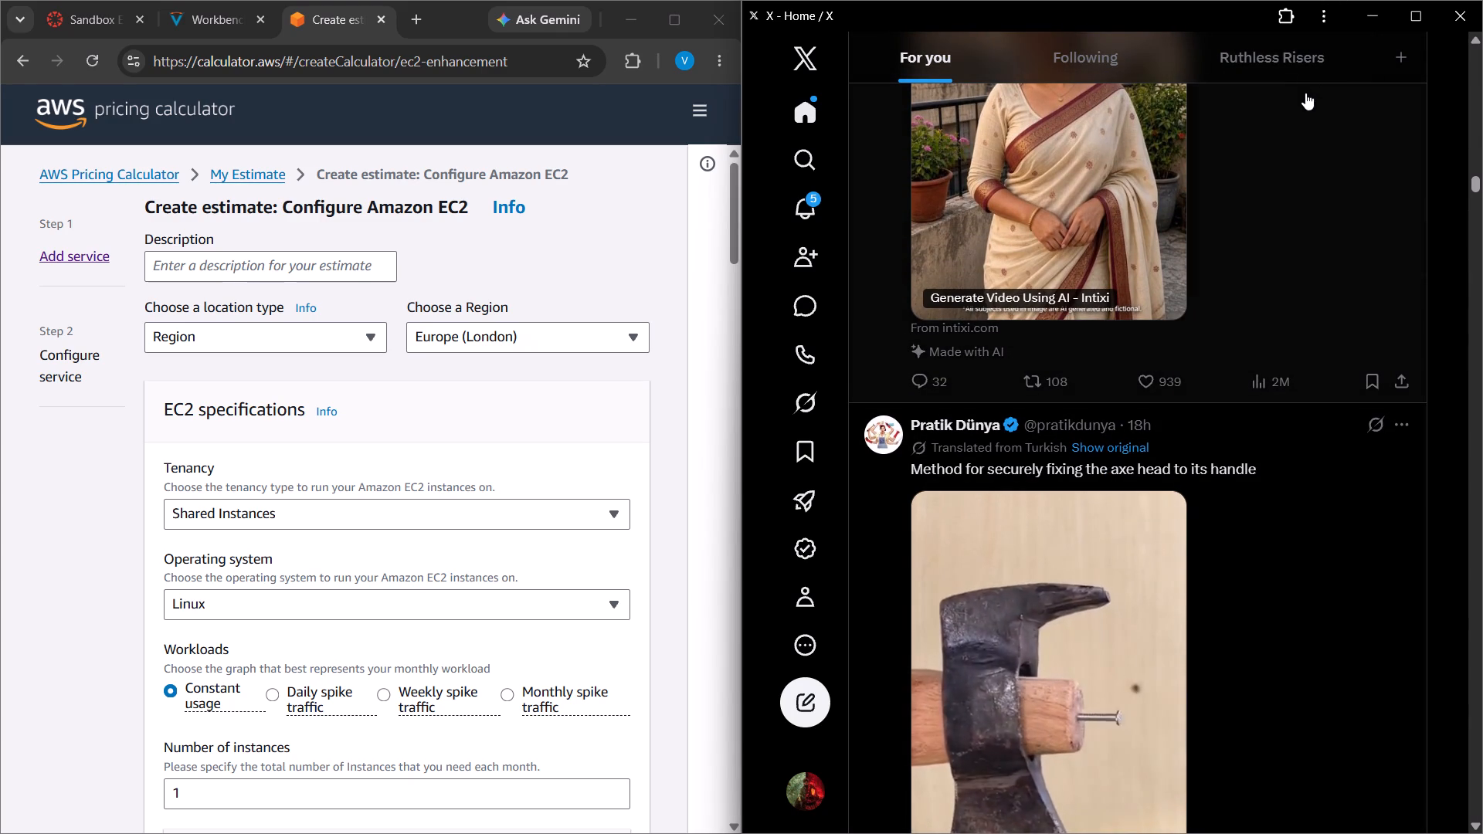
scroll(1396, 330, "down", 5)
scroll(1329, 350, "down", 1)
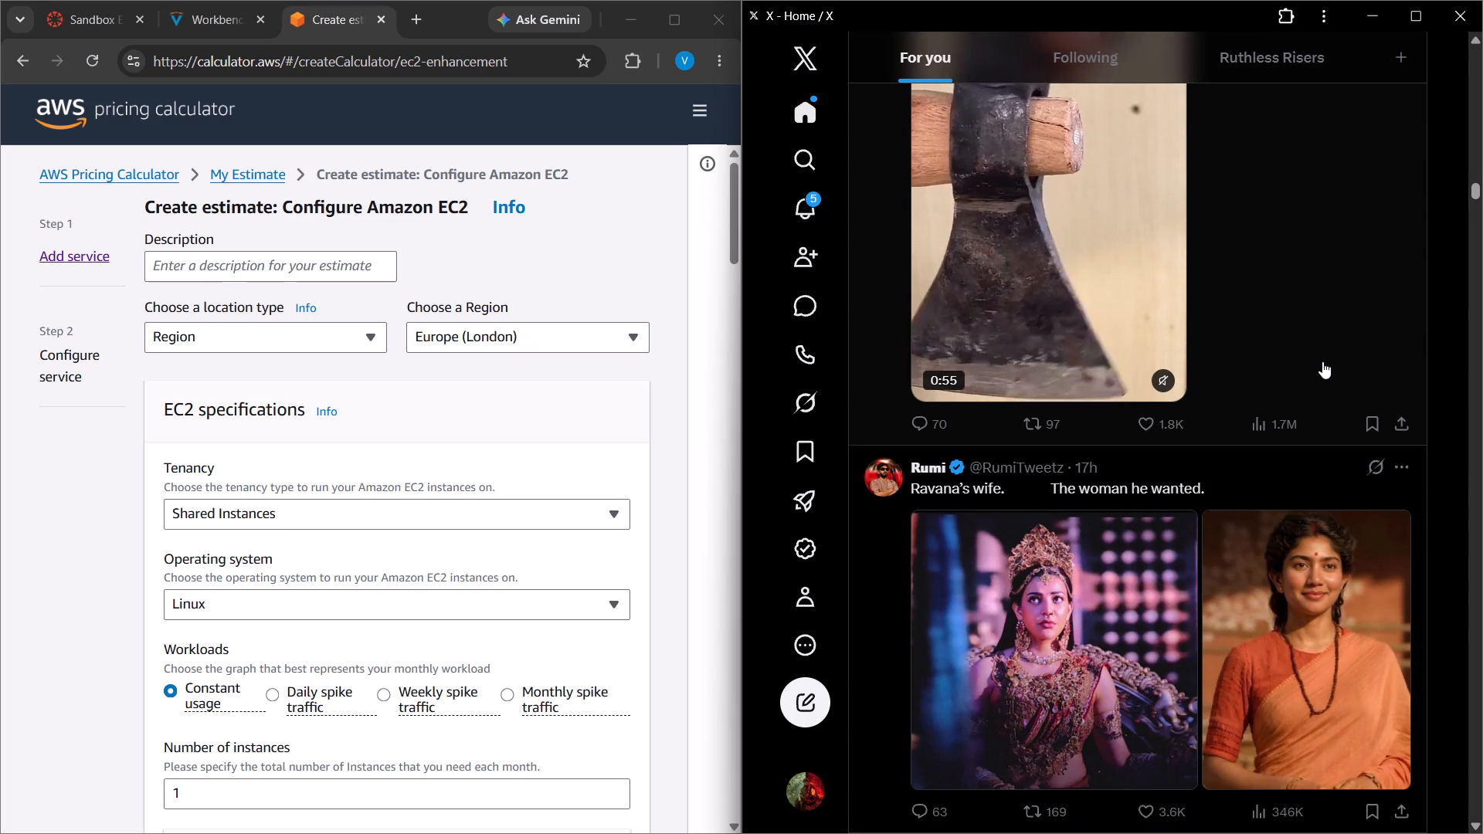
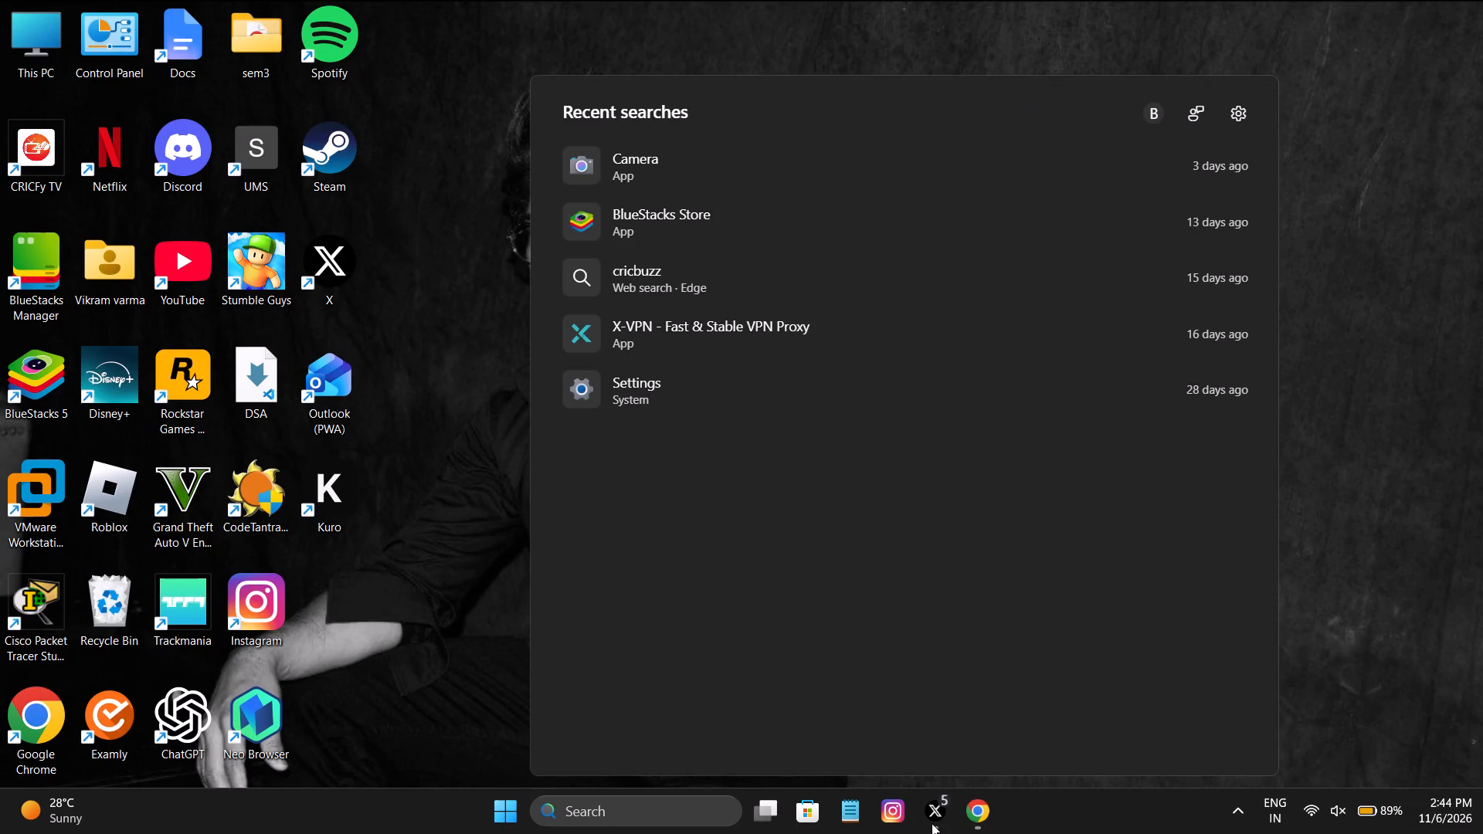
Dismiss the Windows search panel and bring back the Chrome window with the Amazon EC2 configuration page.
left_click(987, 811)
left_click(971, 811)
left_click(1447, 575)
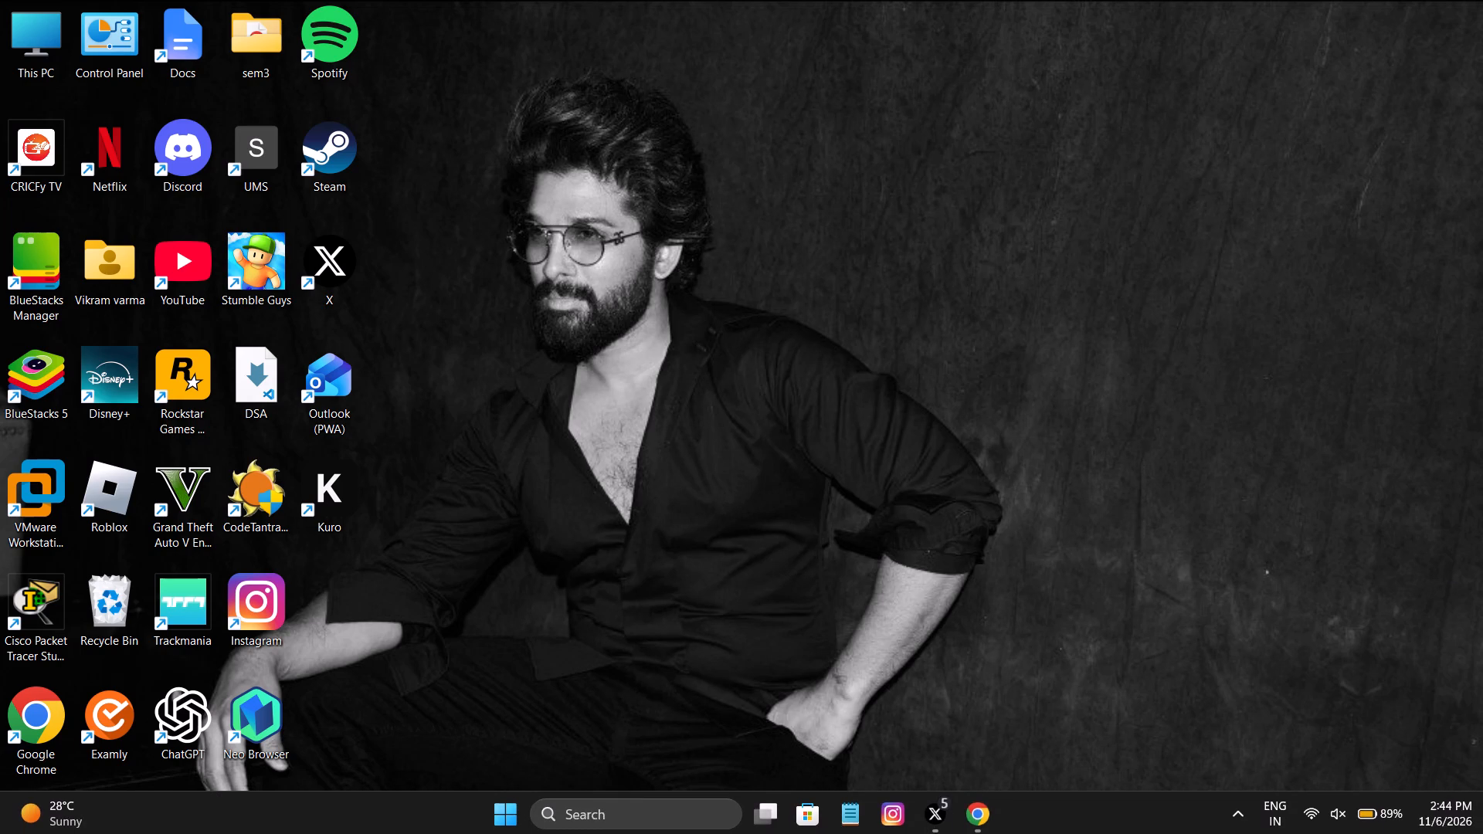
left_click(962, 820)
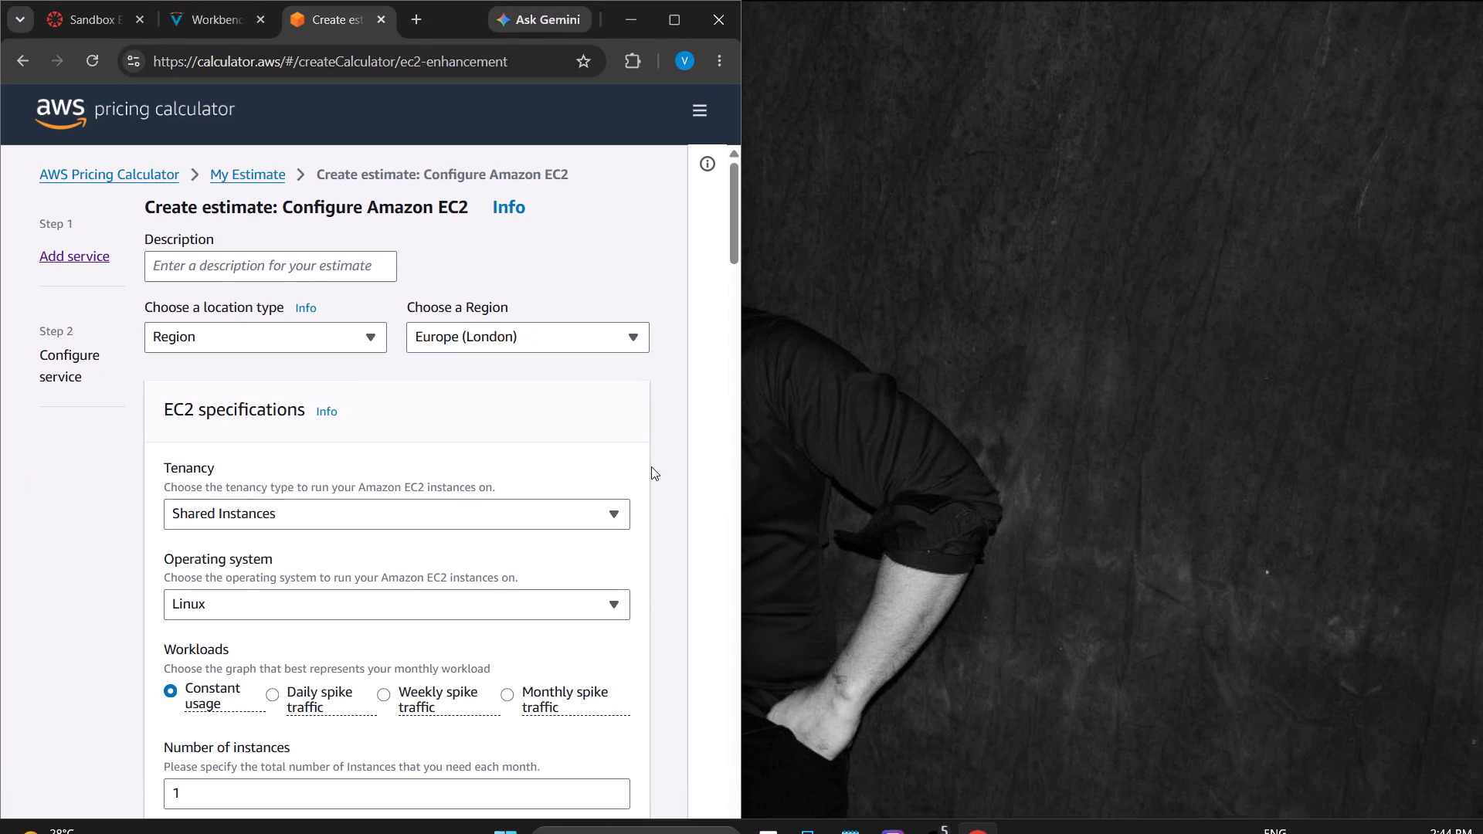
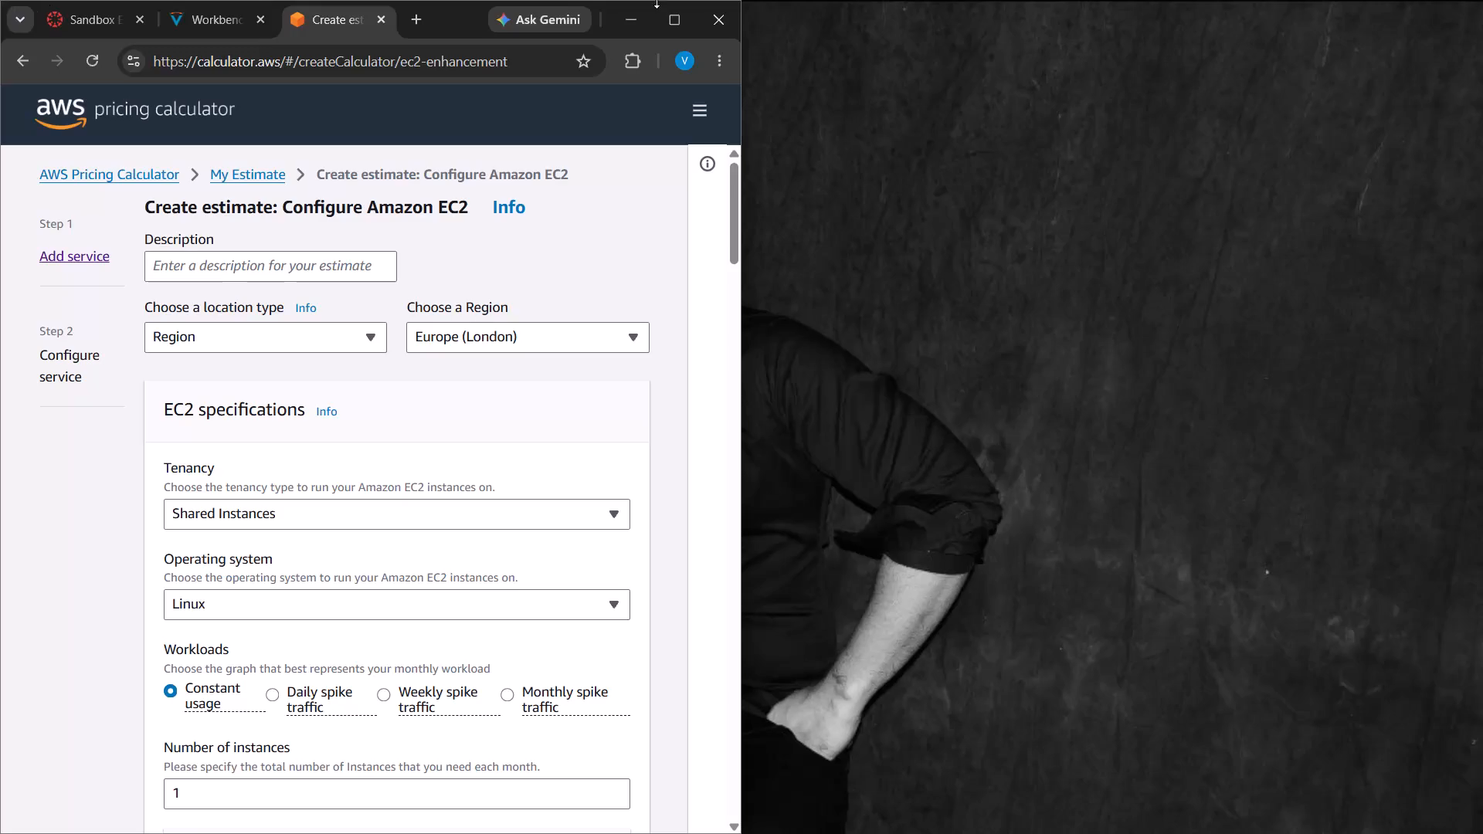
Maximize the calculator window and examine the EC2 specifications, workload options and available instance list.
left_click(675, 20)
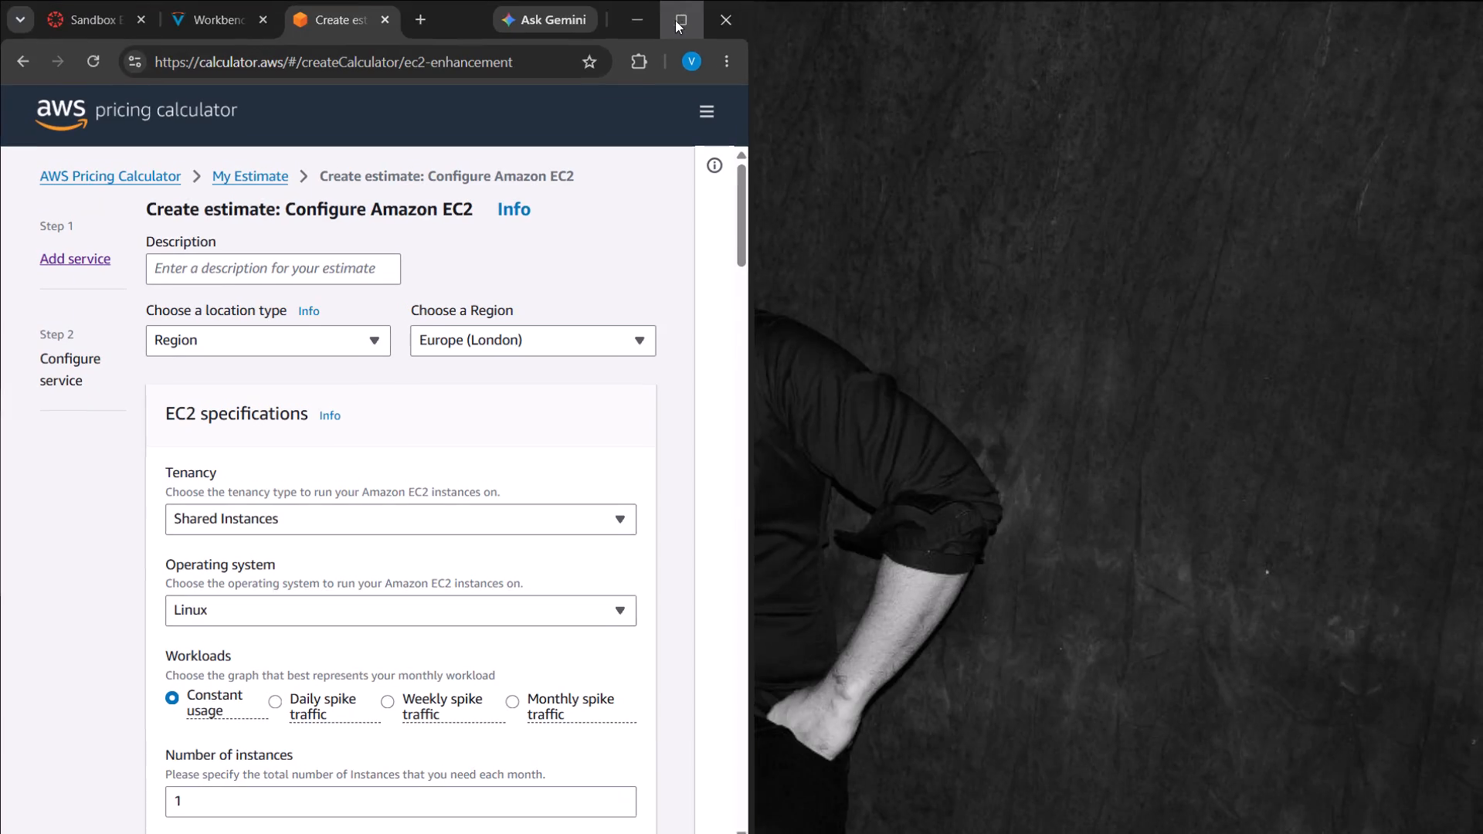
scroll(870, 696, "down", 4)
scroll(930, 629, "down", 2)
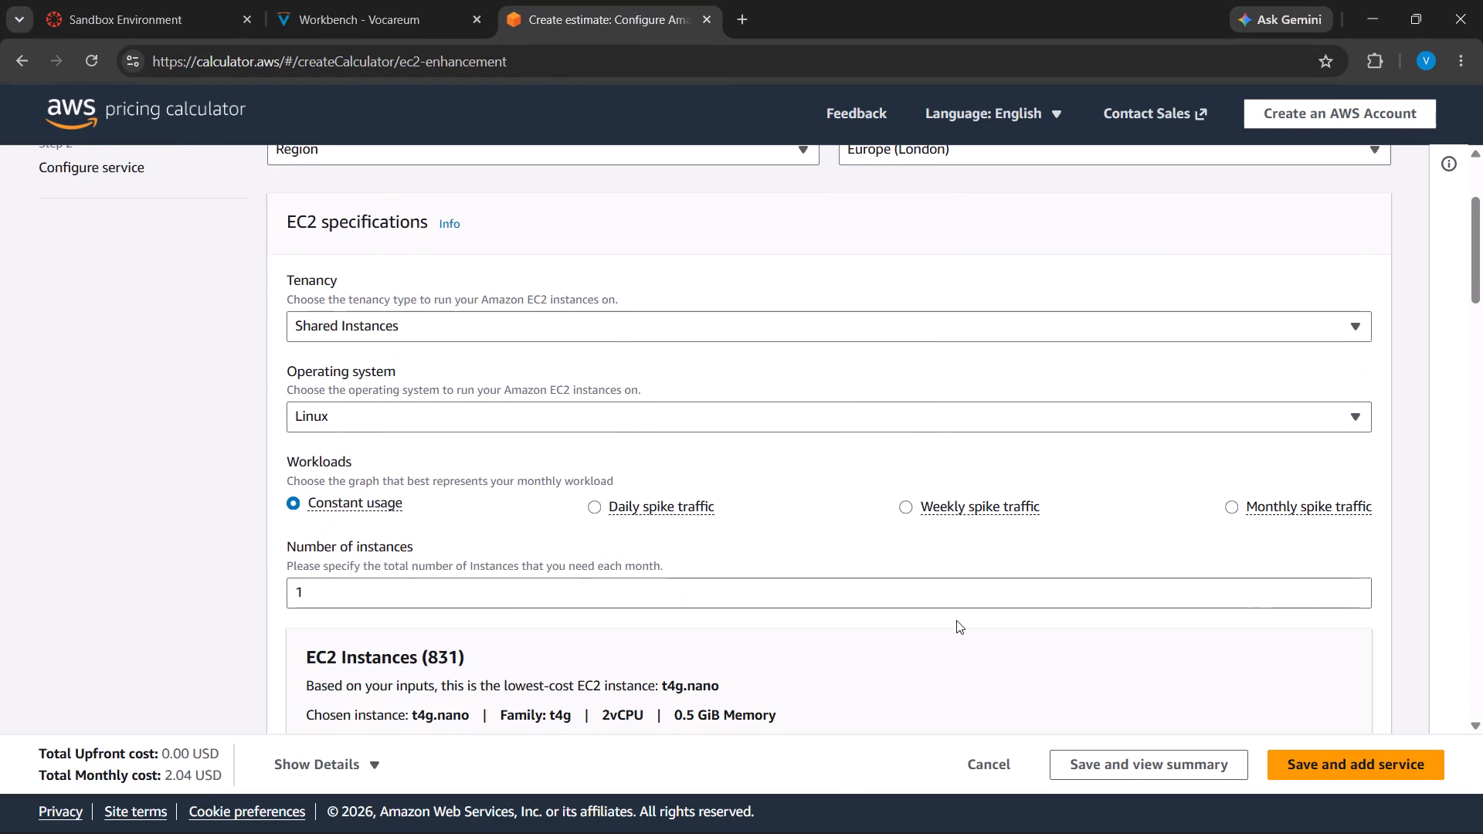
scroll(1046, 564, "down", 4)
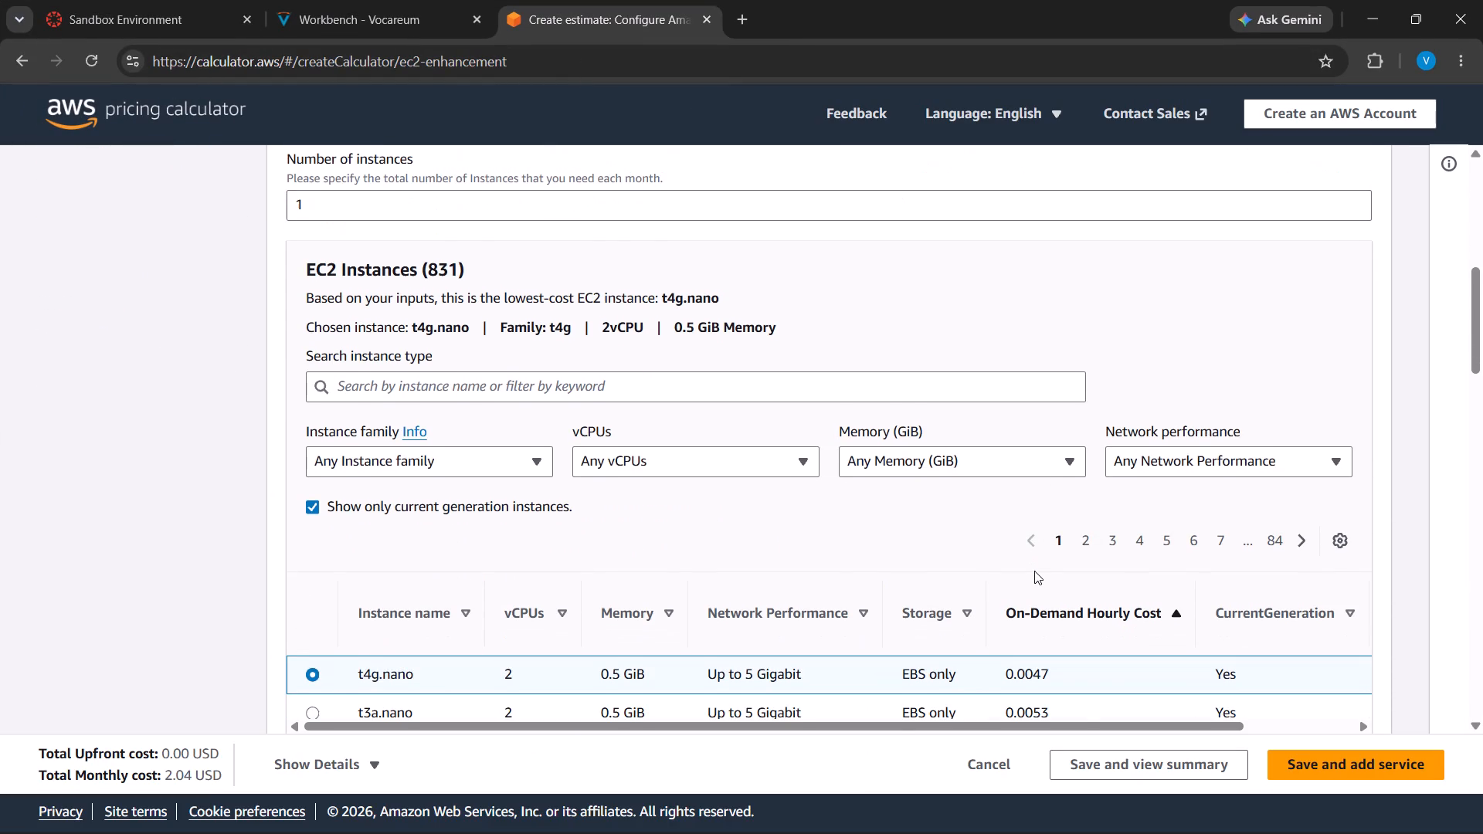
scroll(1034, 571, "down", 3)
scroll(1086, 493, "up", 4)
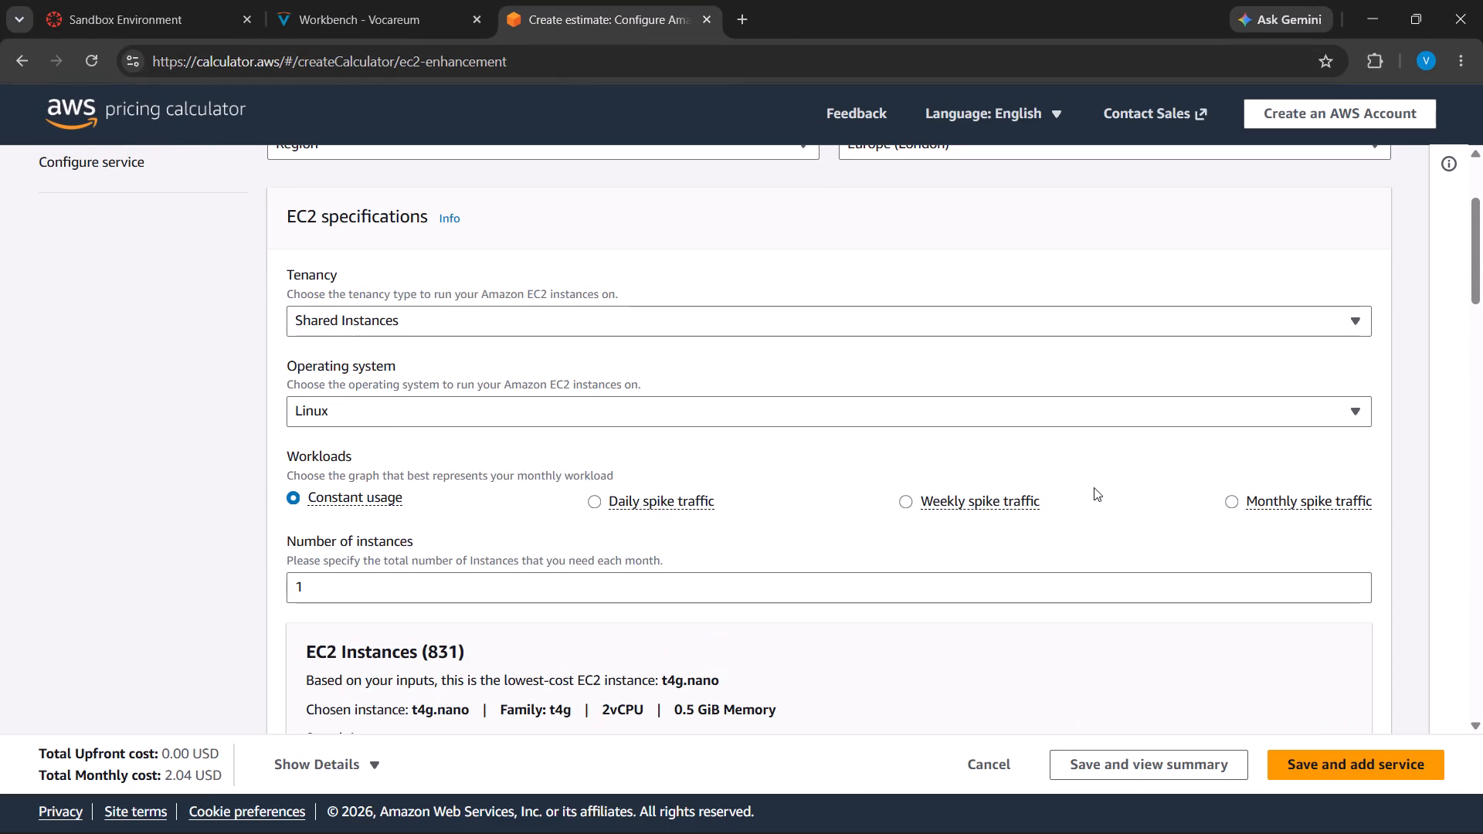
scroll(1111, 549, "up", 3)
scroll(1111, 549, "down", 2)
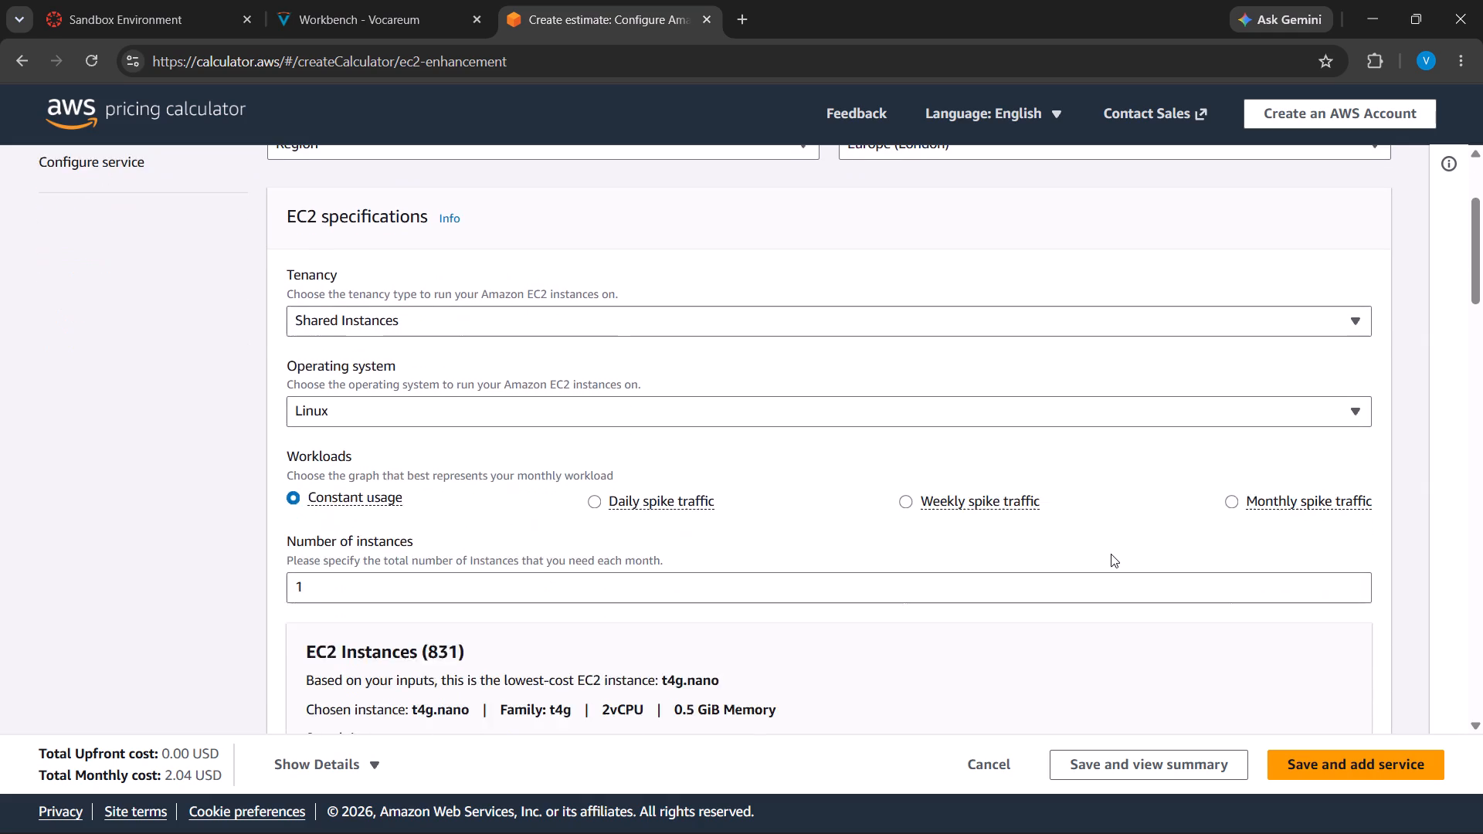
scroll(1111, 554, "up", 1)
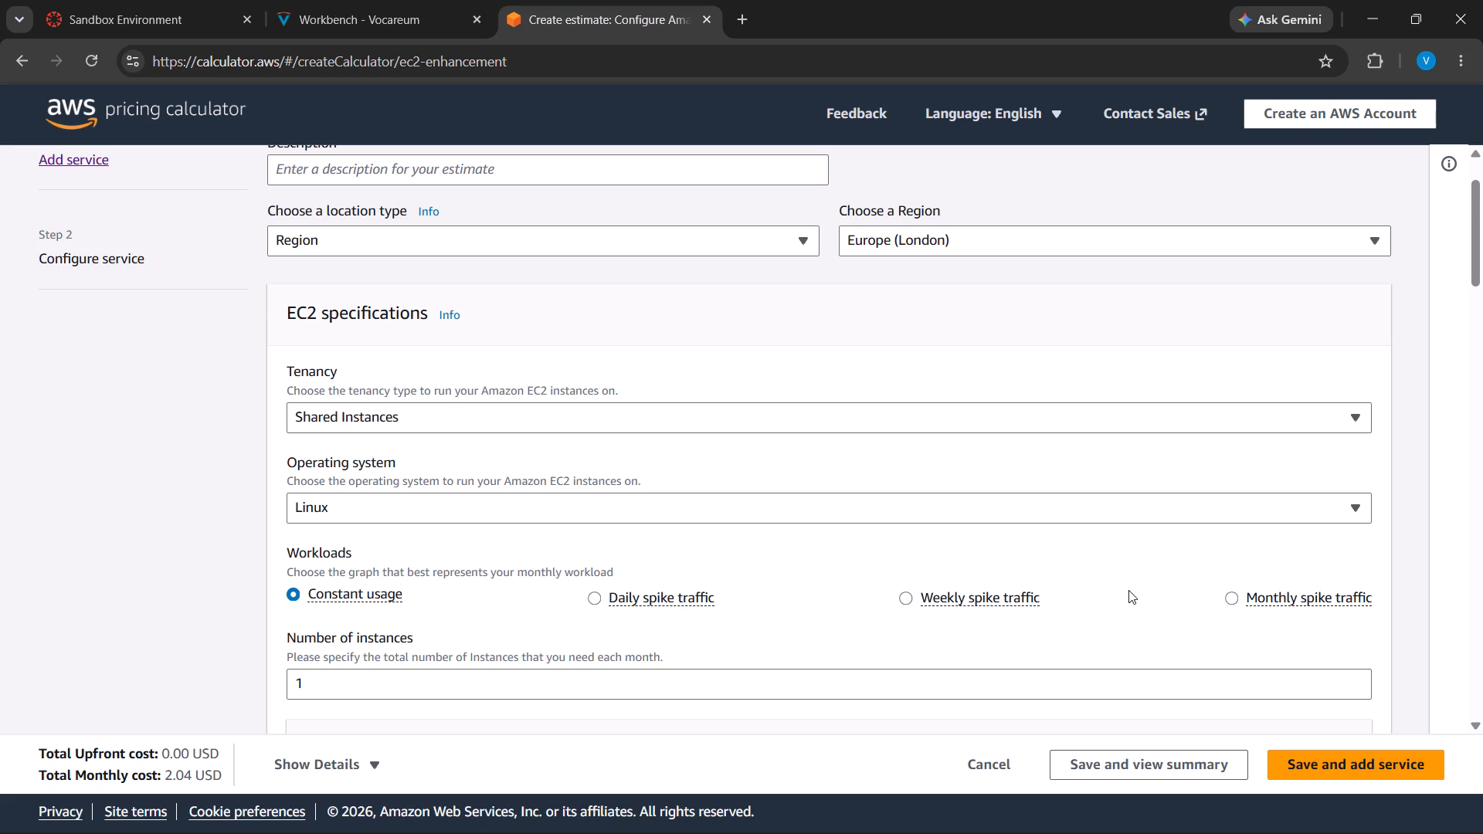
scroll(1128, 590, "down", 1)
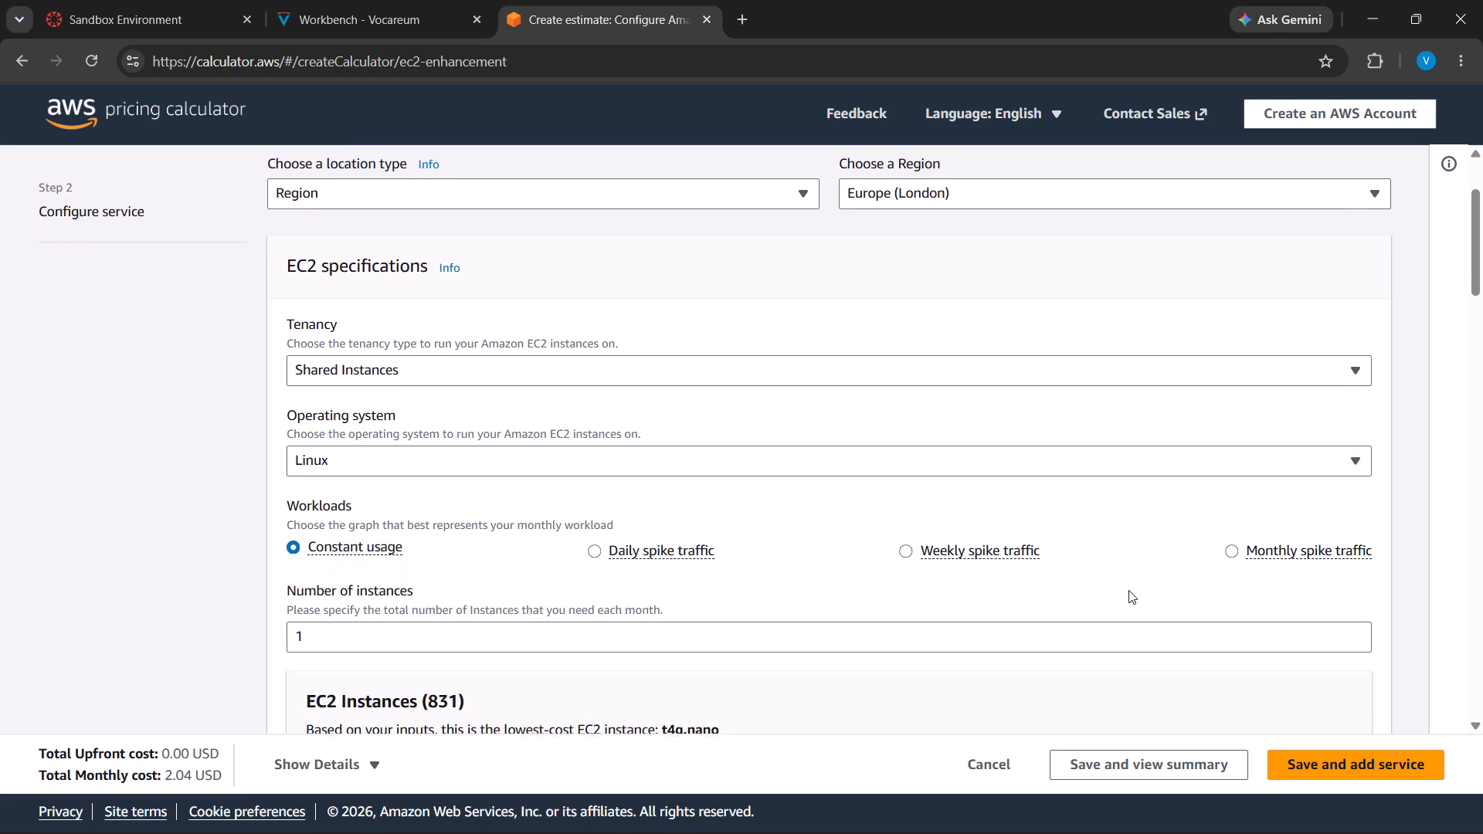
scroll(1128, 590, "down", 1)
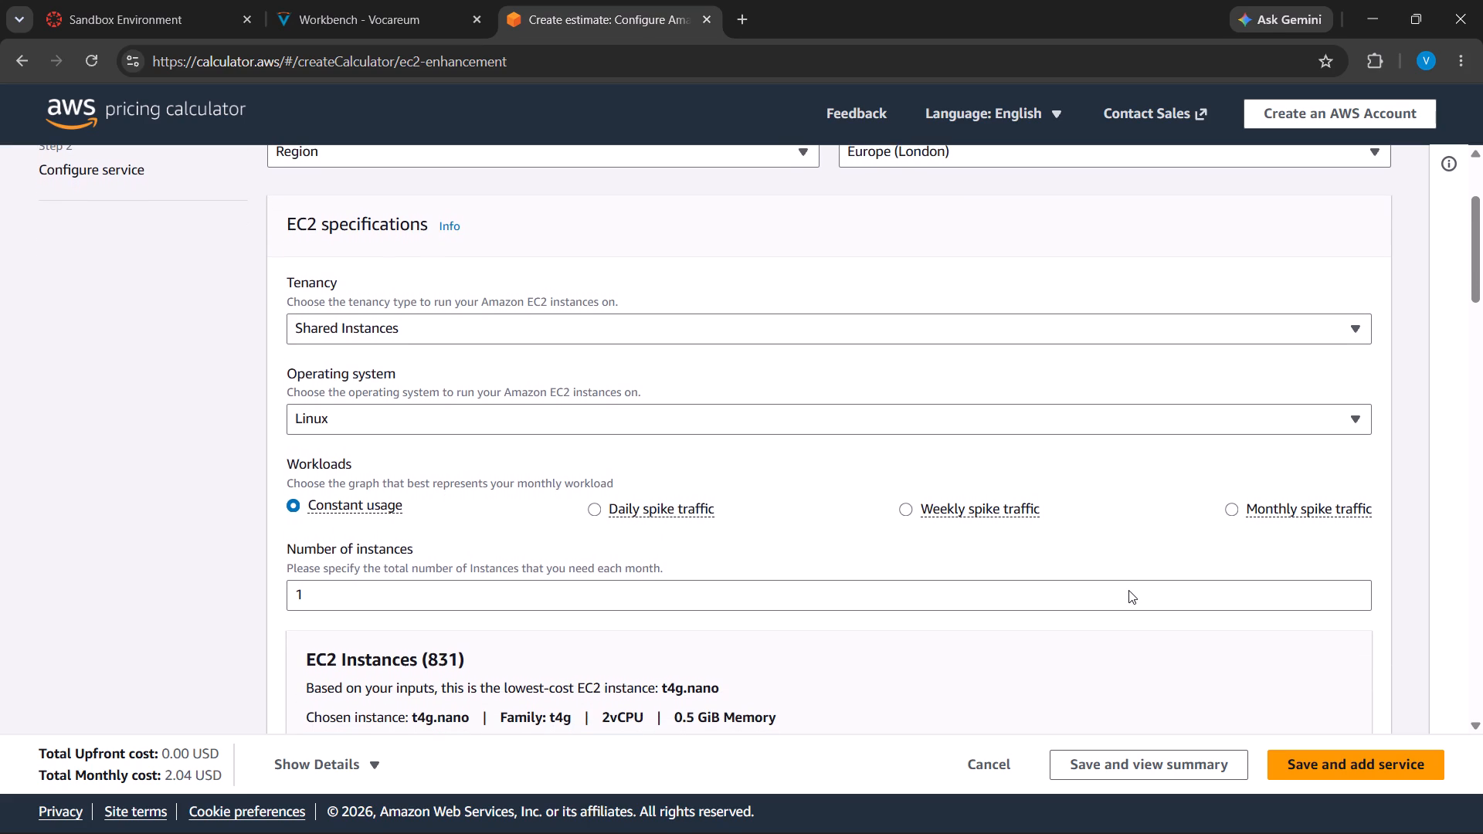
scroll(1128, 590, "down", 1)
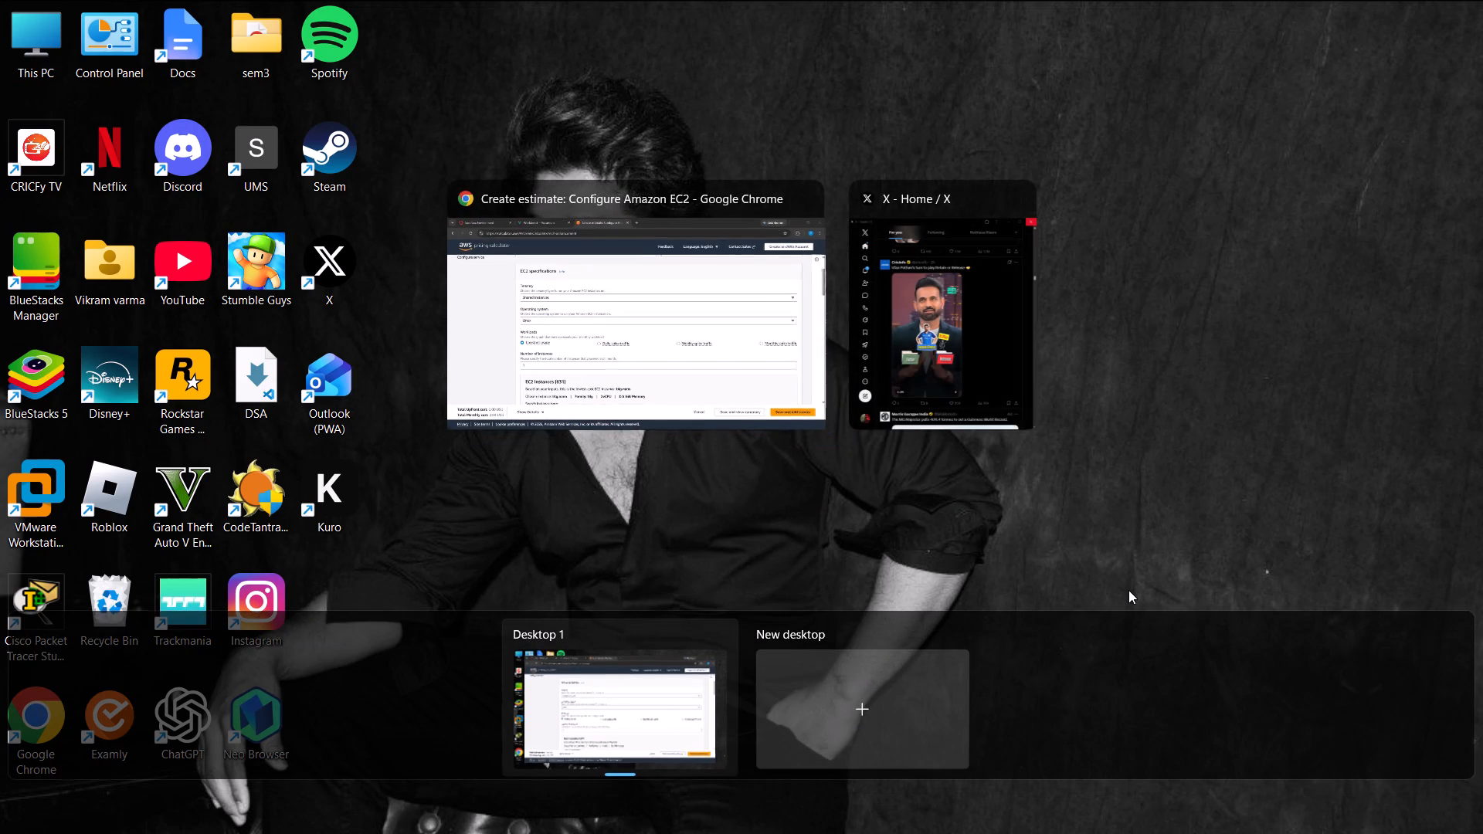
Switch to the X window and like Chris Hemsworth's "Doomsday is coming" post in the For you feed.
left_click(942, 335)
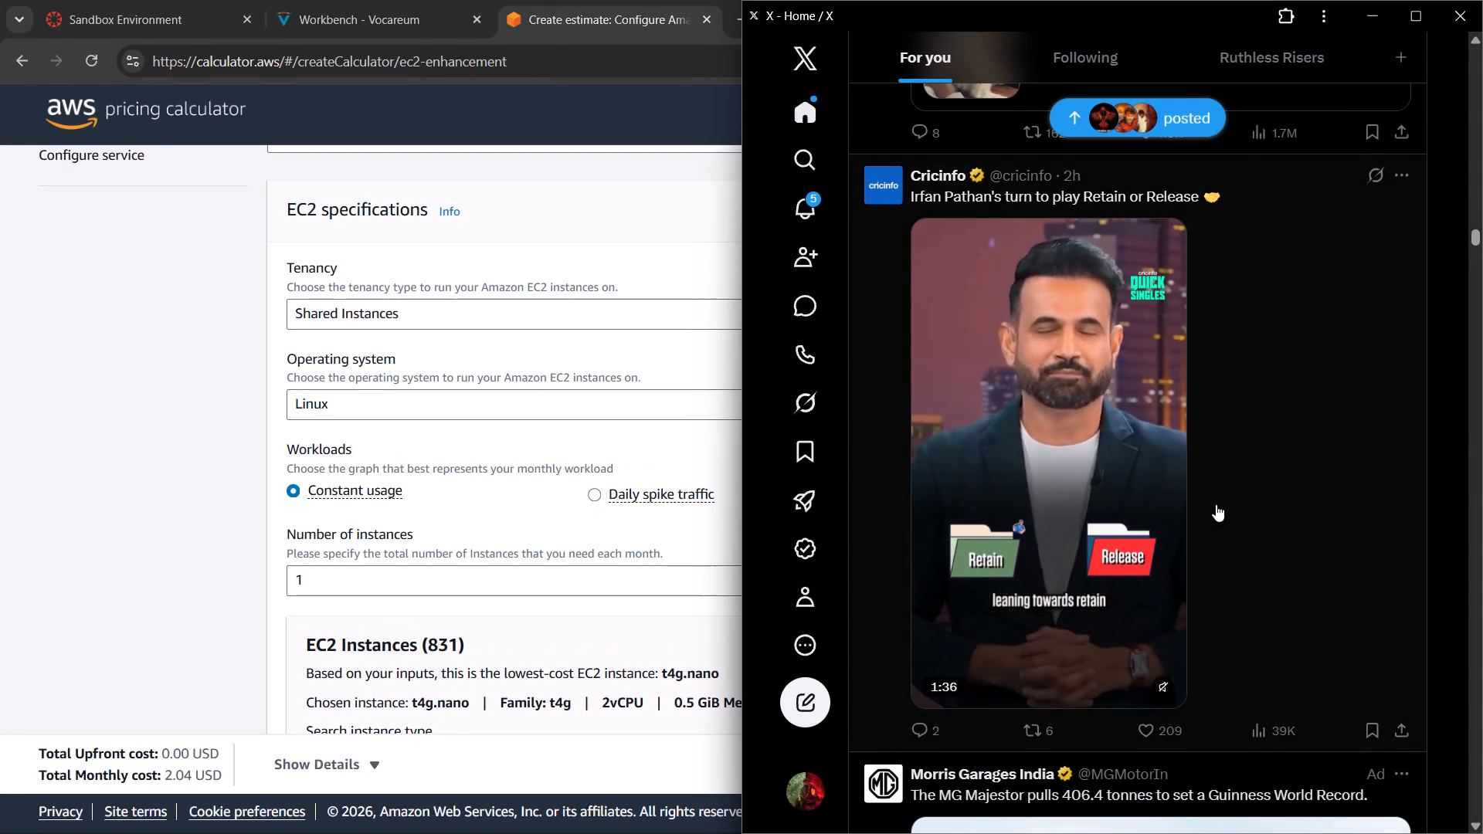
scroll(1216, 504, "down", 8)
scroll(1252, 372, "down", 2)
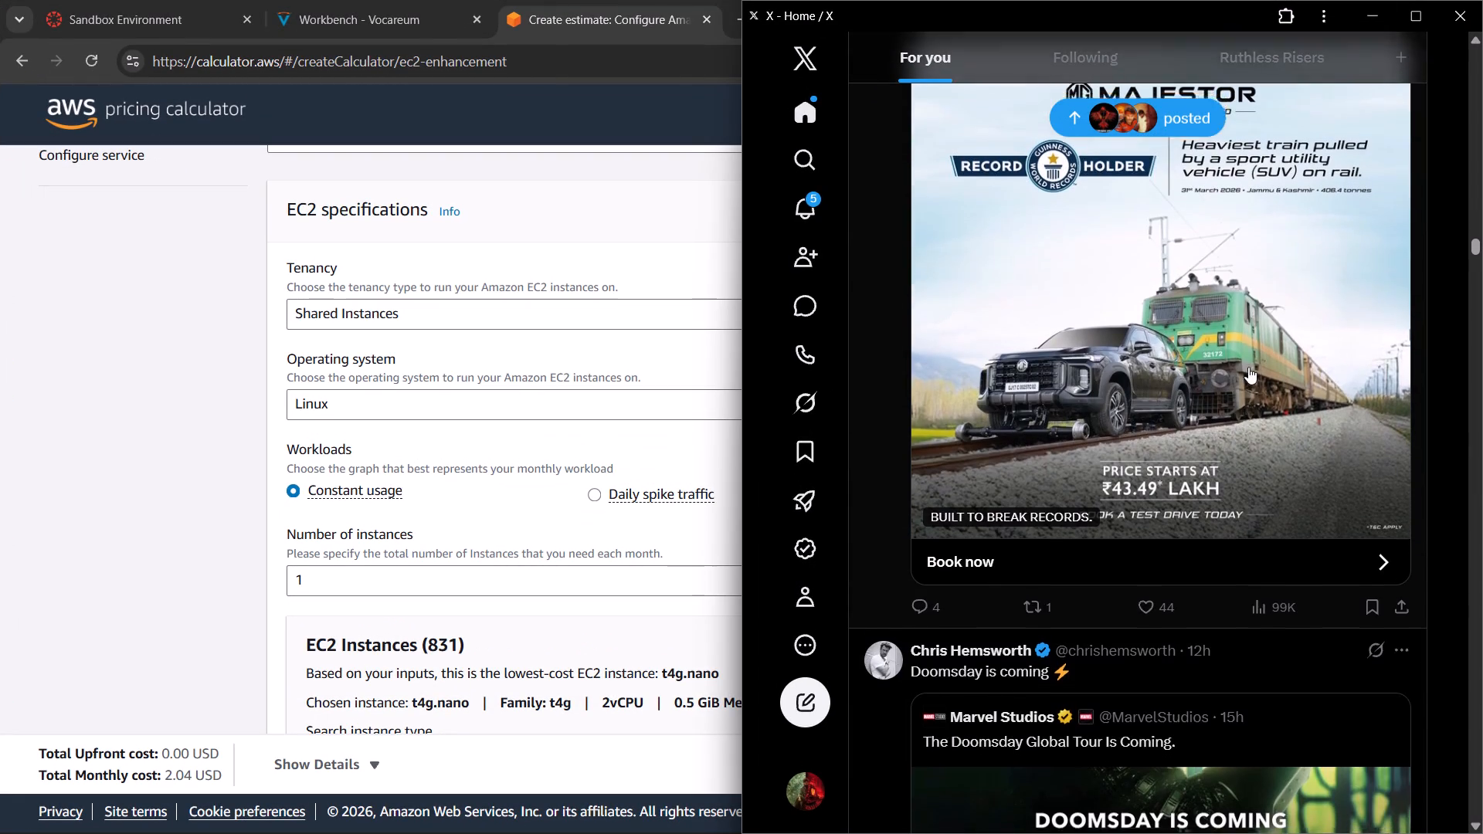
scroll(1238, 363, "down", 3)
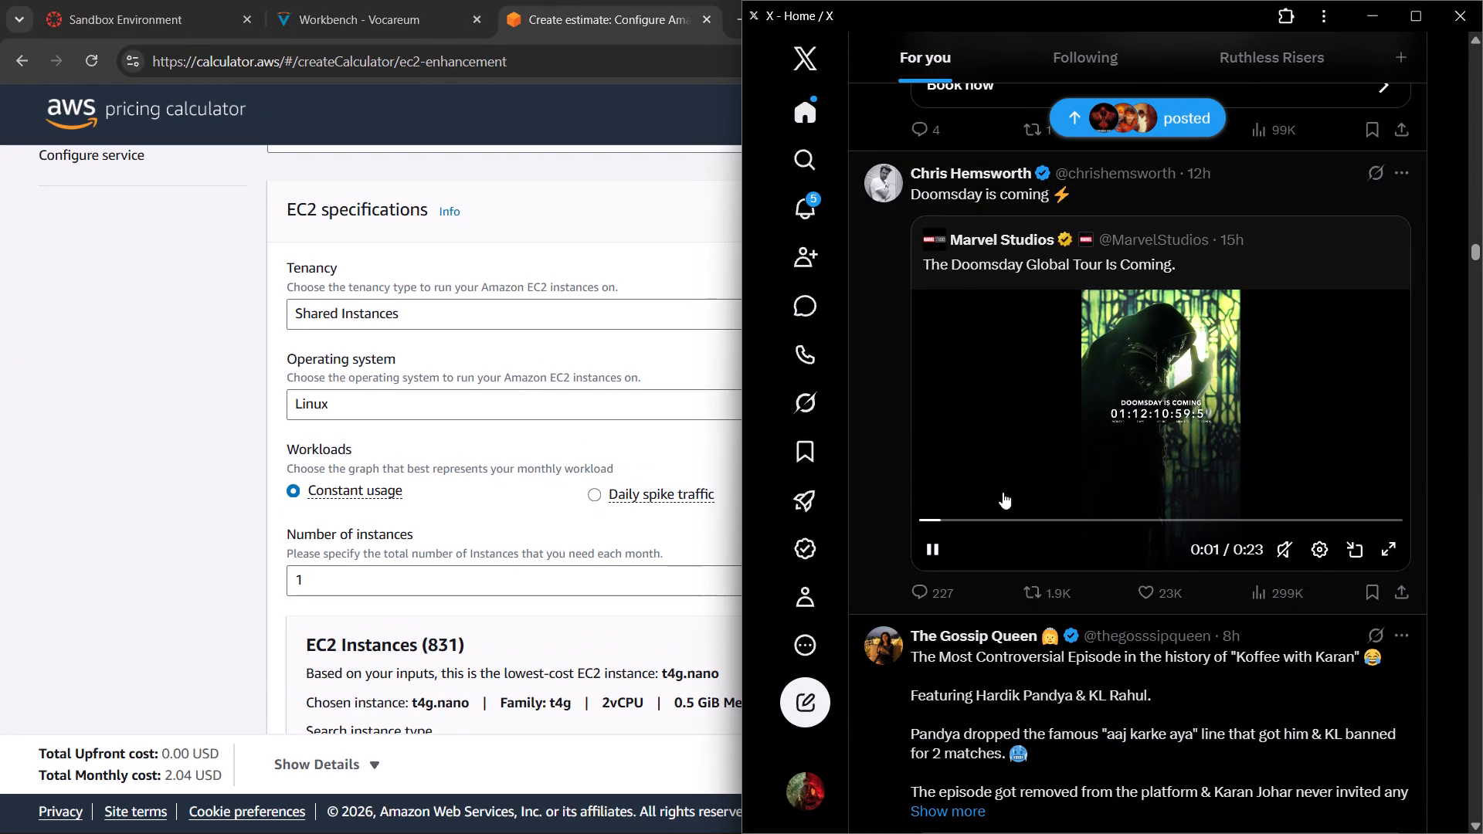
left_click(1158, 577)
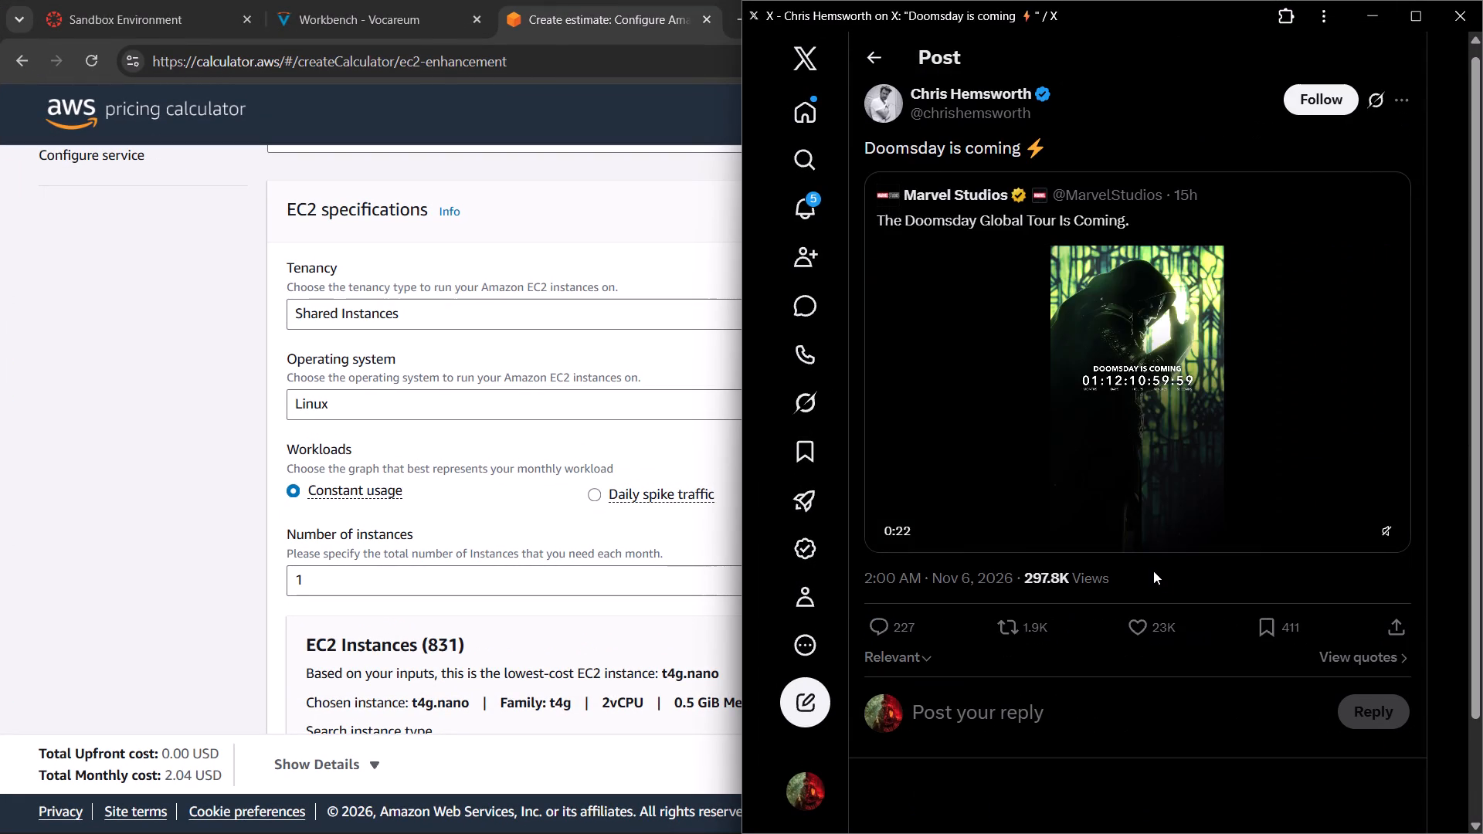
left_click(876, 60)
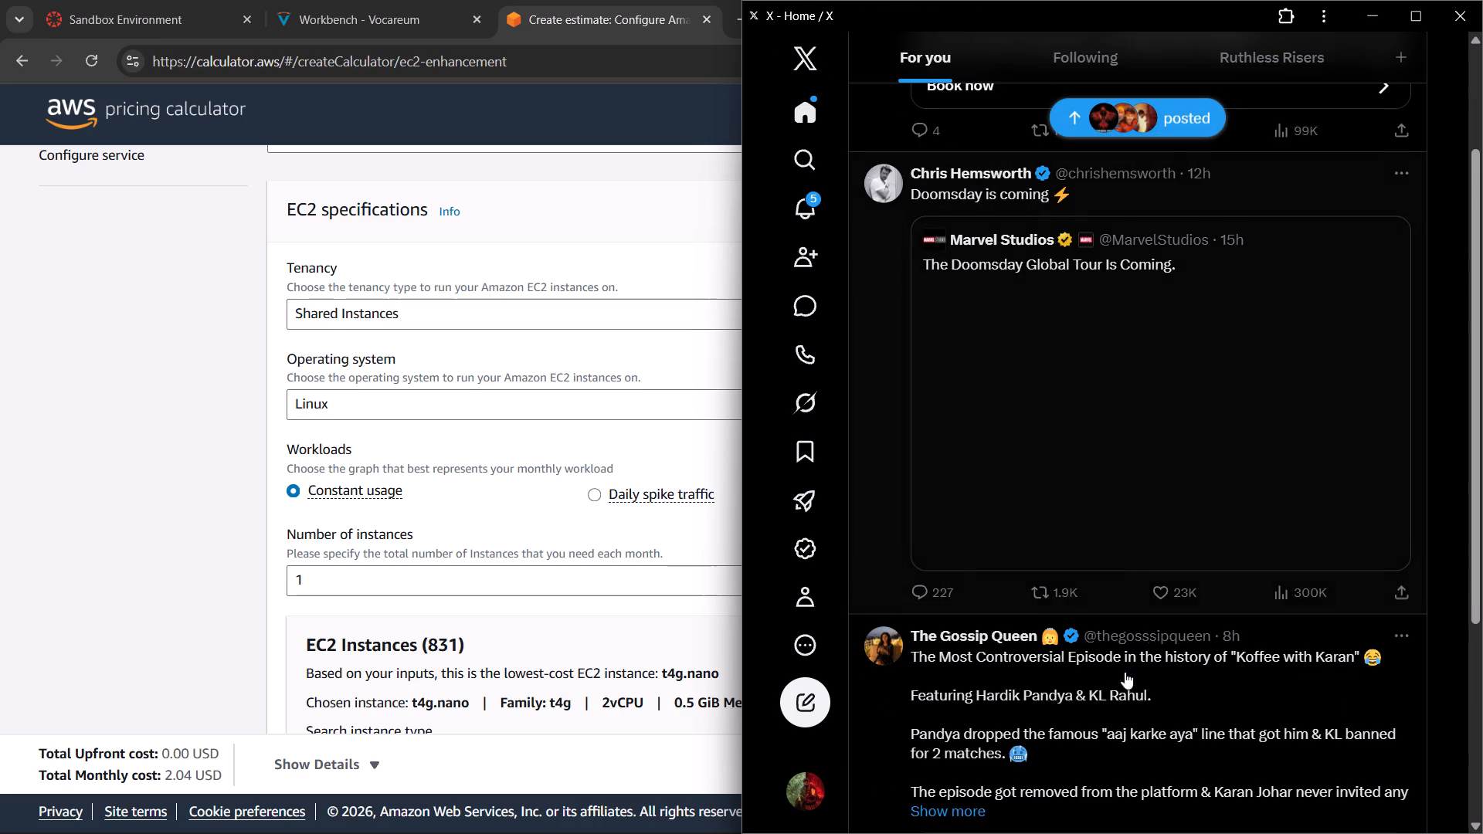
left_click(1184, 601)
Browse further posts below the Chris Hemsworth post in the For you feed.
scroll(1163, 622, "down", 5)
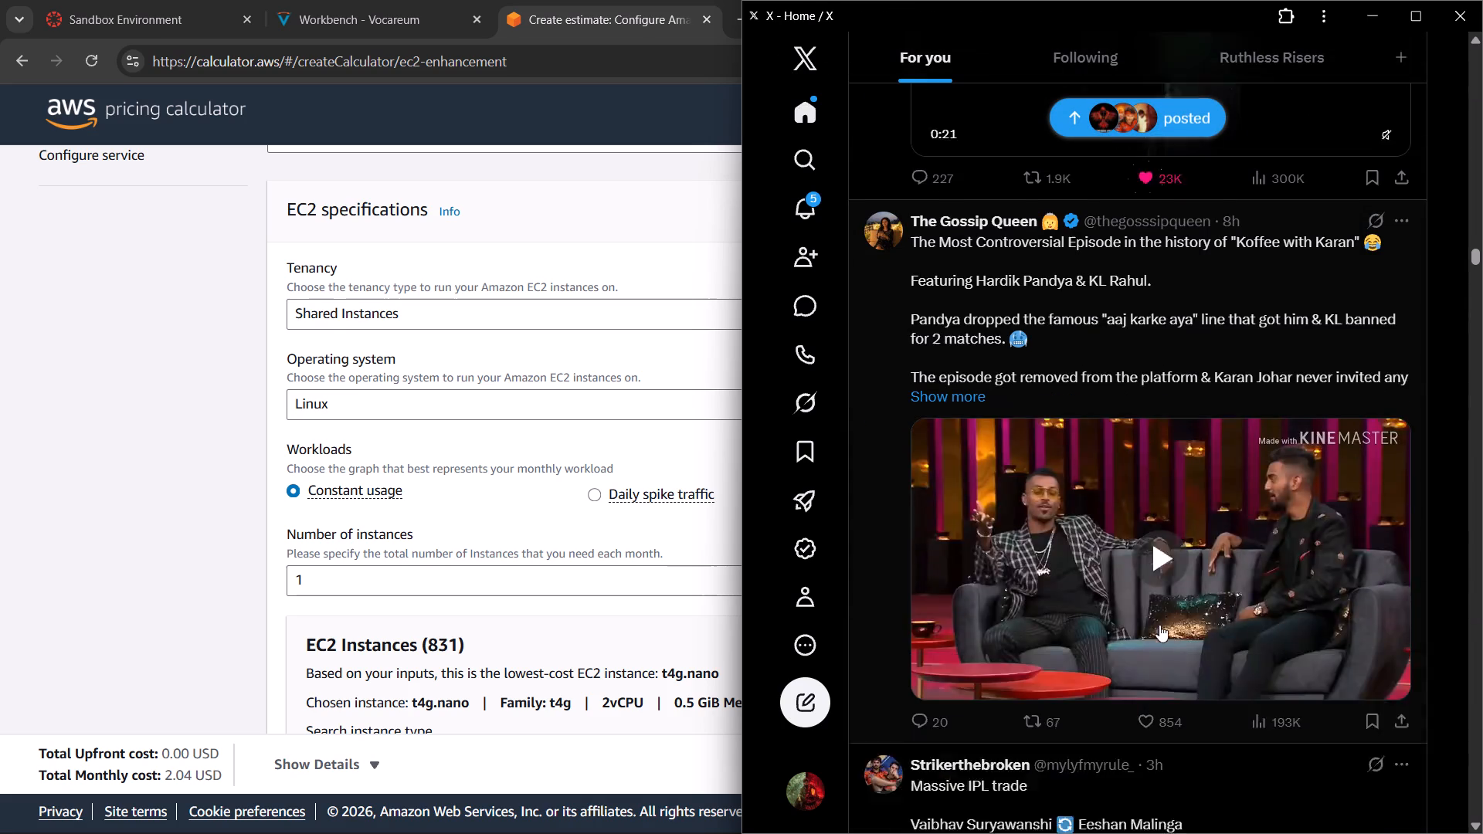
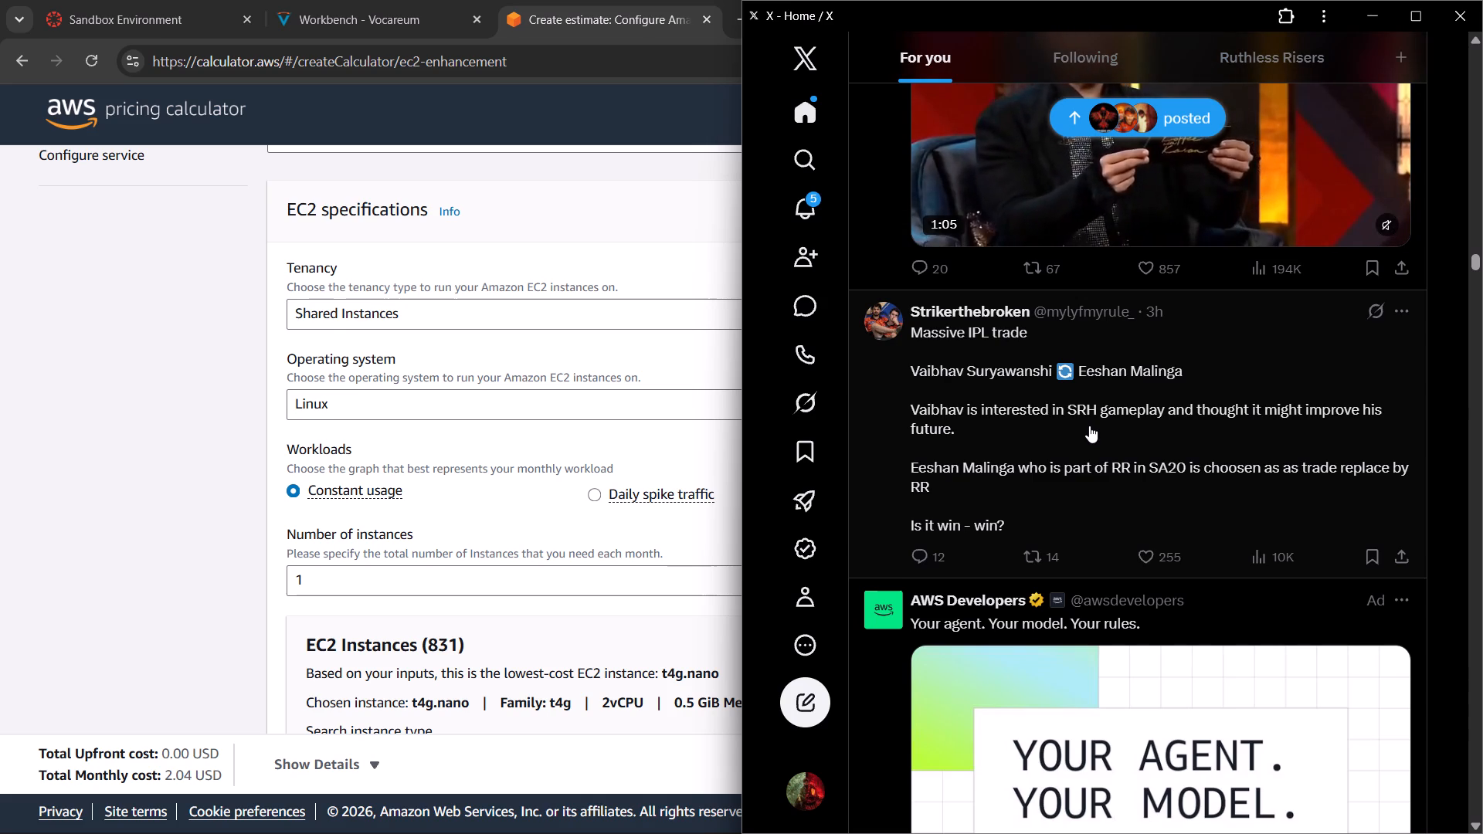
Browse further posts in the For you feed on X.
scroll(1005, 422, "up", 2)
scroll(1027, 382, "down", 9)
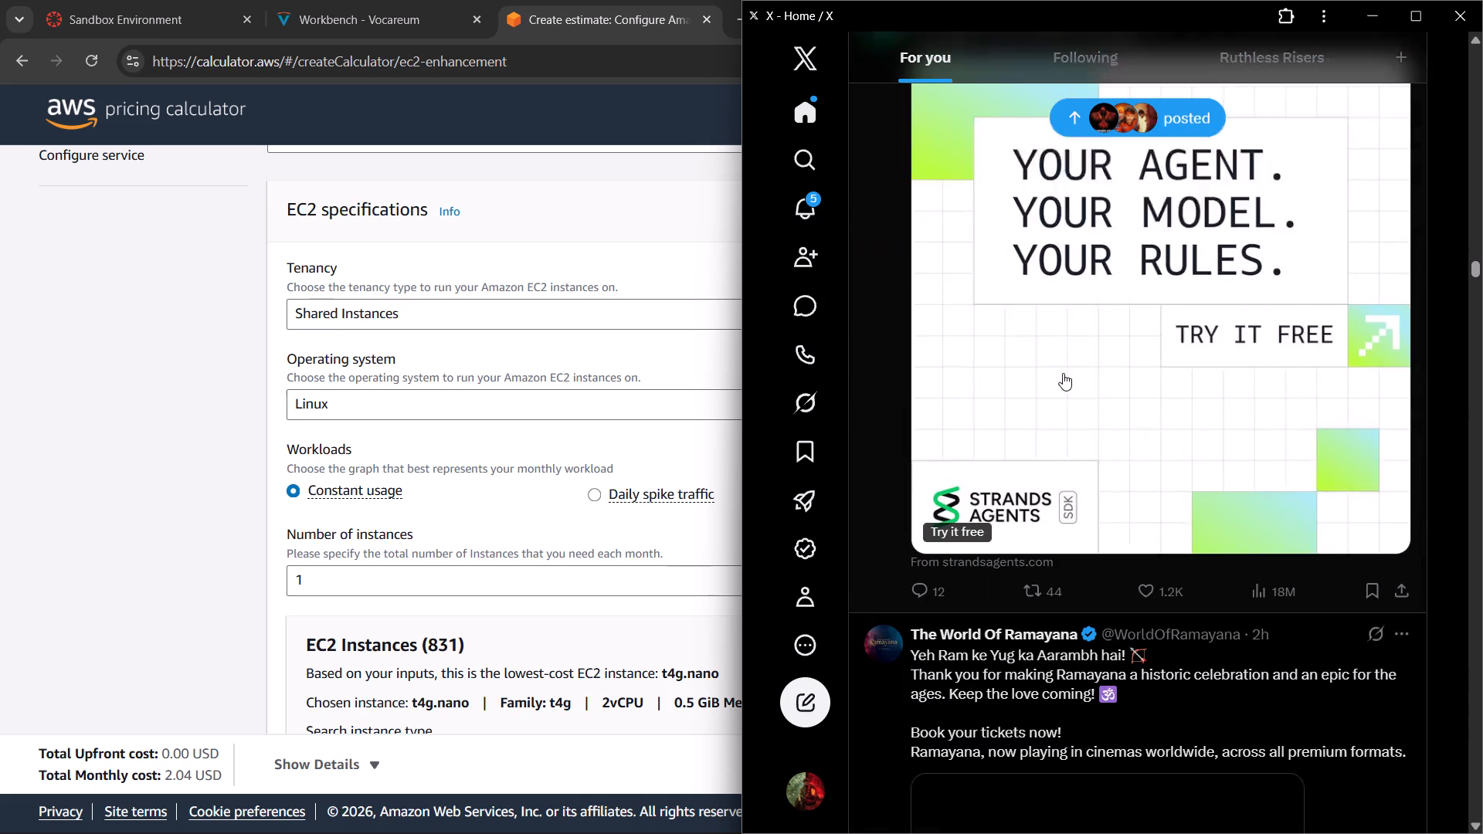
scroll(1064, 372, "down", 11)
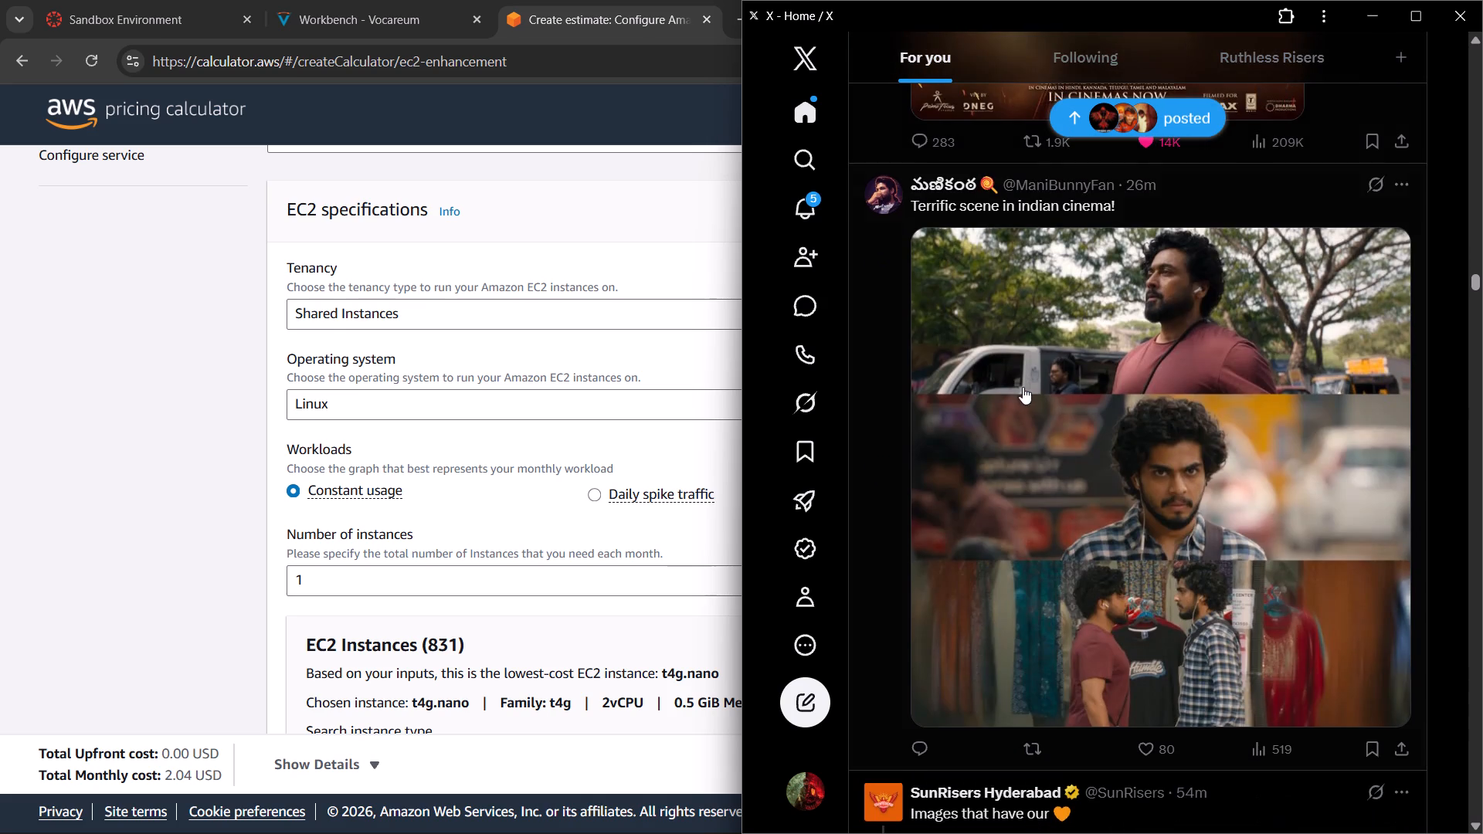
Return to the top of the For you feed and load the newly available posts.
left_click(1156, 122)
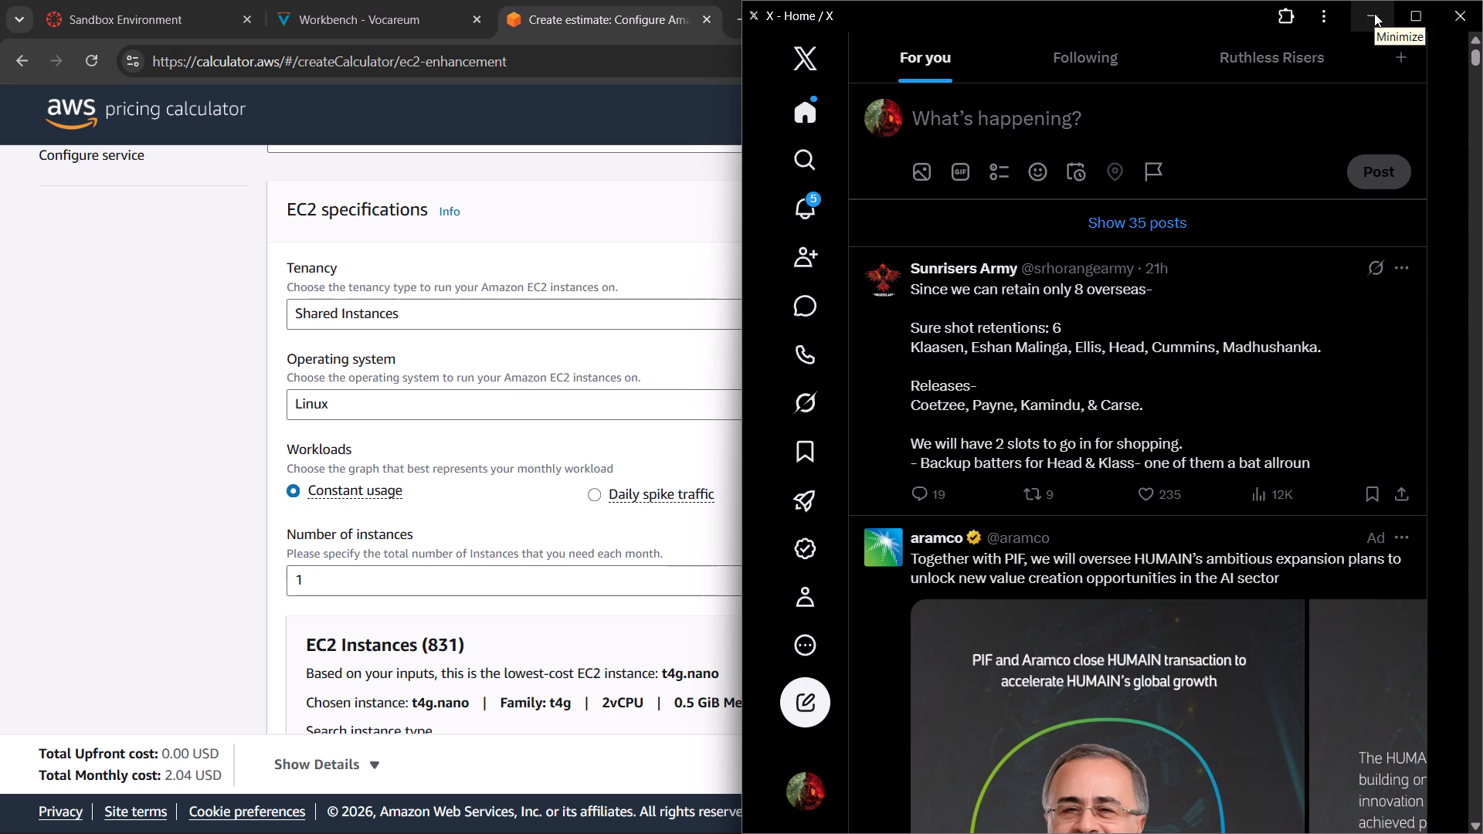
scroll(1359, 300, "up", 3)
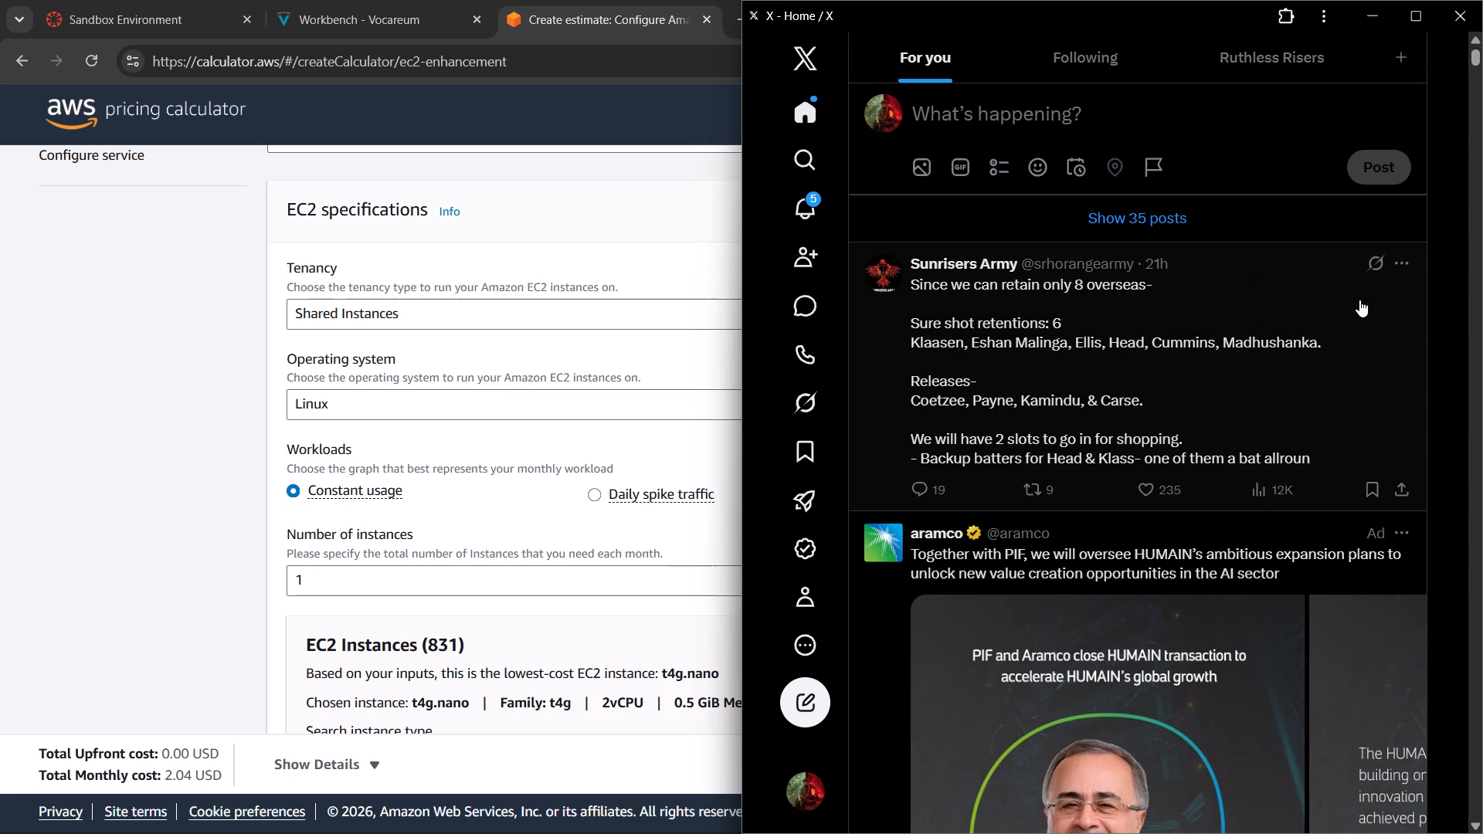
scroll(1359, 300, "up", 2)
left_click(1139, 224)
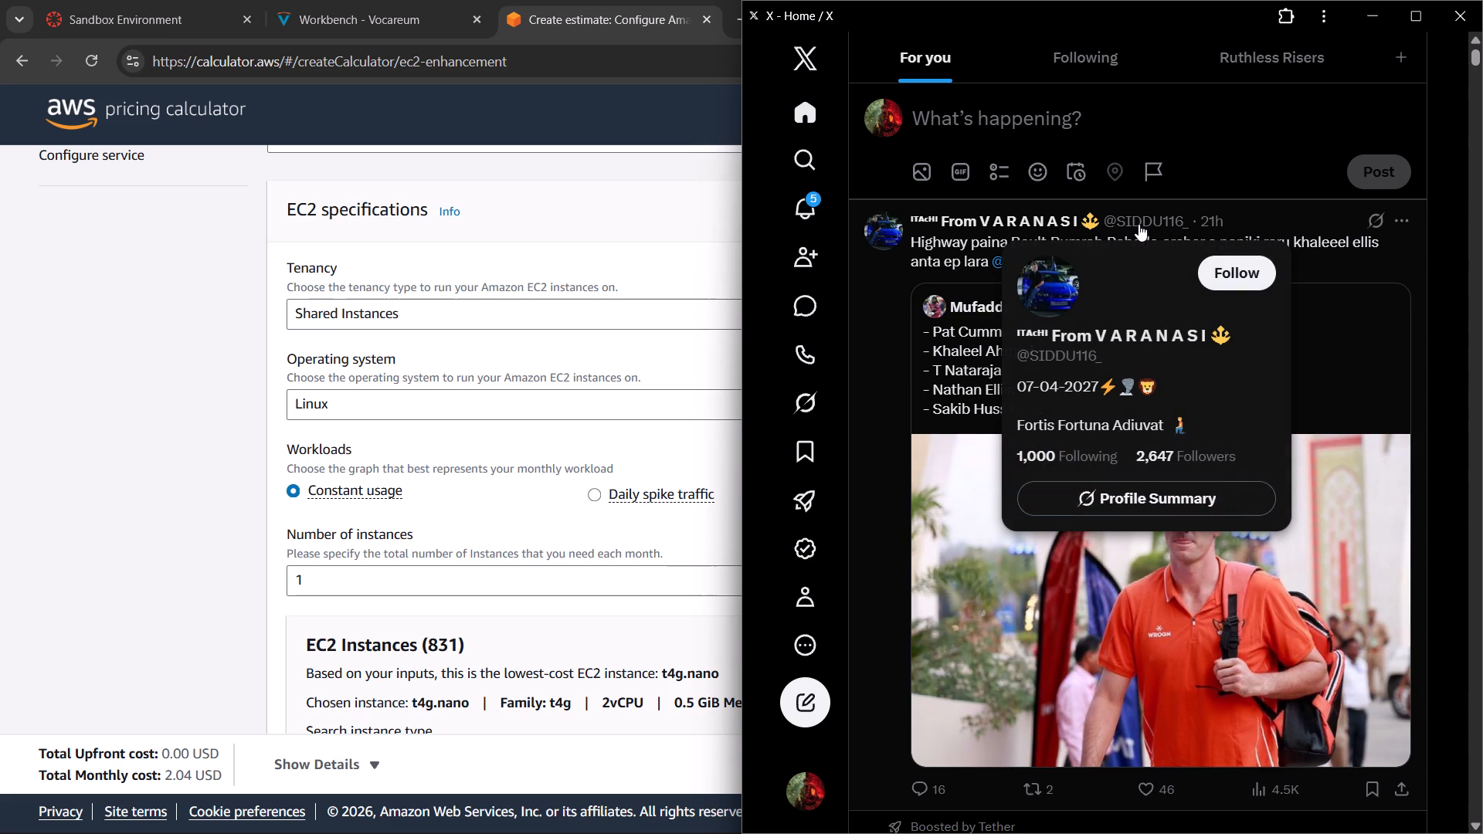
Switch to the pricing calculator and set the EC2 operating system to Windows Server.
left_click(441, 401)
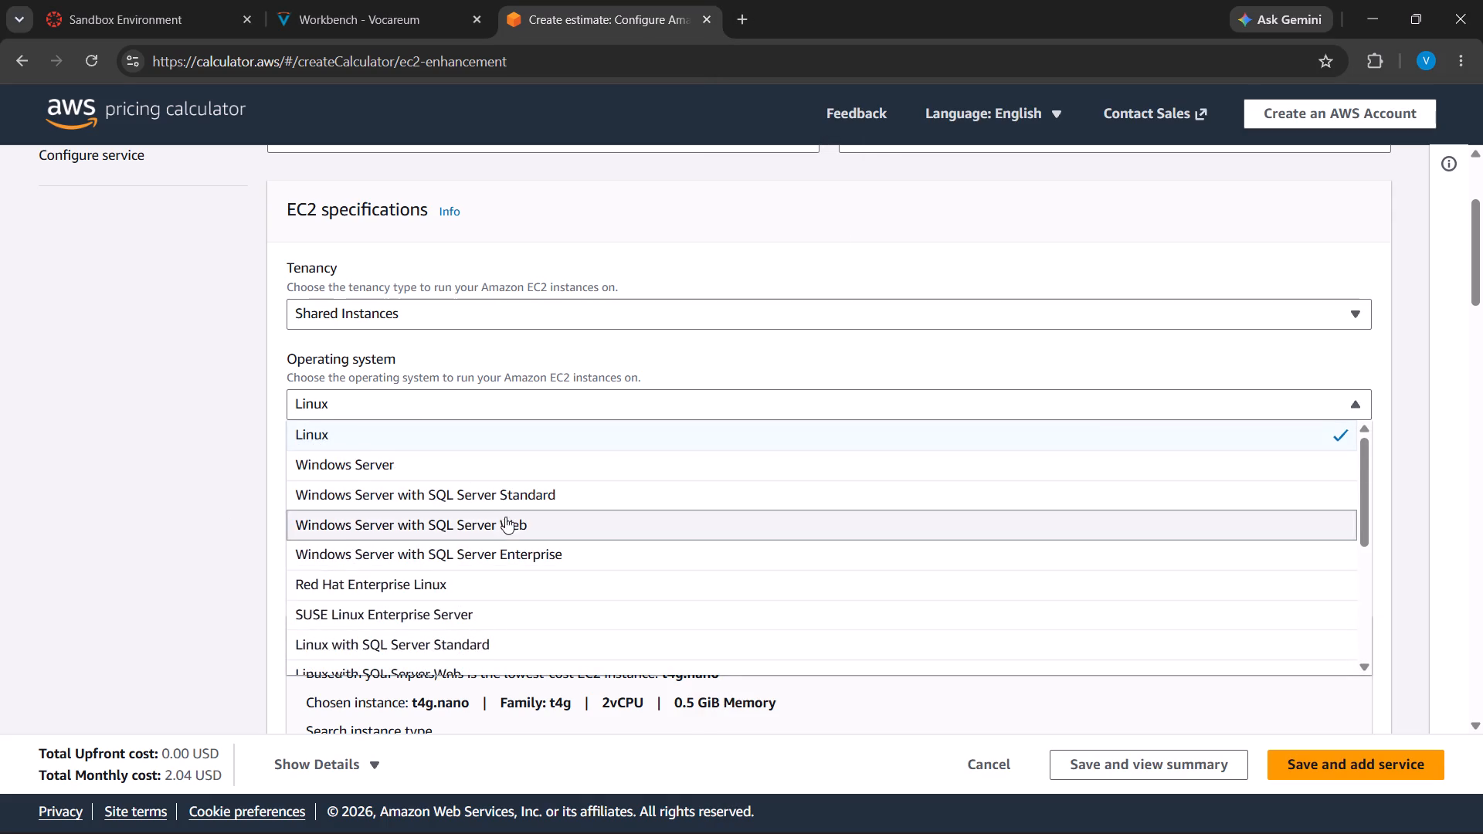
scroll(497, 526, "down", 8)
scroll(479, 550, "up", 8)
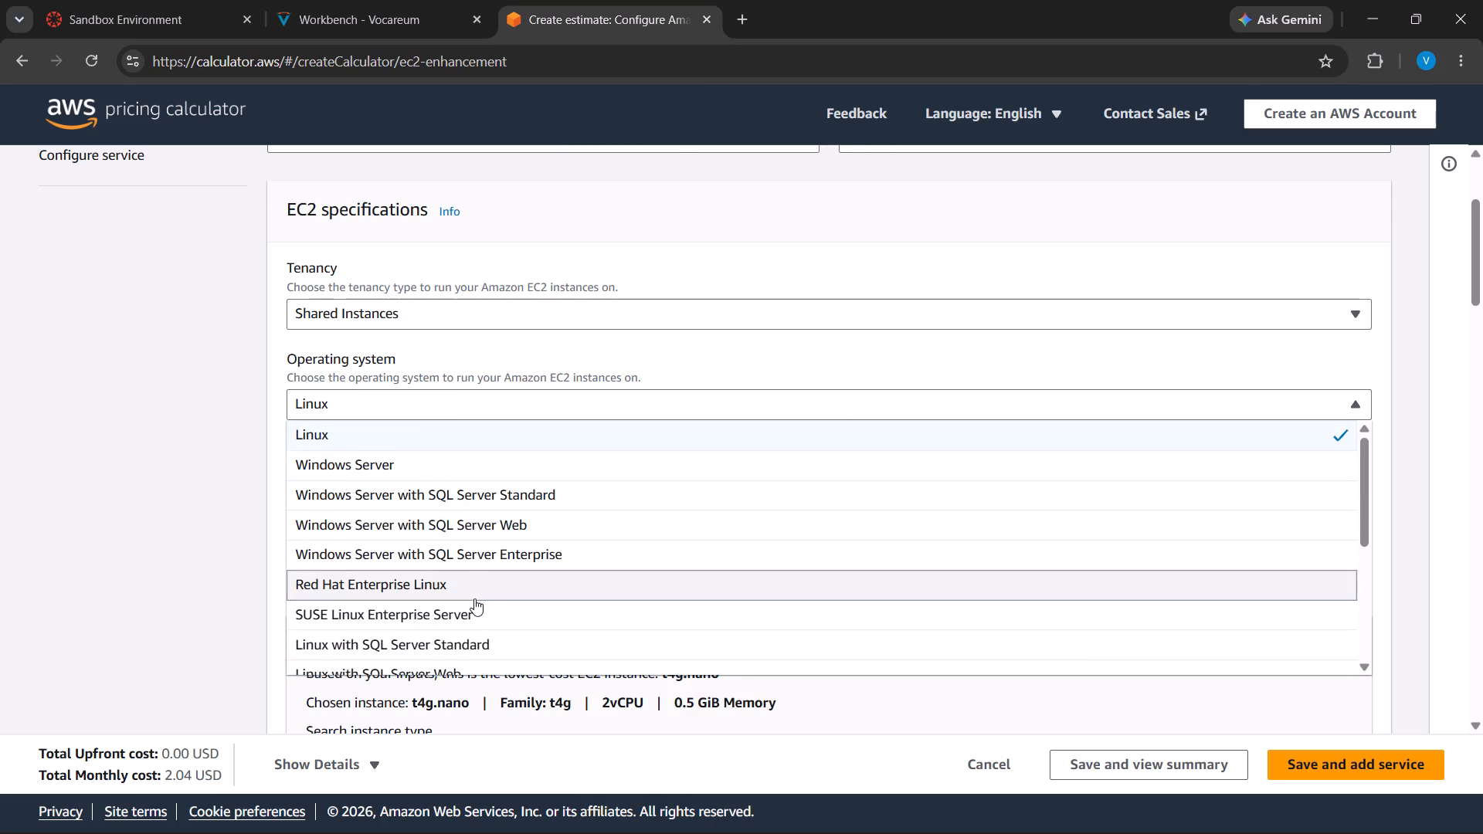
left_click(497, 478)
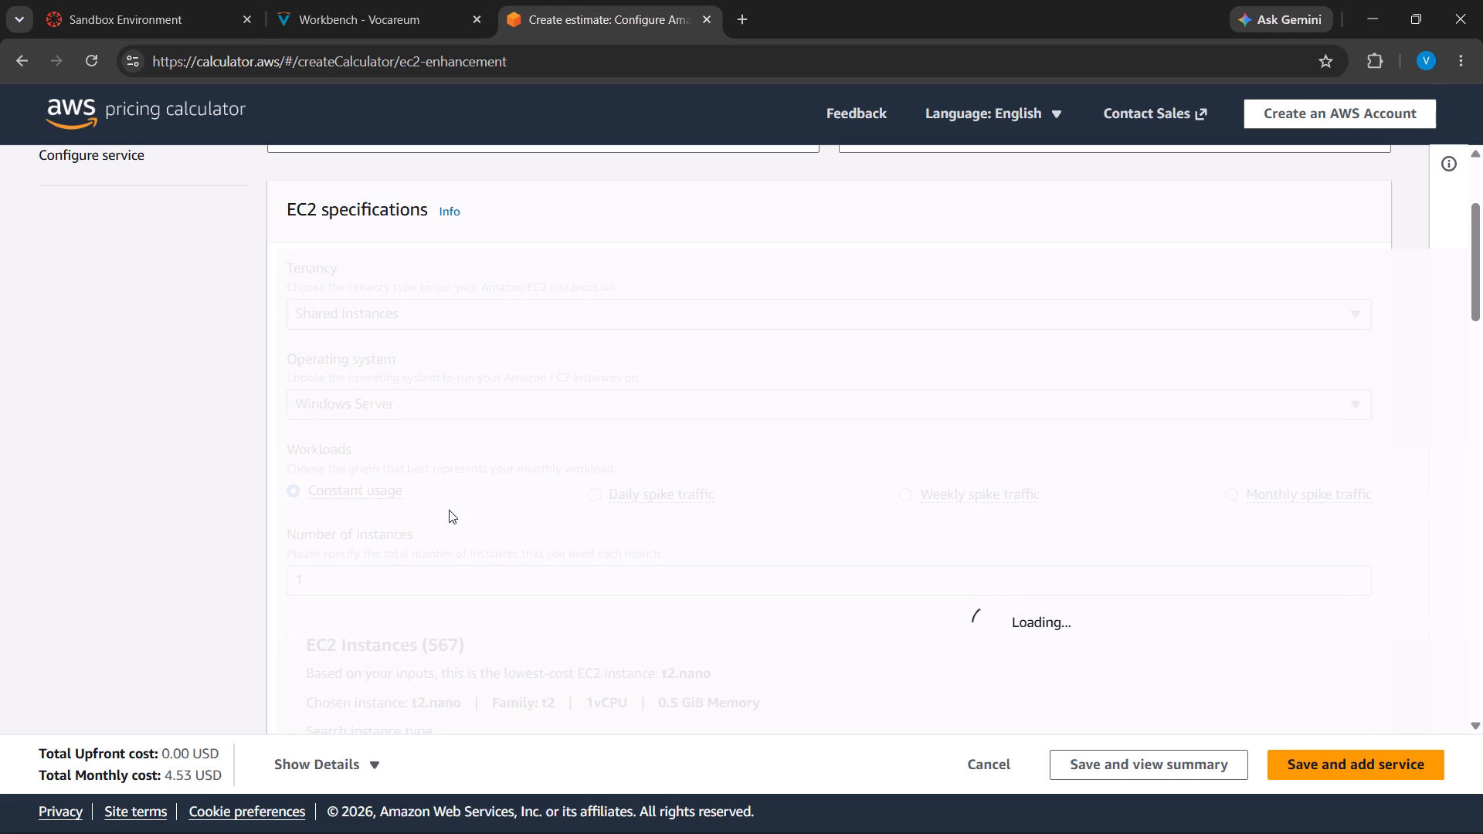
Select Daily spike traffic as the EC2 workload and view its pattern settings.
left_click(600, 503)
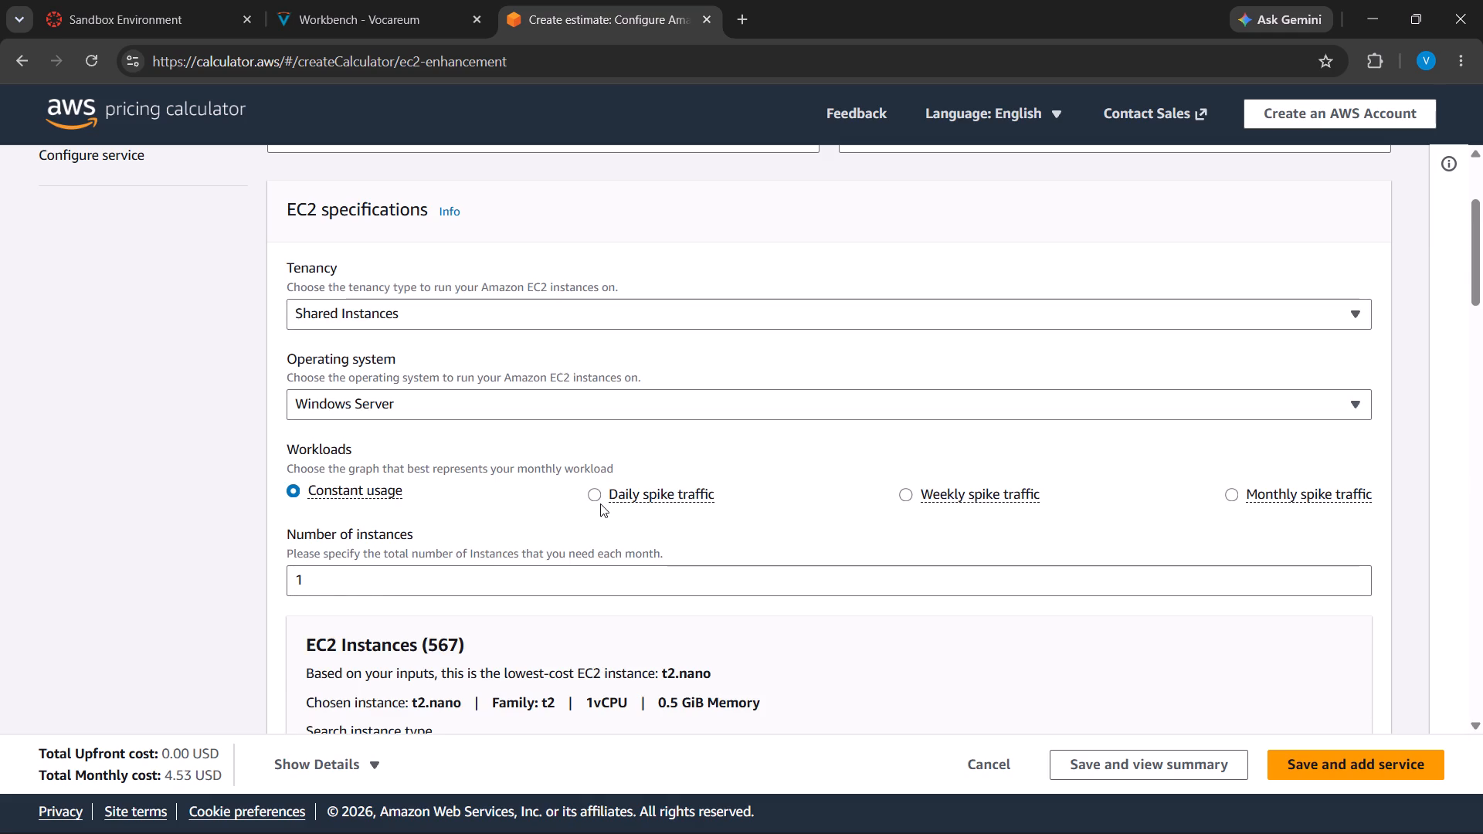
scroll(212, 605, "down", 3)
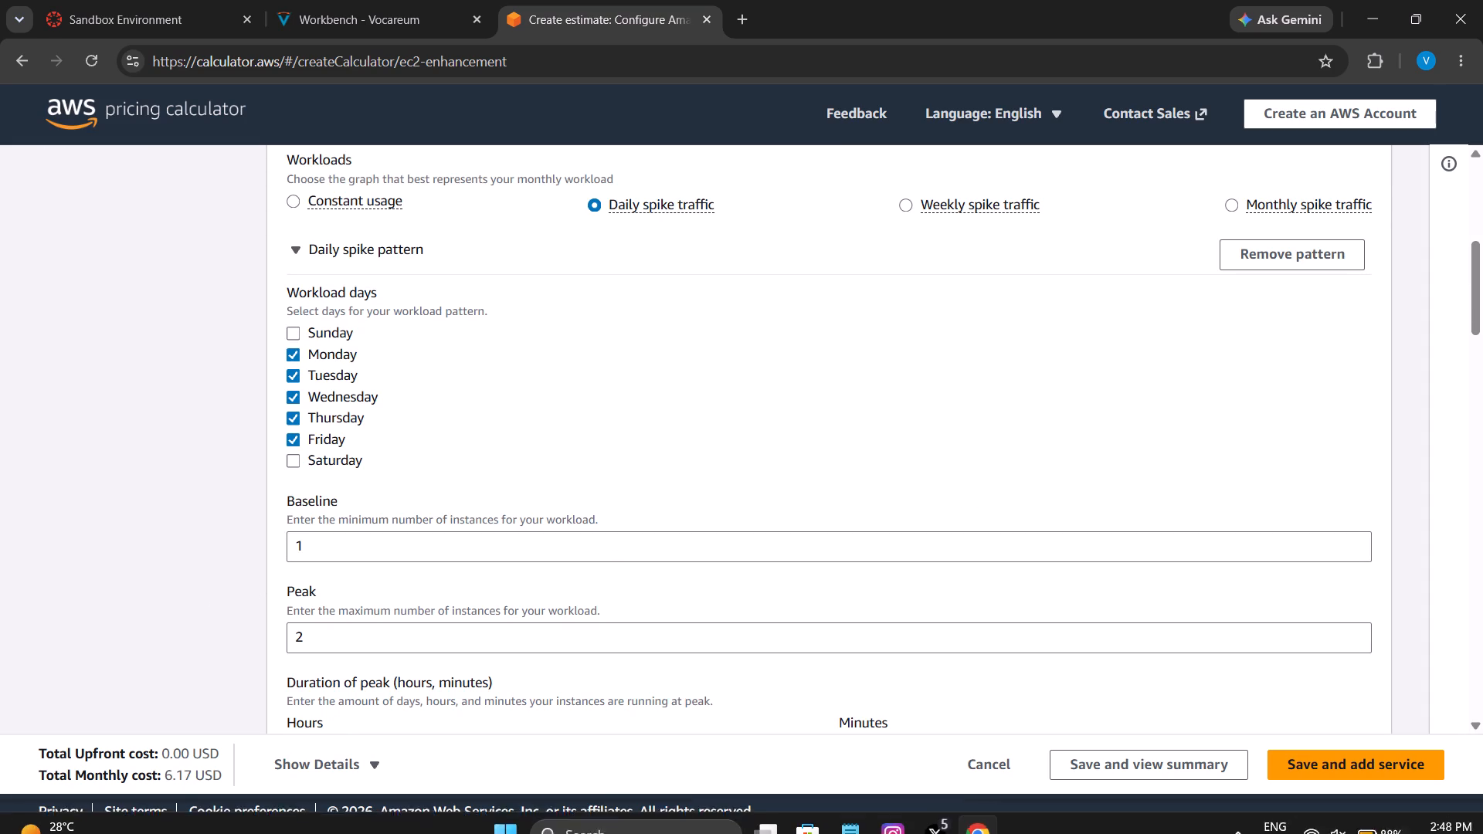
scroll(1127, 768, "down", 2)
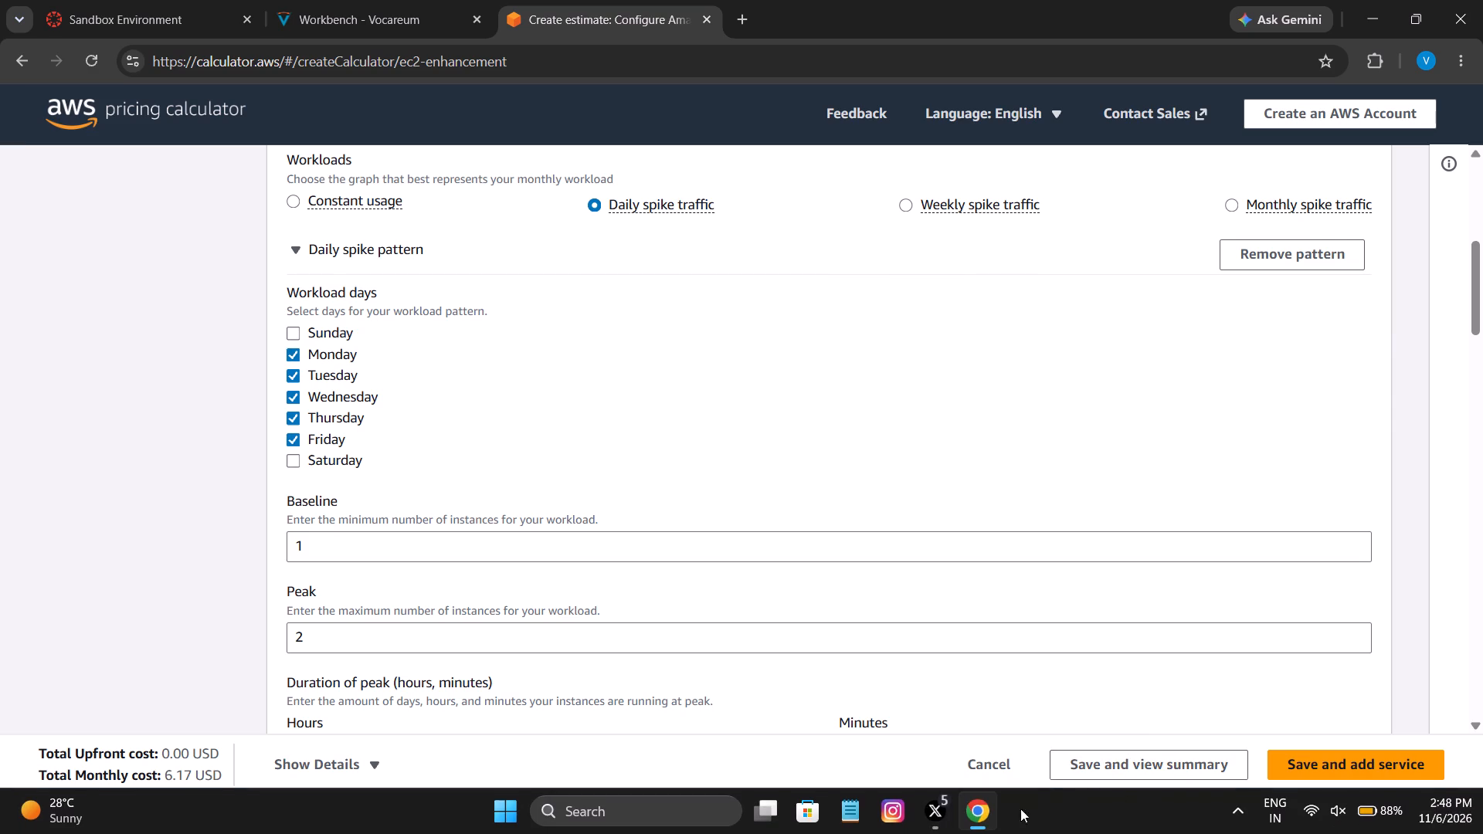
Switch to the X window and browse the refreshed posts in the For you feed.
left_click(938, 805)
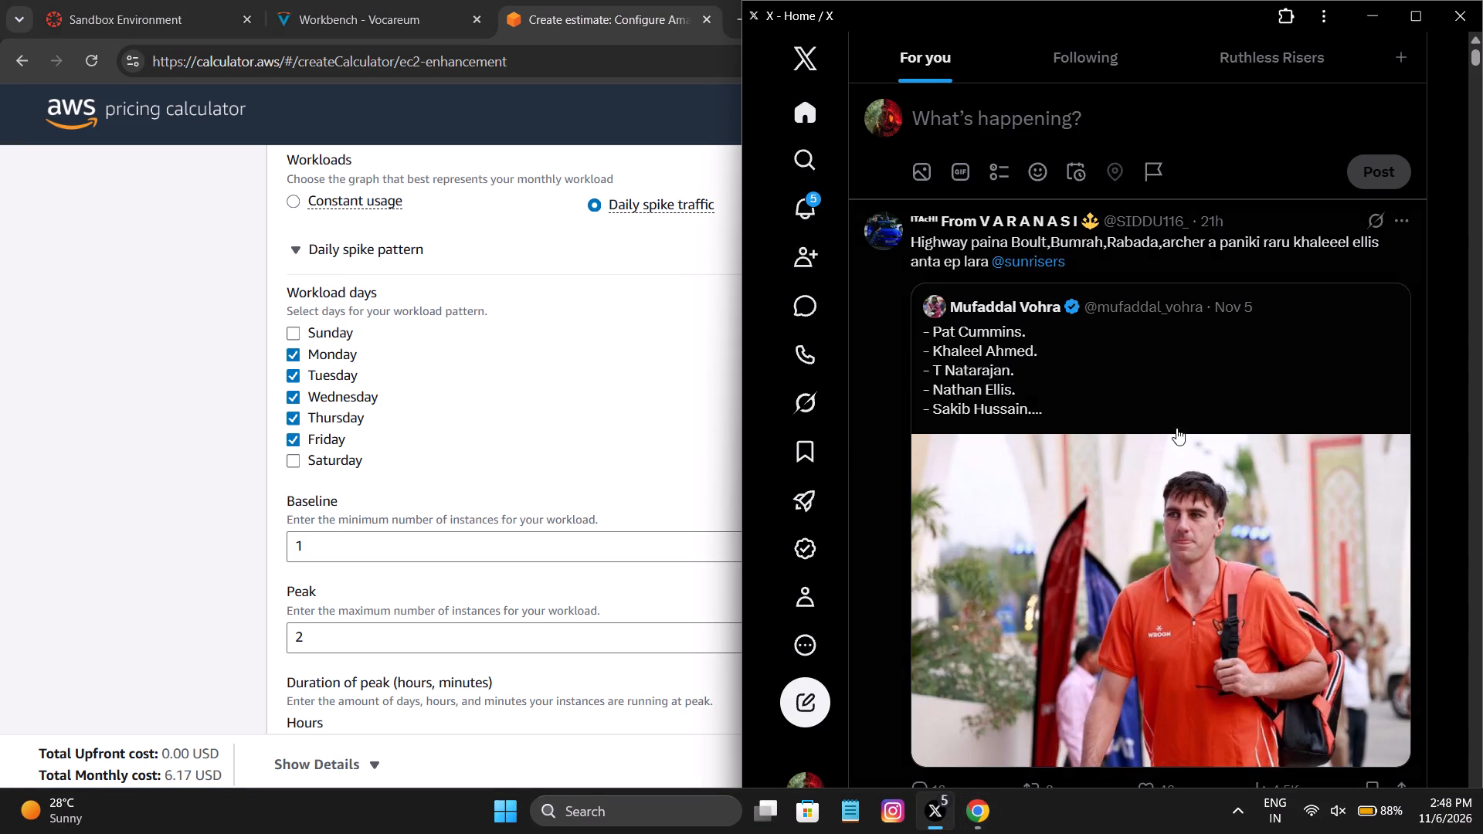
scroll(1189, 341, "down", 2)
scroll(1166, 490, "down", 3)
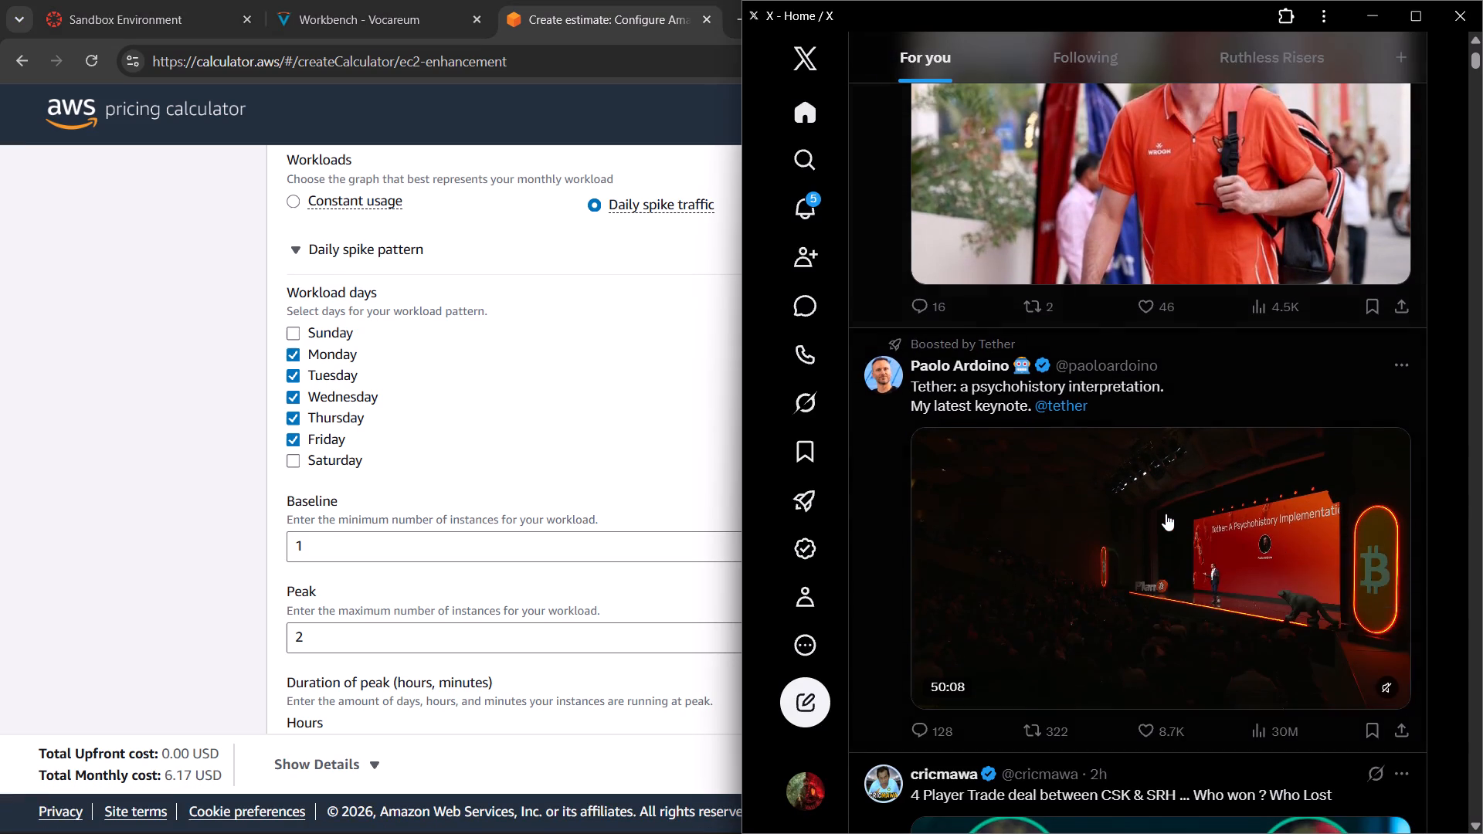
scroll(1166, 514, "down", 1)
scroll(1091, 659, "down", 5)
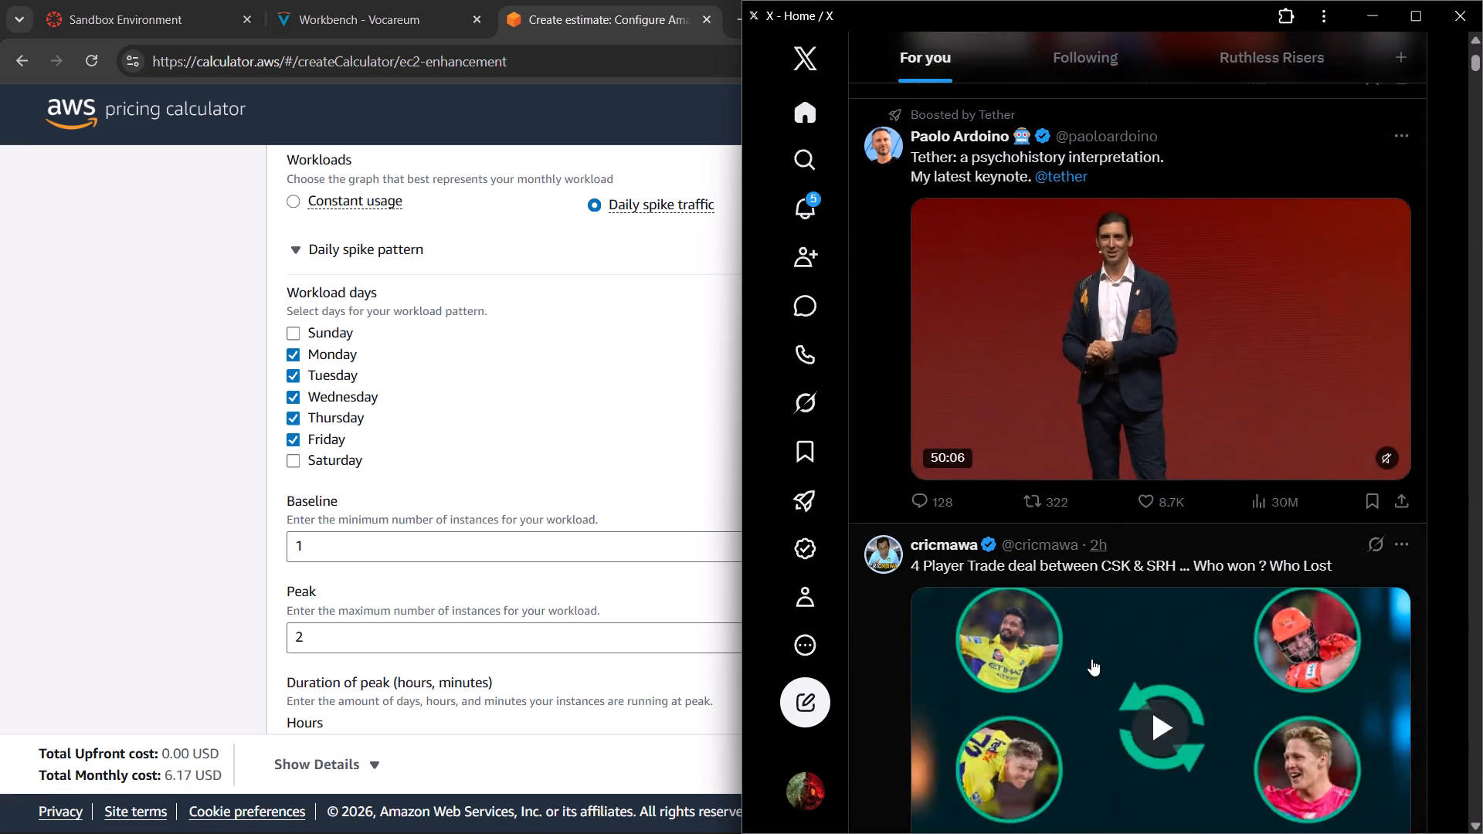
scroll(1091, 659, "down", 6)
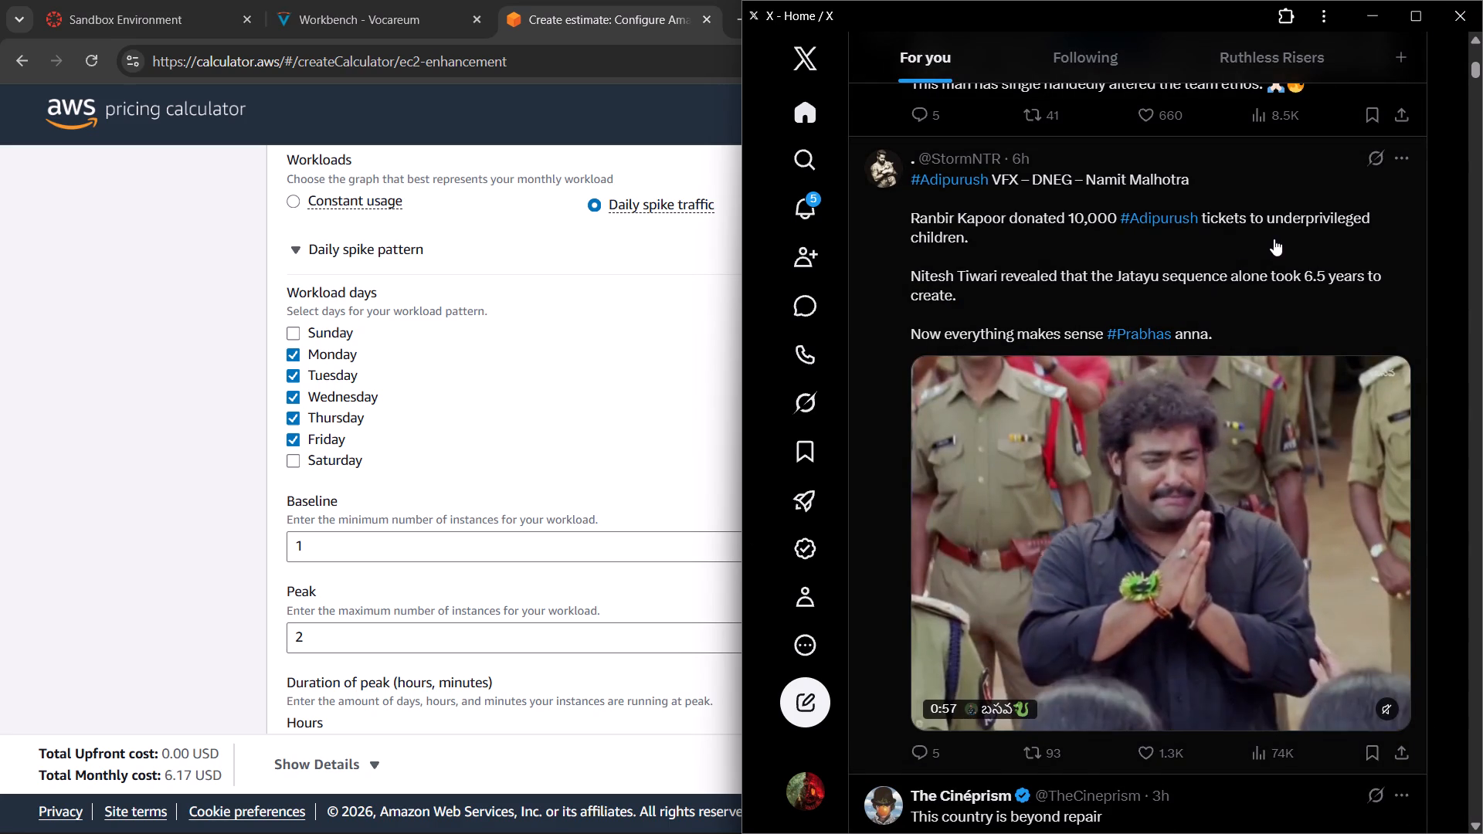
scroll(1274, 239, "down", 1)
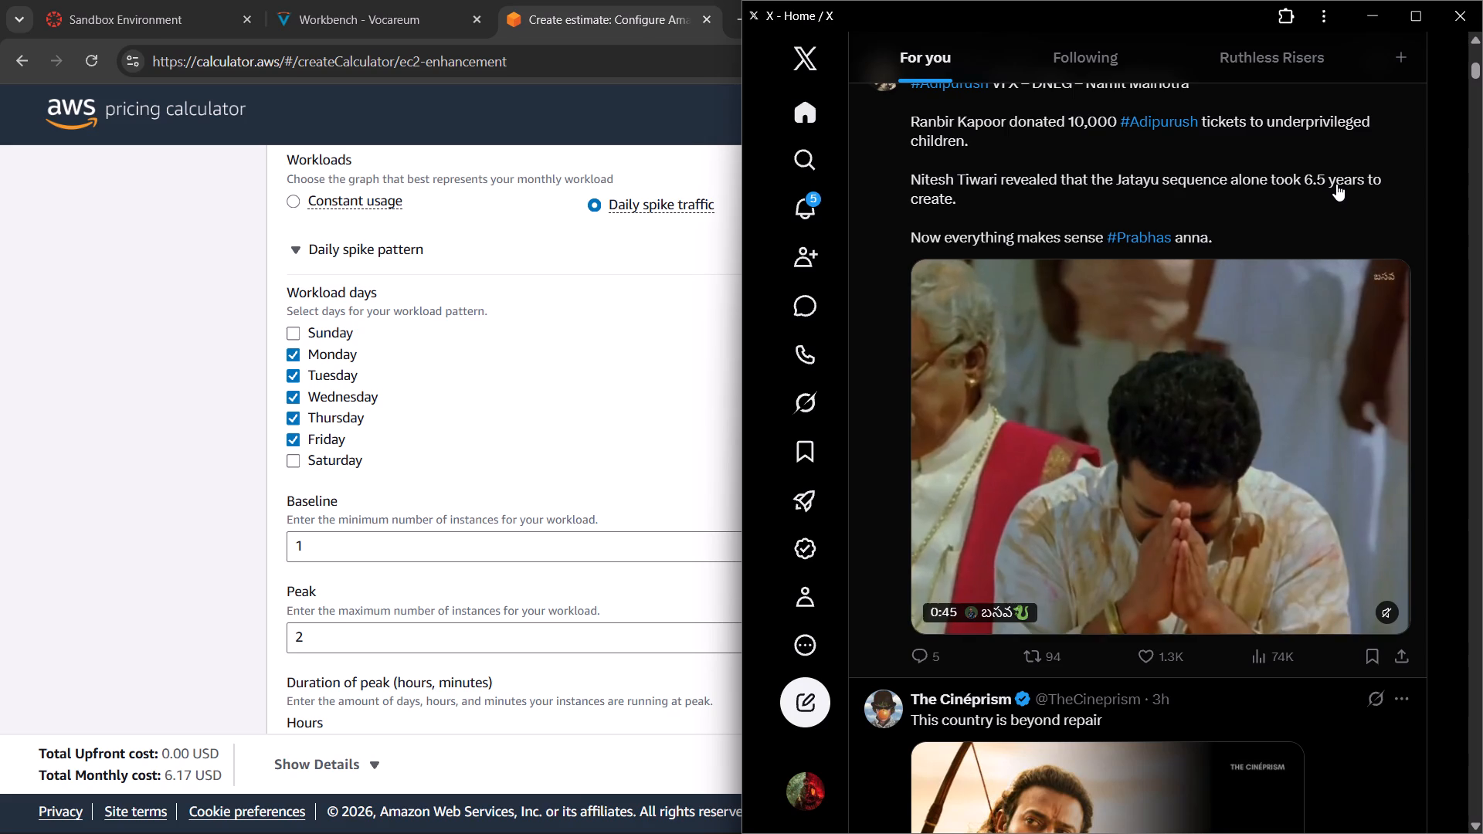
scroll(1336, 184, "down", 8)
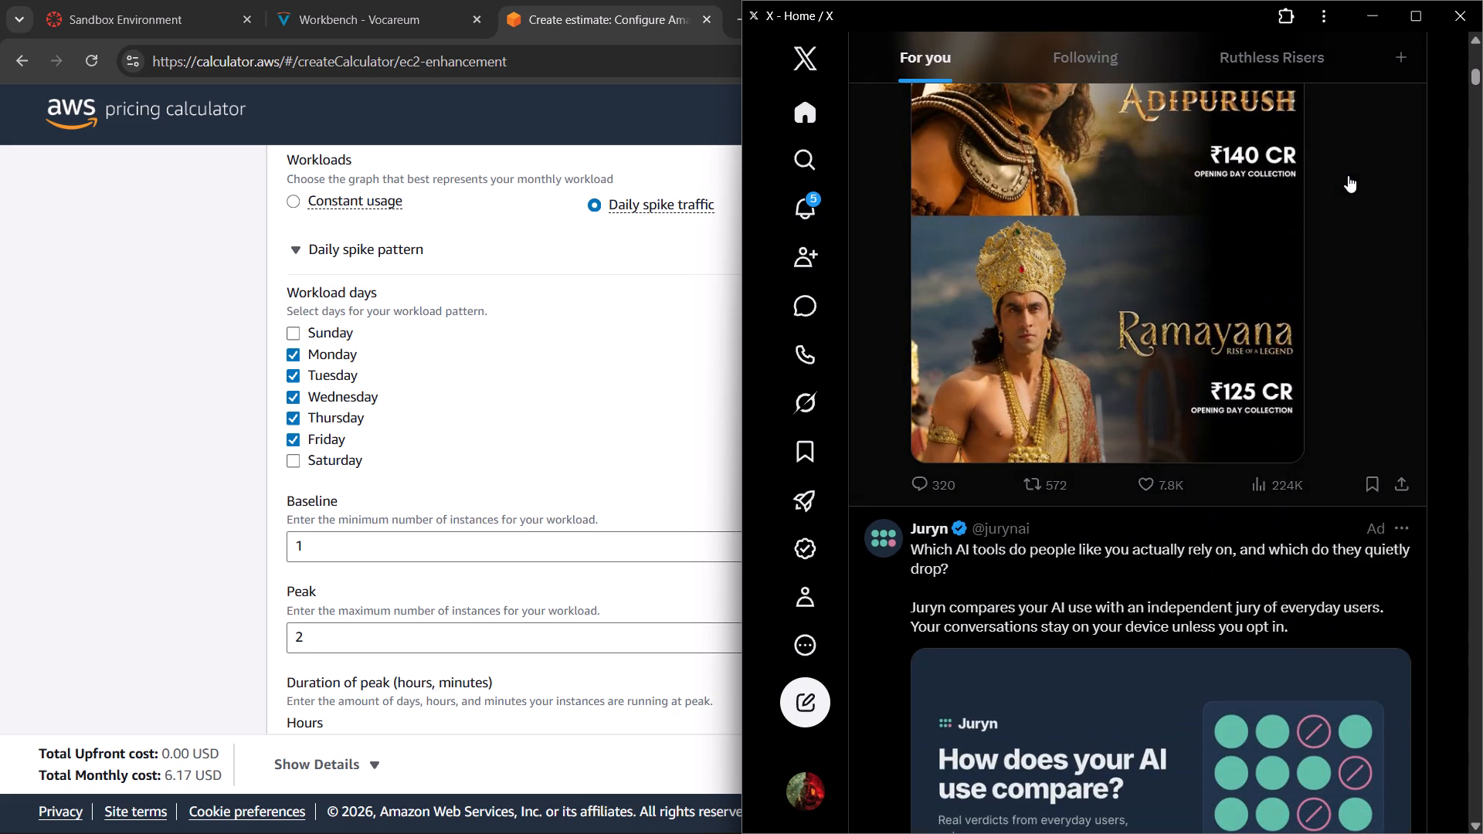
scroll(1370, 229, "up", 2)
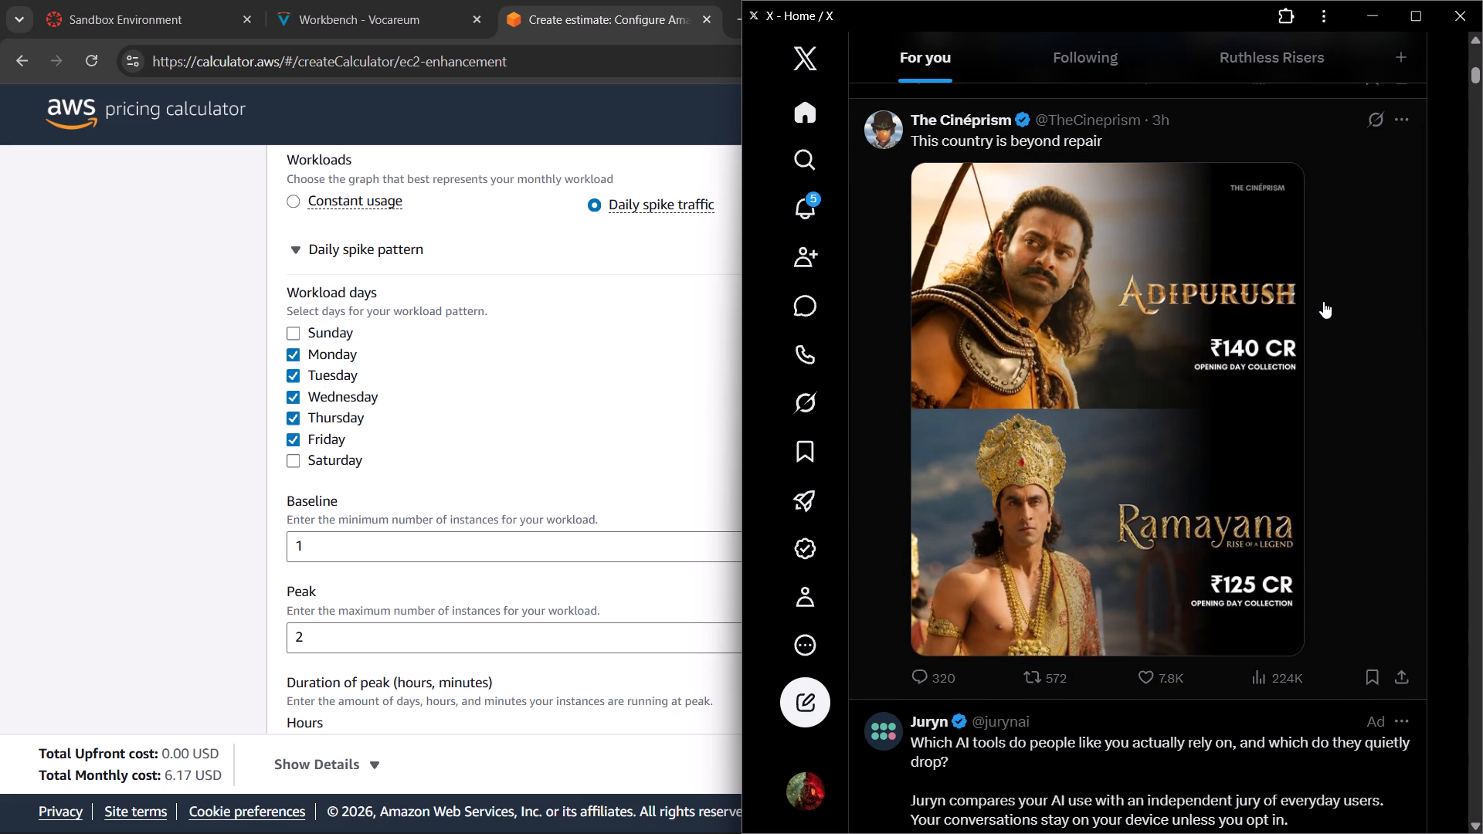
scroll(1301, 408, "down", 3)
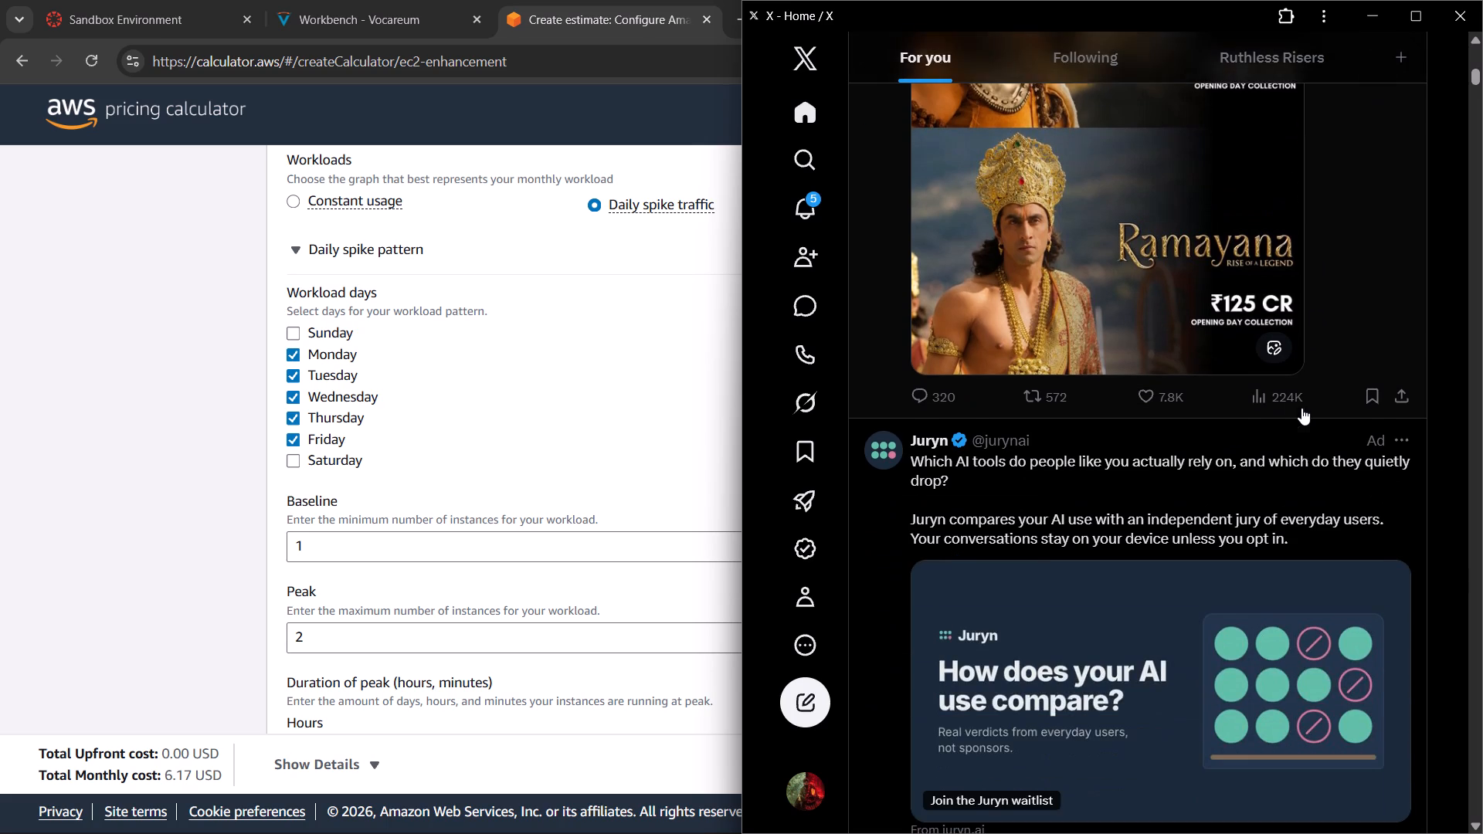
scroll(1320, 419, "down", 9)
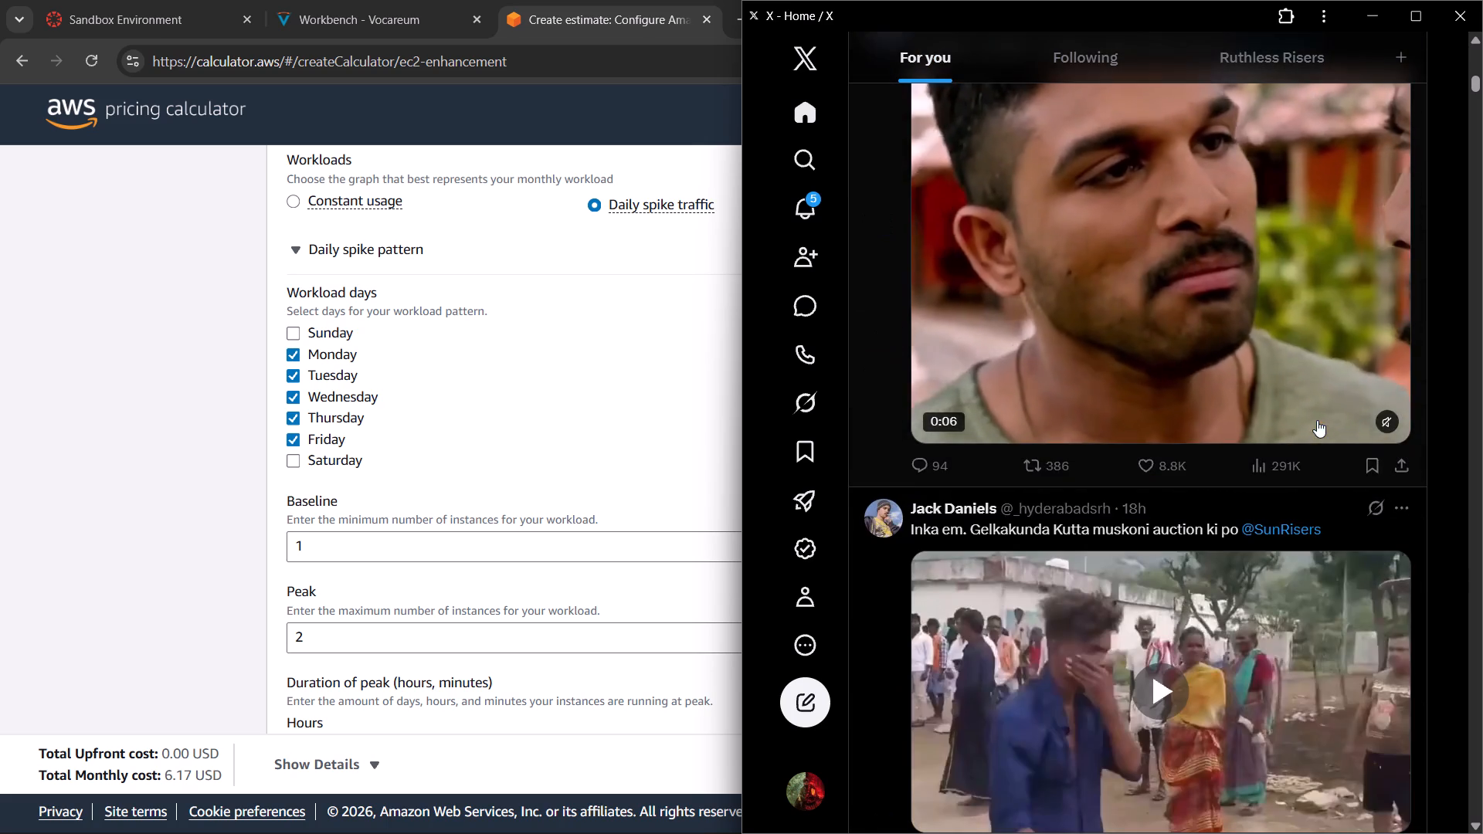
scroll(1317, 420, "up", 3)
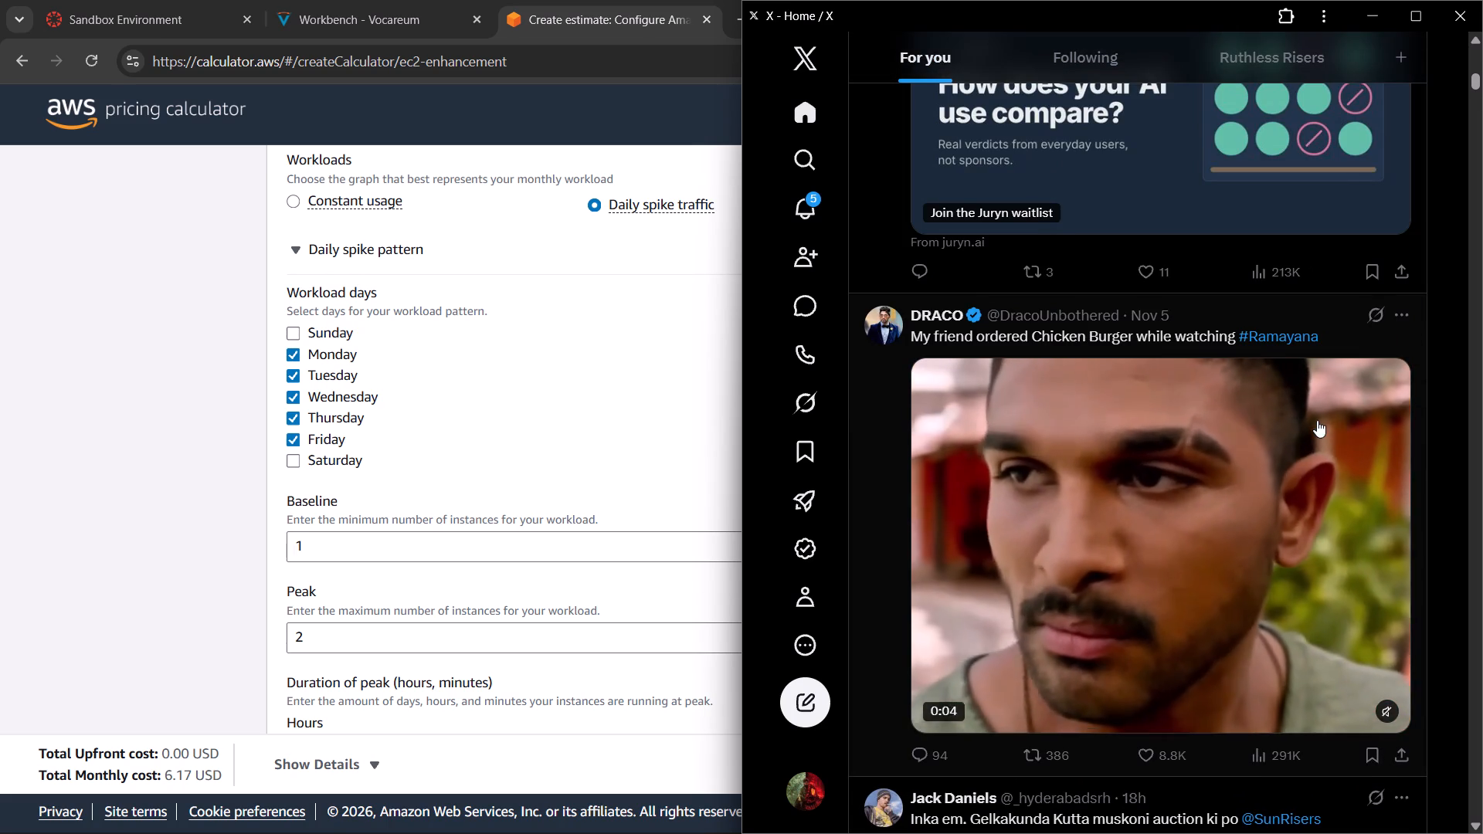
scroll(1334, 310, "down", 4)
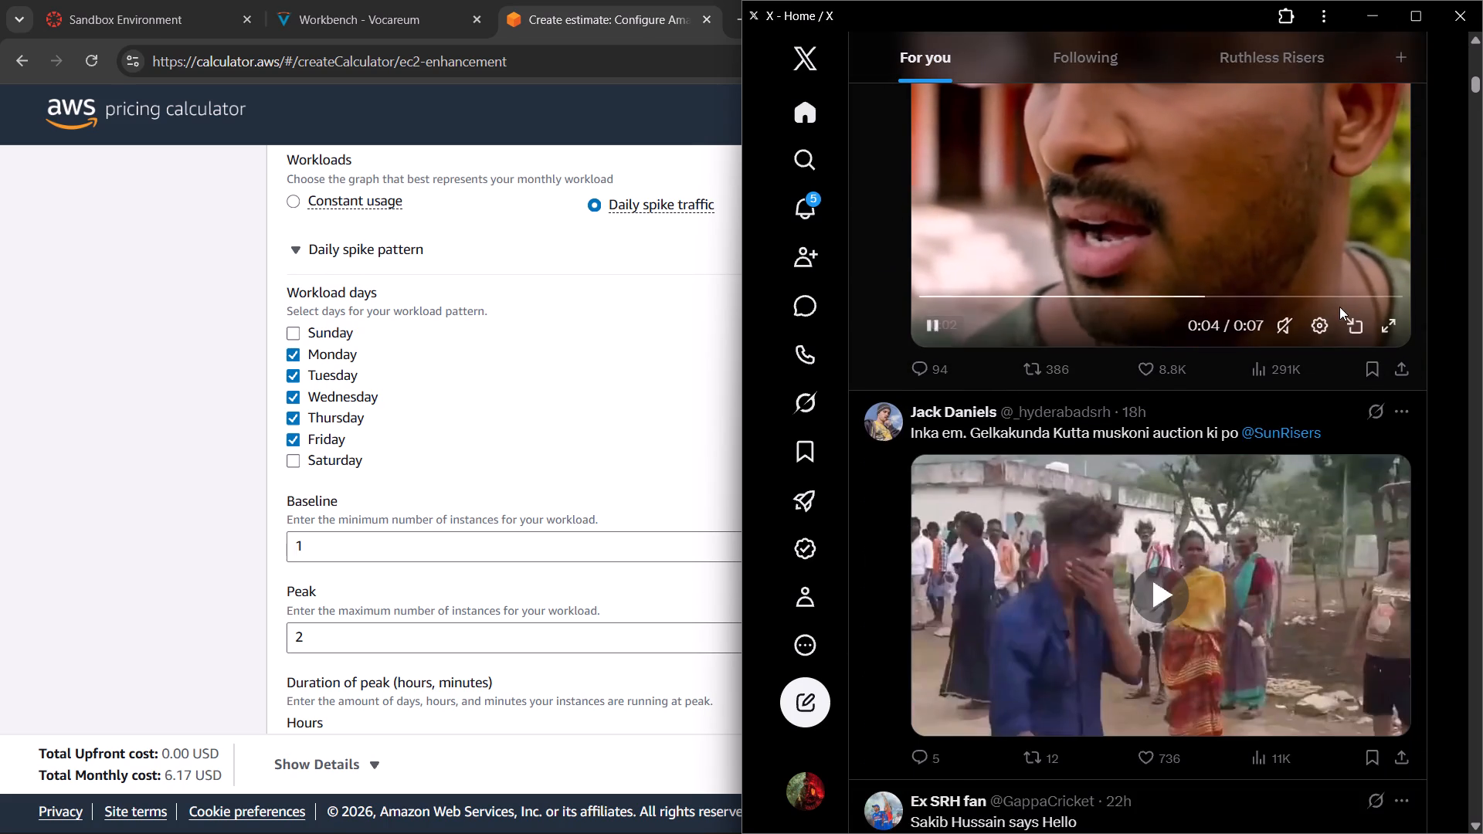
scroll(1319, 324, "down", 5)
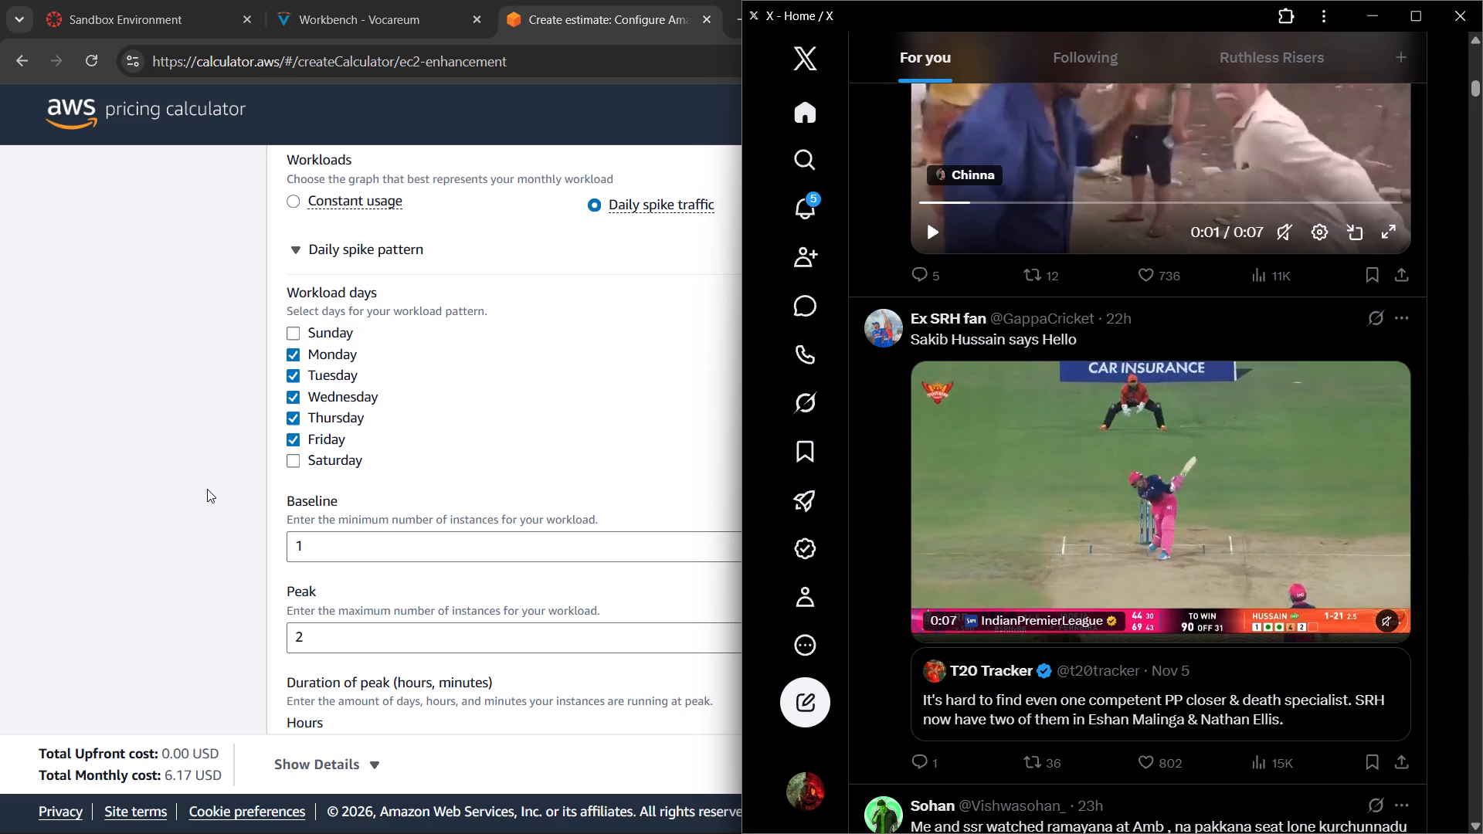
Switch back to the pricing calculator and filter the EC2 instances by 2 GiB memory.
left_click(84, 500)
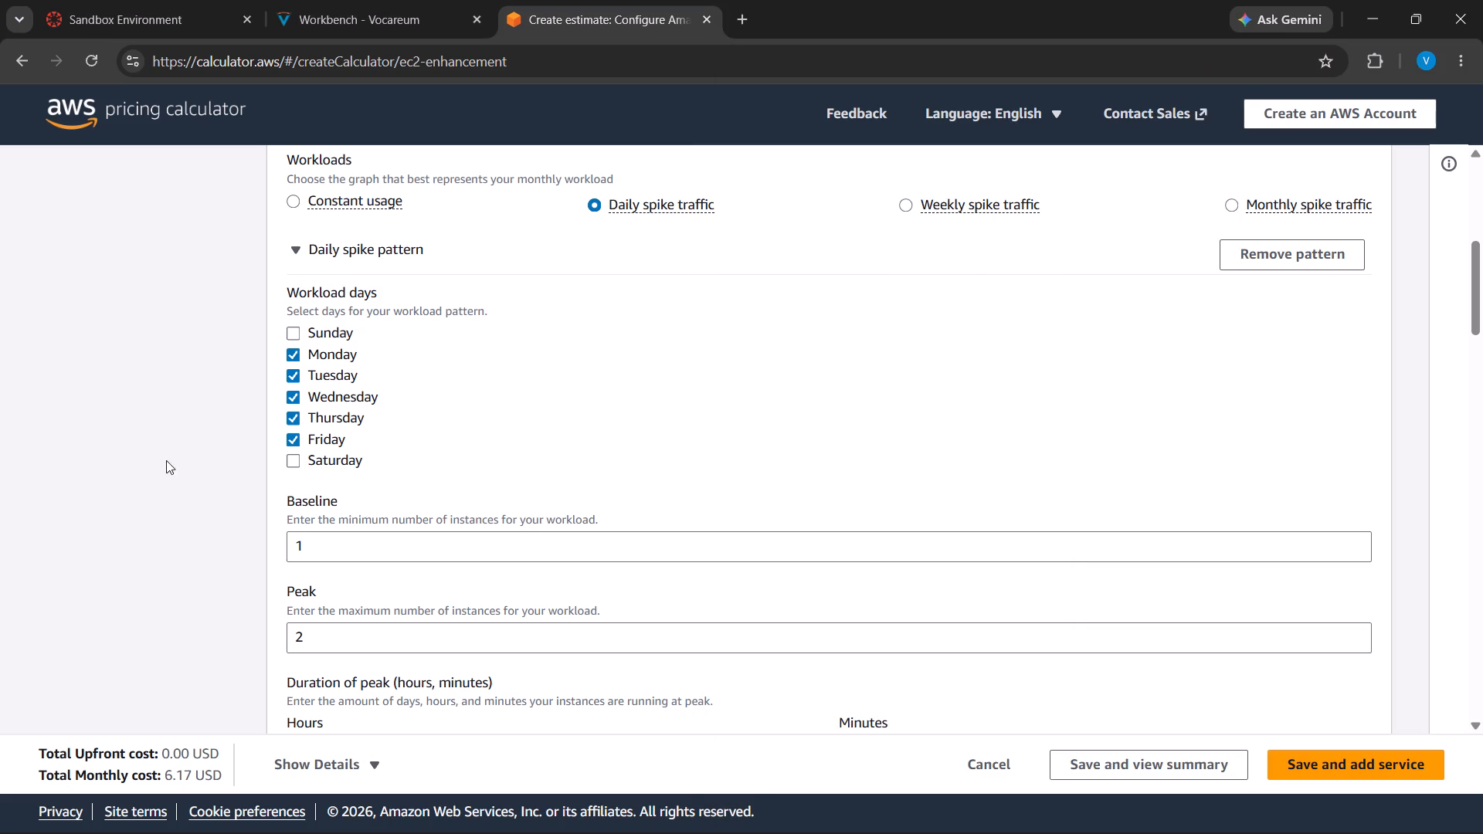
scroll(175, 463, "down", 7)
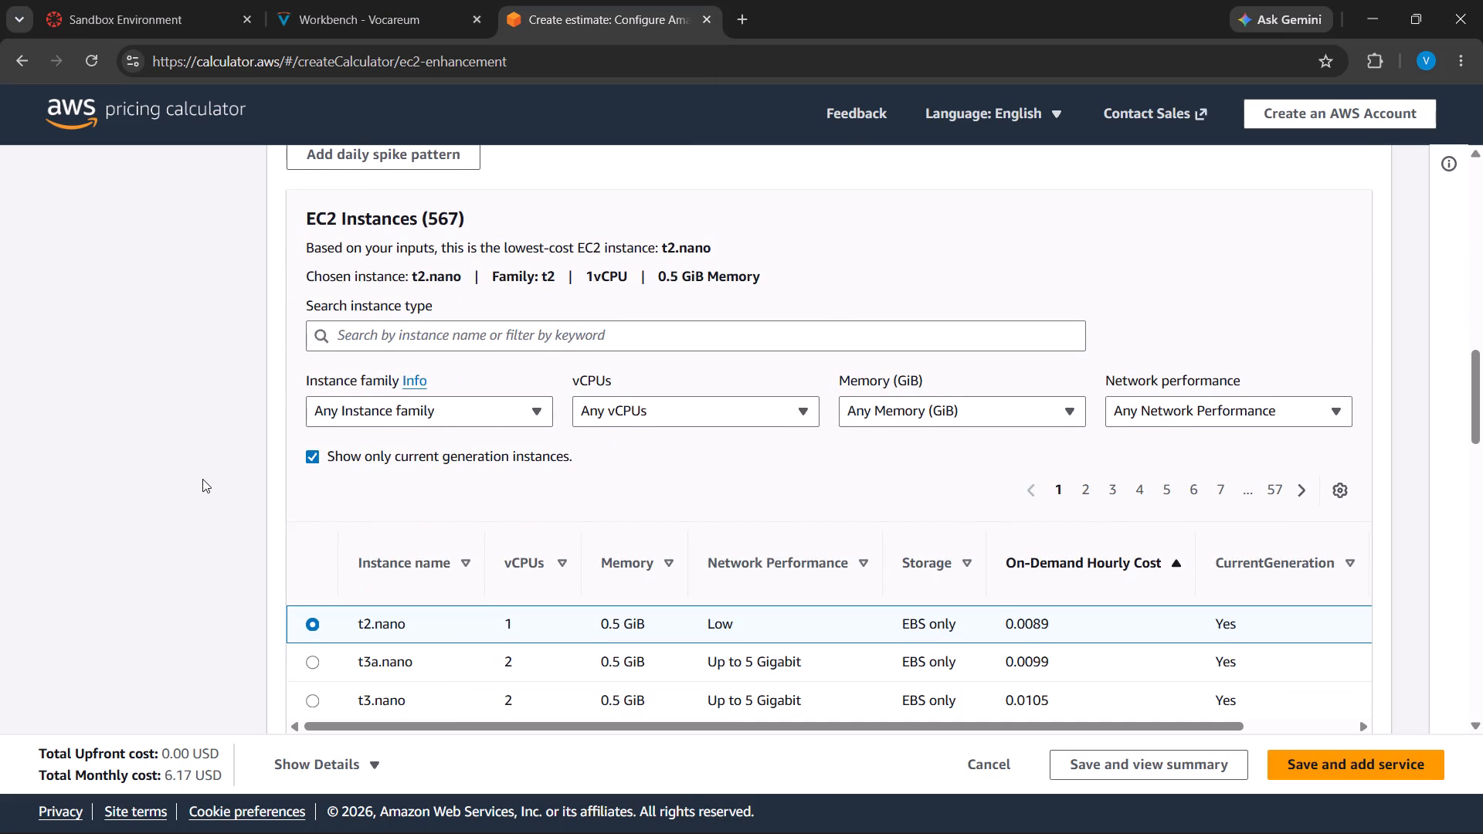
left_click(965, 402)
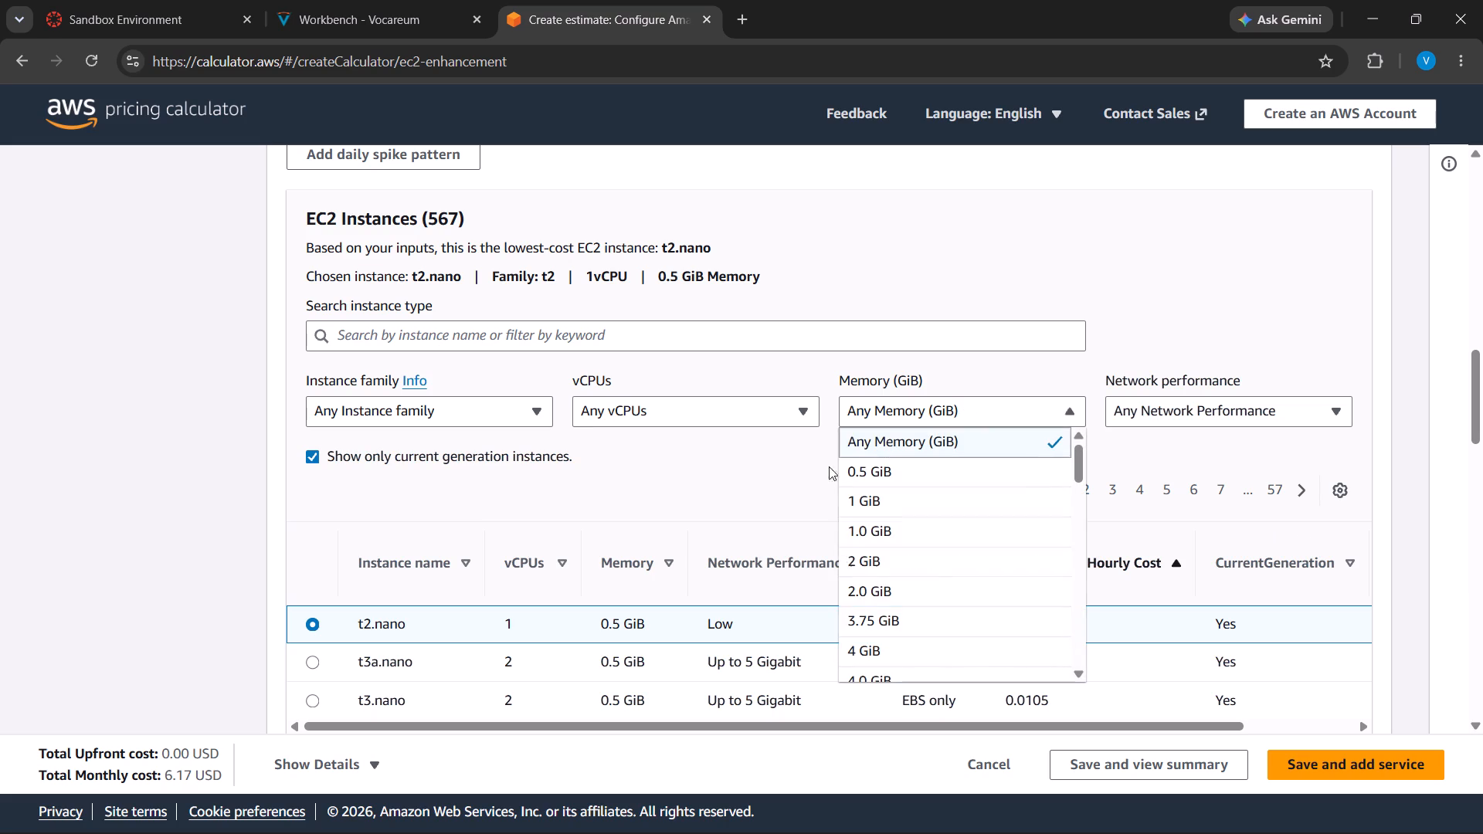
left_click(942, 551)
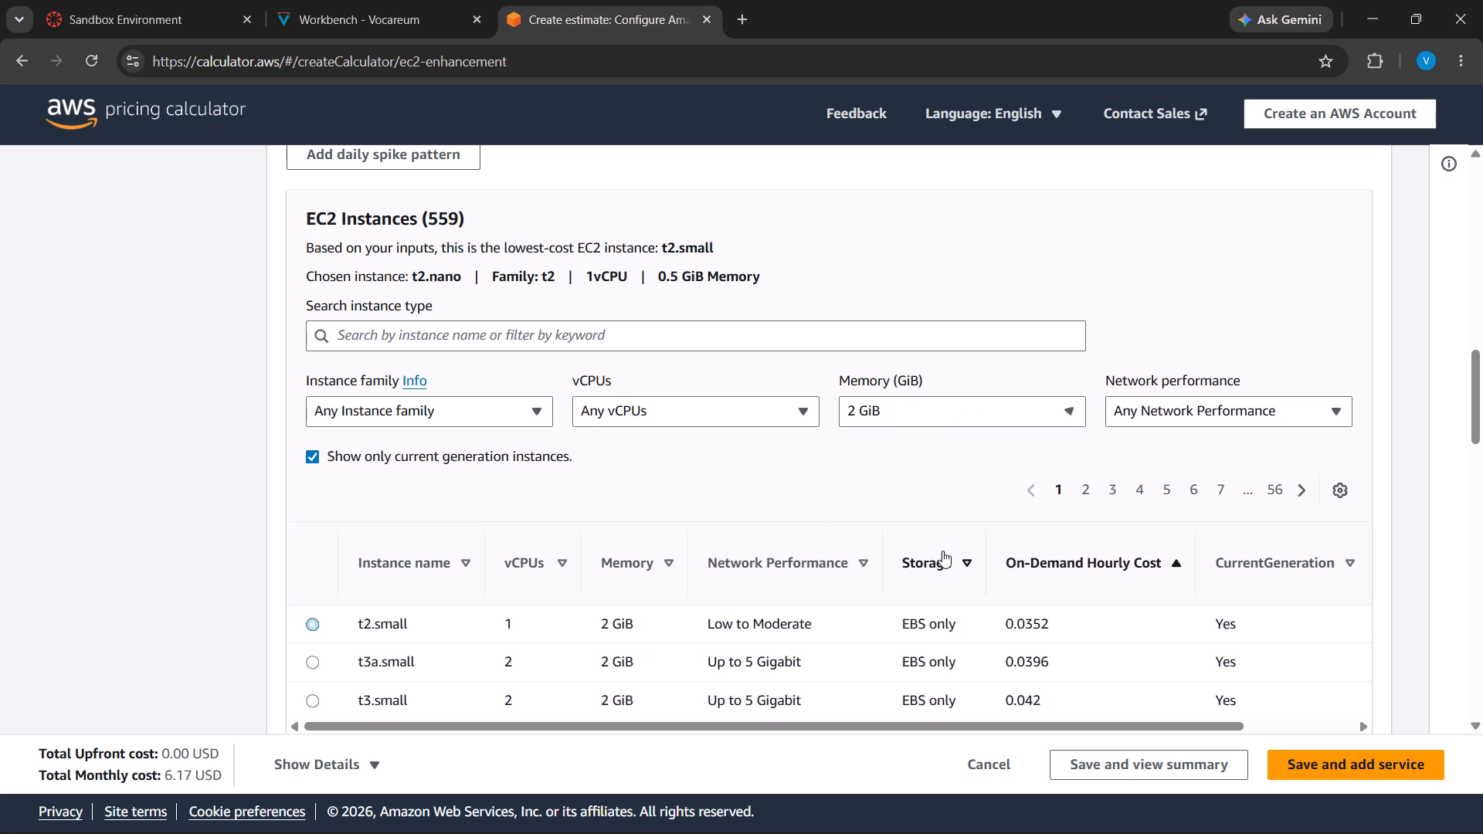
Review the filtered instance list and set the instance family filter to t3.
scroll(201, 425, "down", 4)
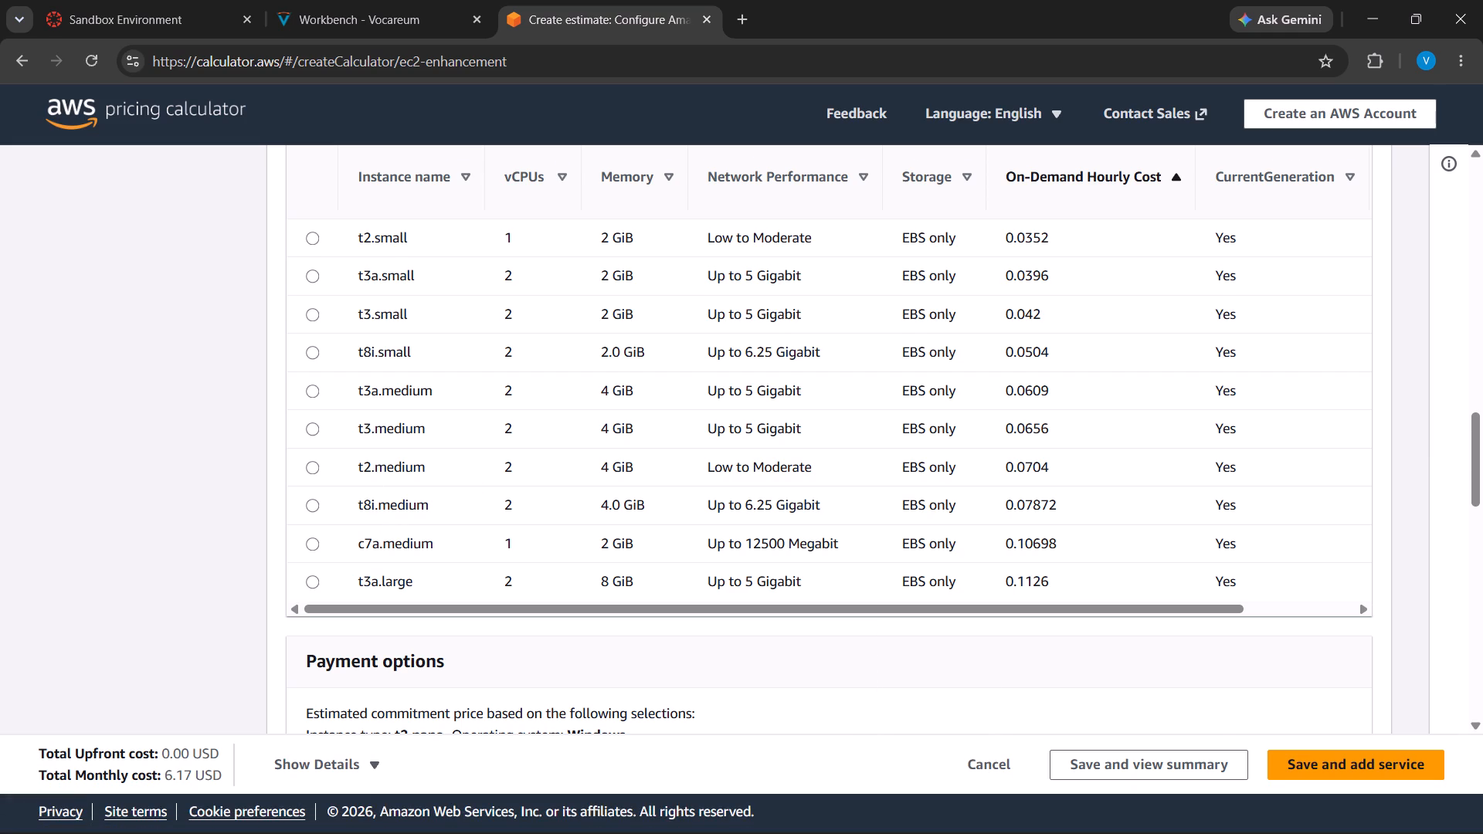
scroll(367, 473, "down", 4)
scroll(268, 466, "up", 6)
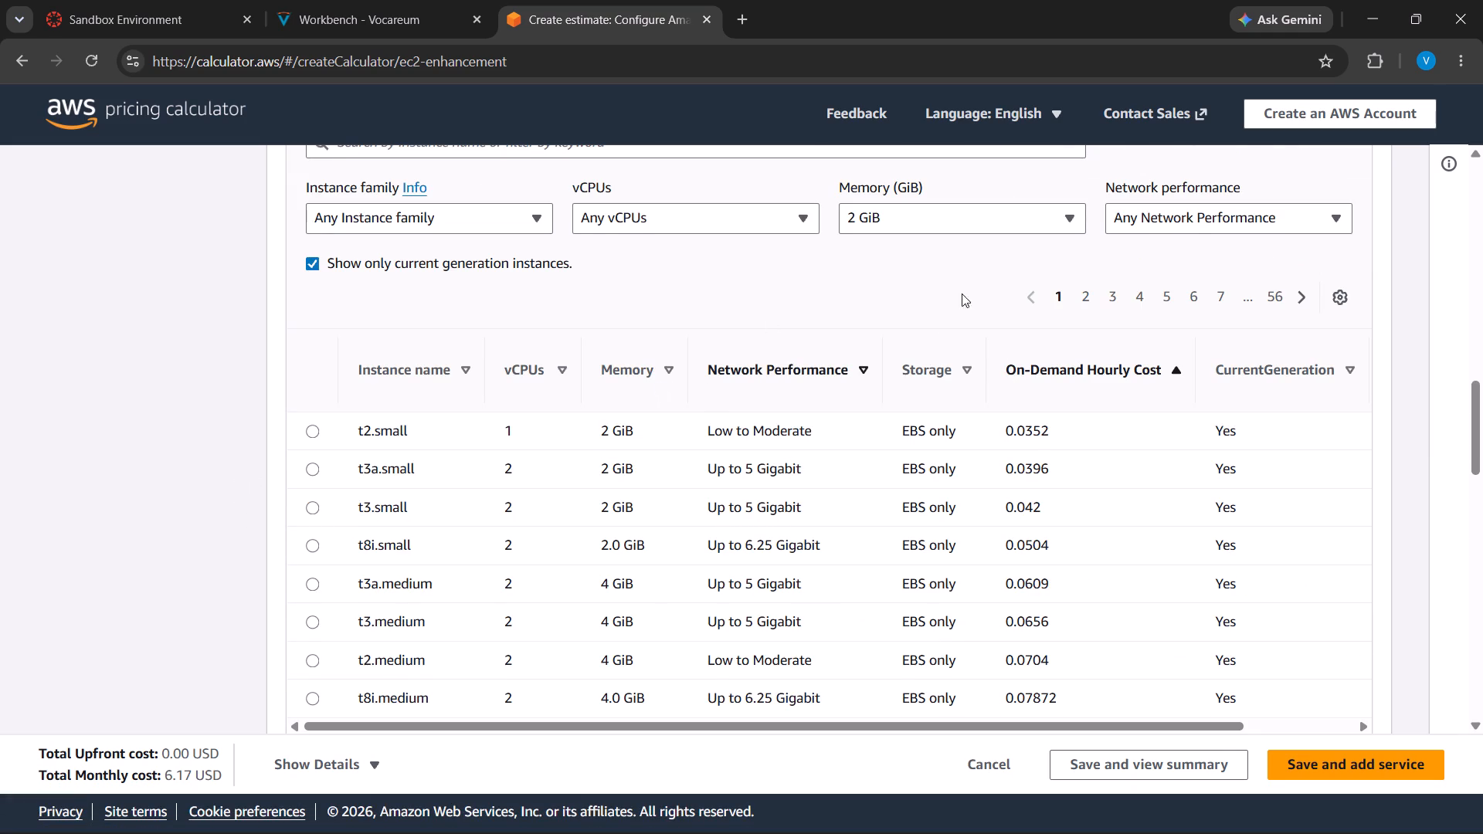
left_click(521, 224)
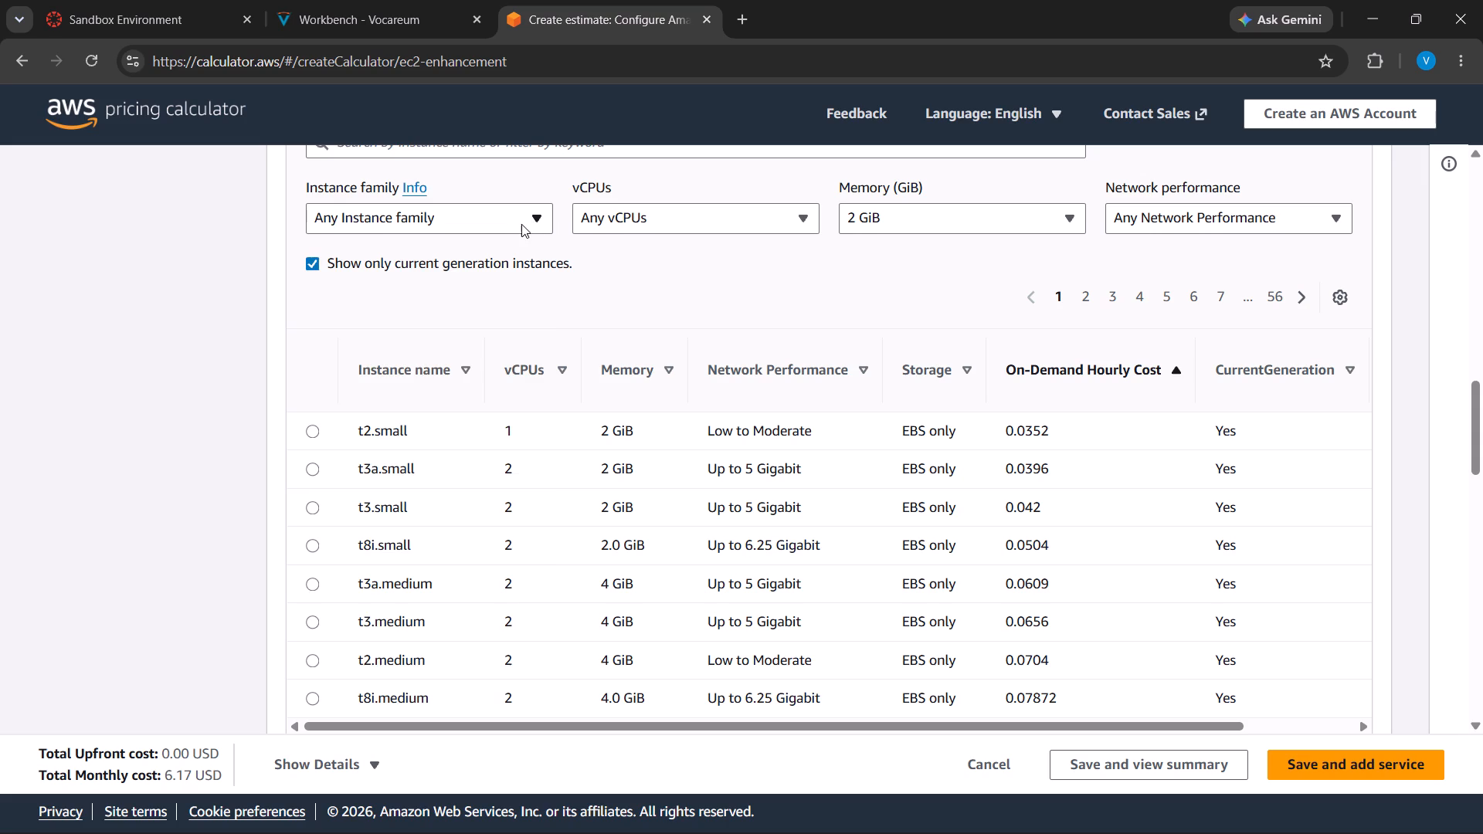
scroll(457, 615, "down", 4)
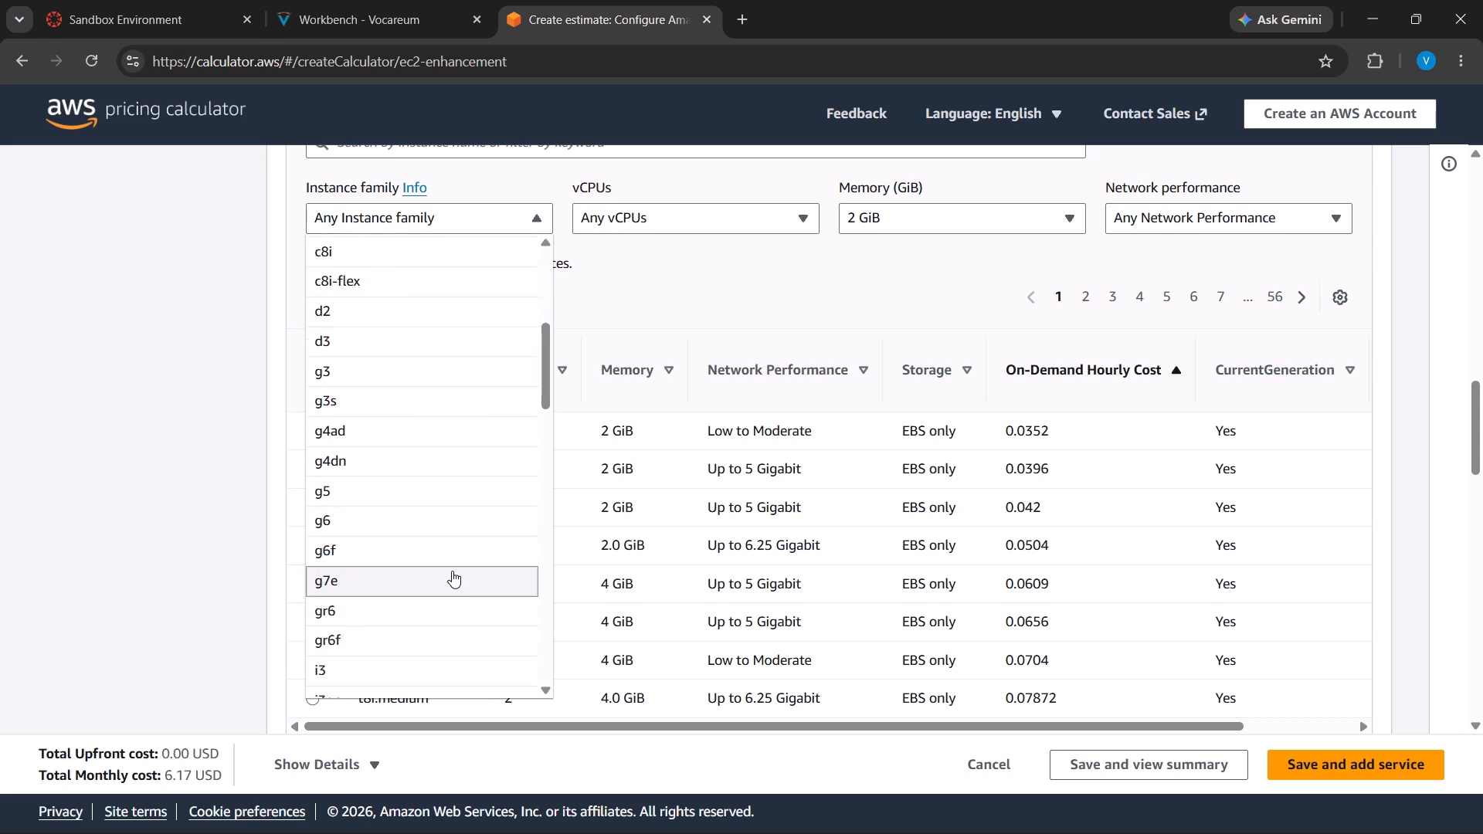
scroll(452, 571, "down", 3)
scroll(372, 616, "down", 2)
scroll(393, 553, "down", 6)
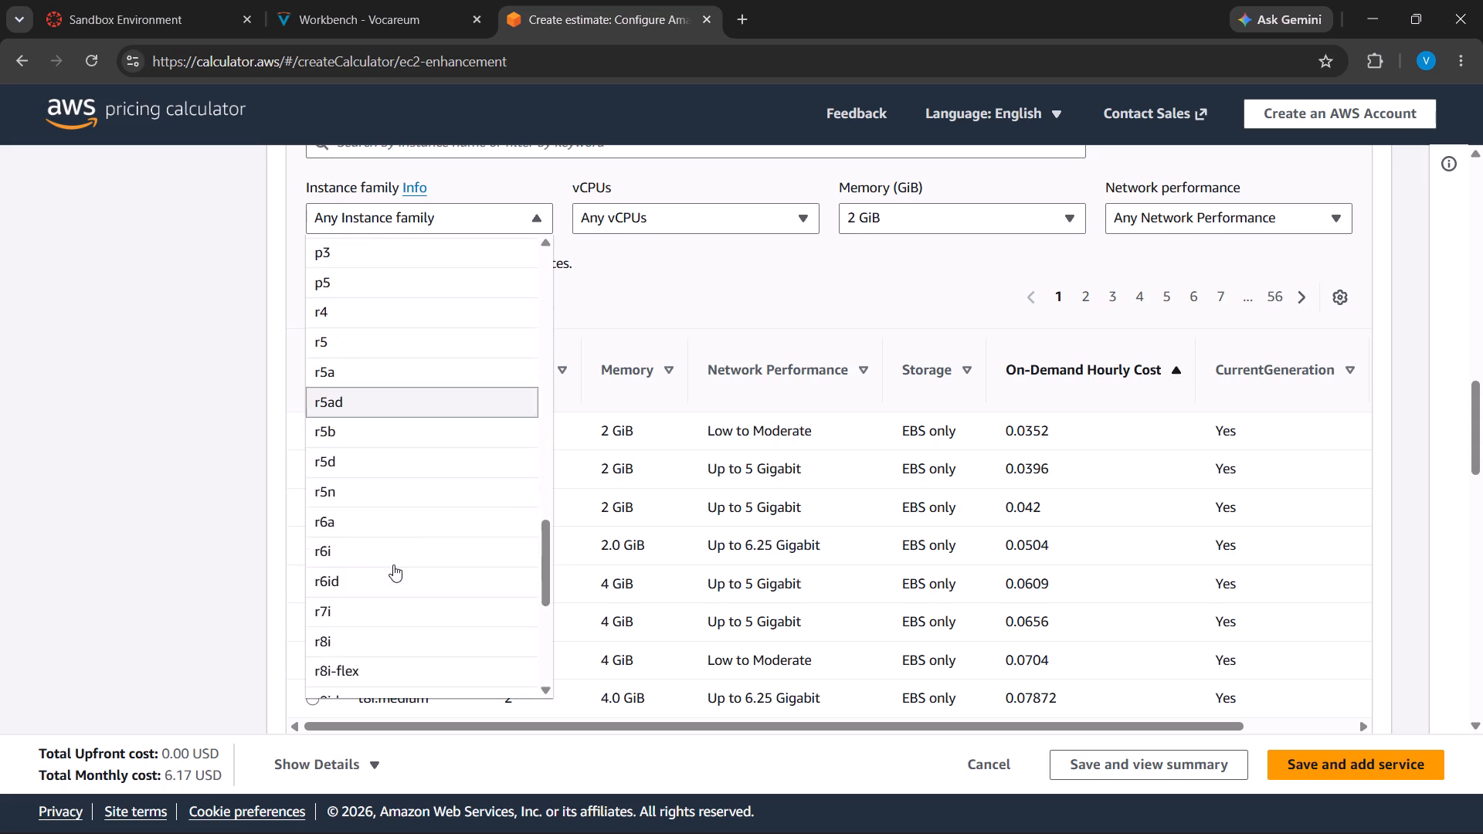
scroll(393, 566, "down", 6)
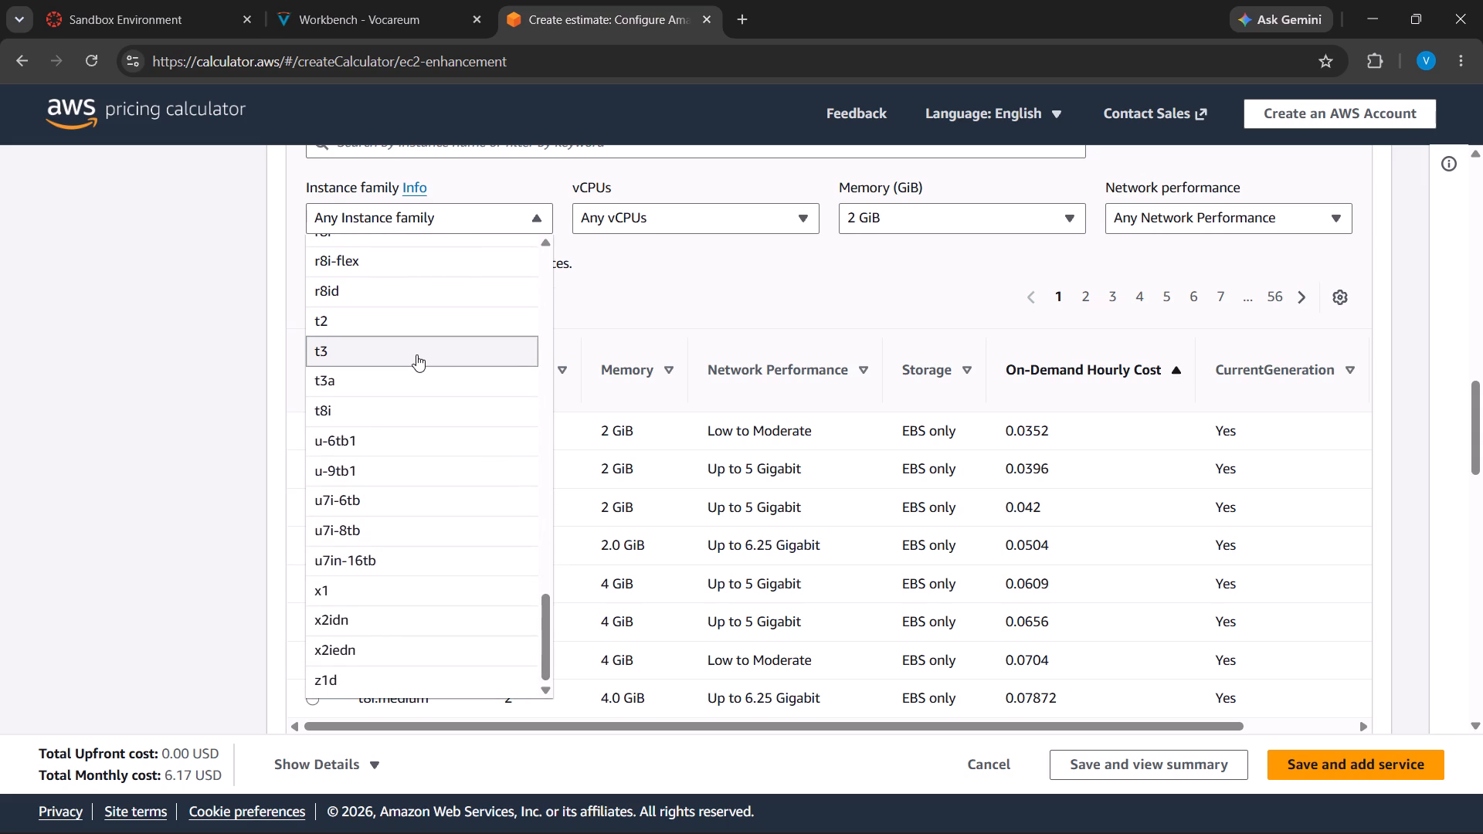
left_click(416, 354)
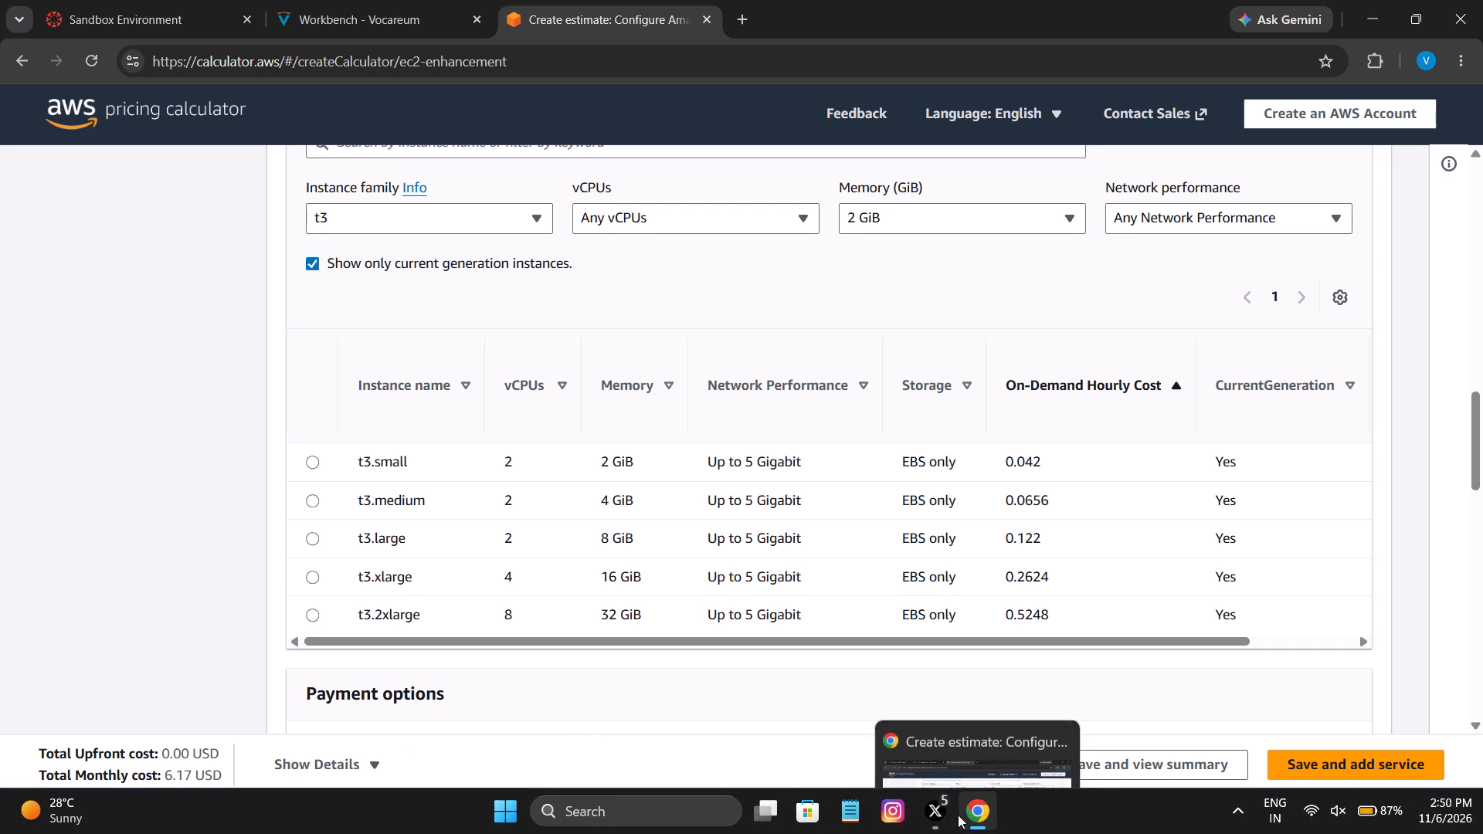
Switch to the X window and like the Lets Cinema post "A comeback for the ages!" in the For you feed.
left_click(917, 815)
scroll(1081, 713, "down", 3)
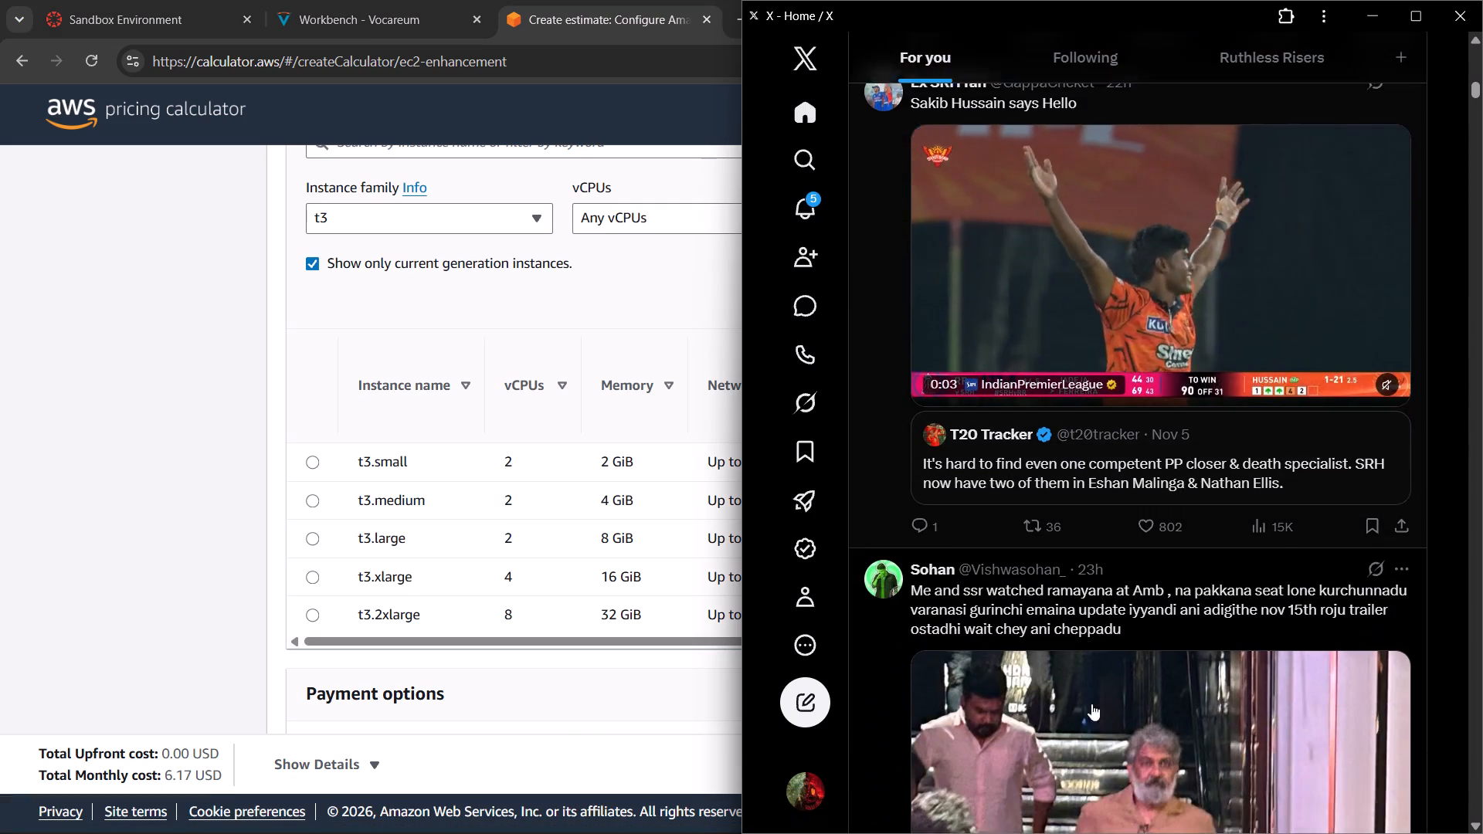
scroll(1091, 703, "down", 3)
scroll(1140, 619, "down", 7)
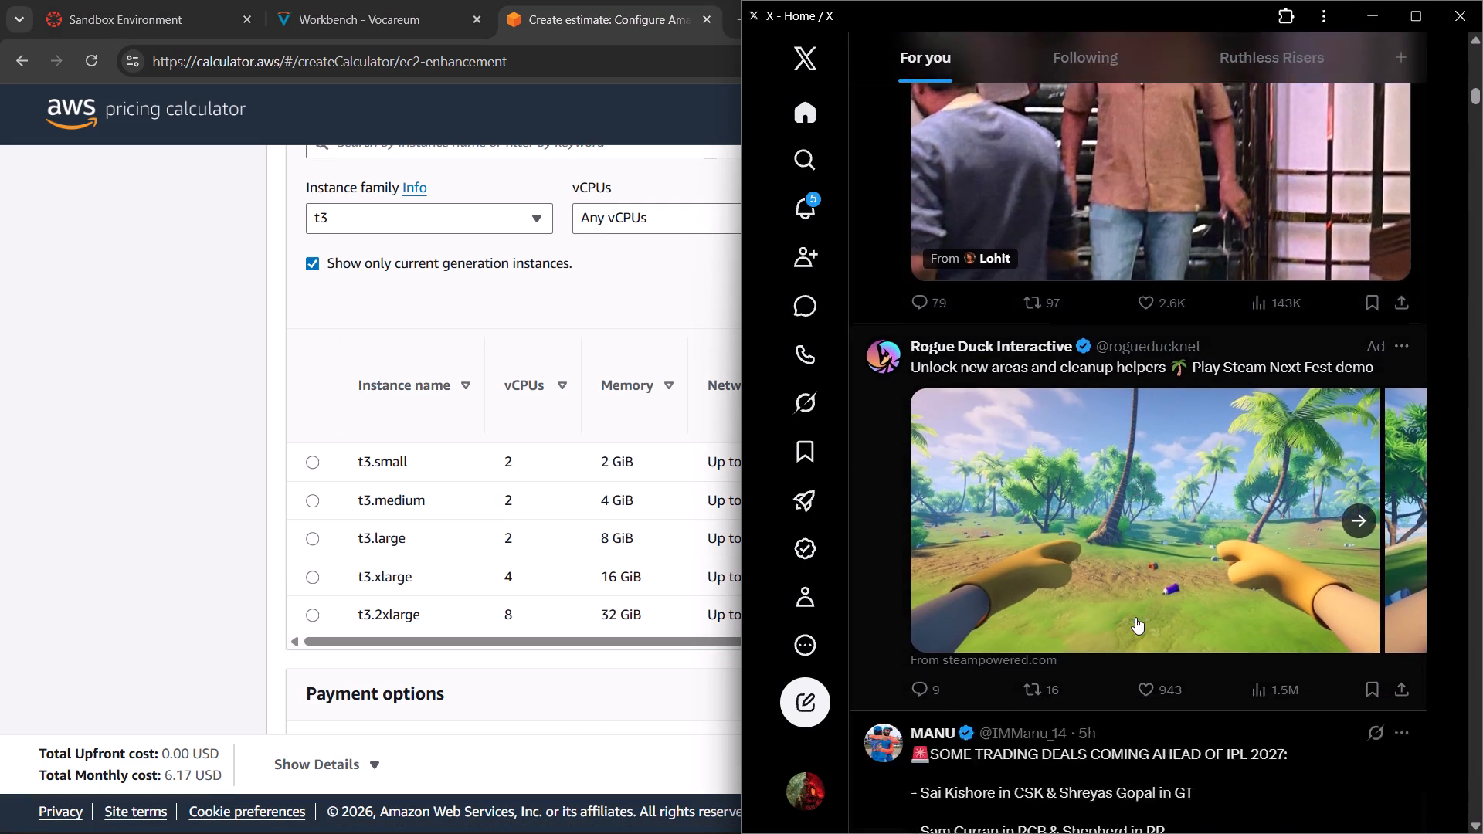
scroll(1127, 624, "down", 5)
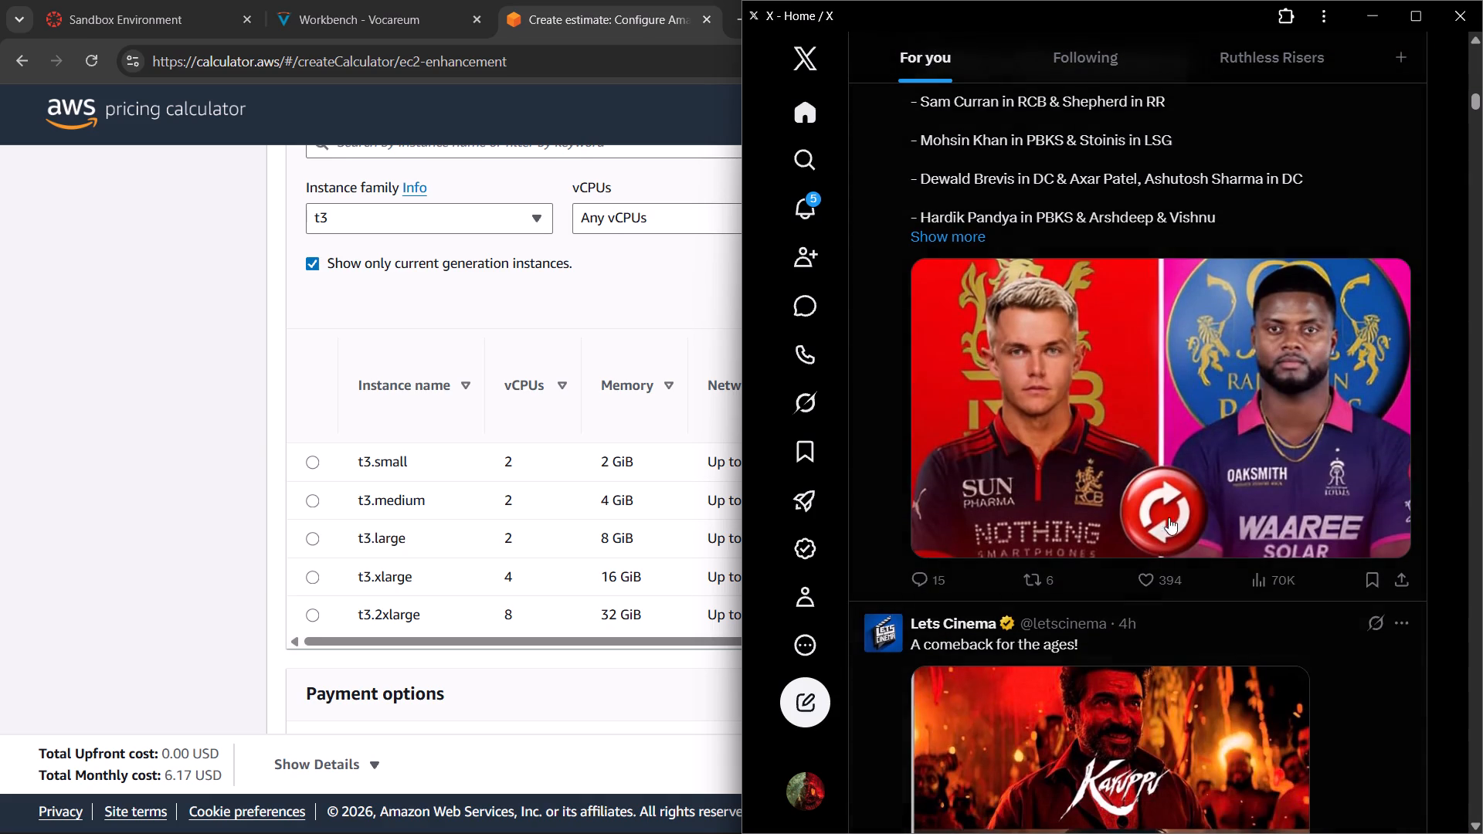
scroll(1156, 503, "down", 5)
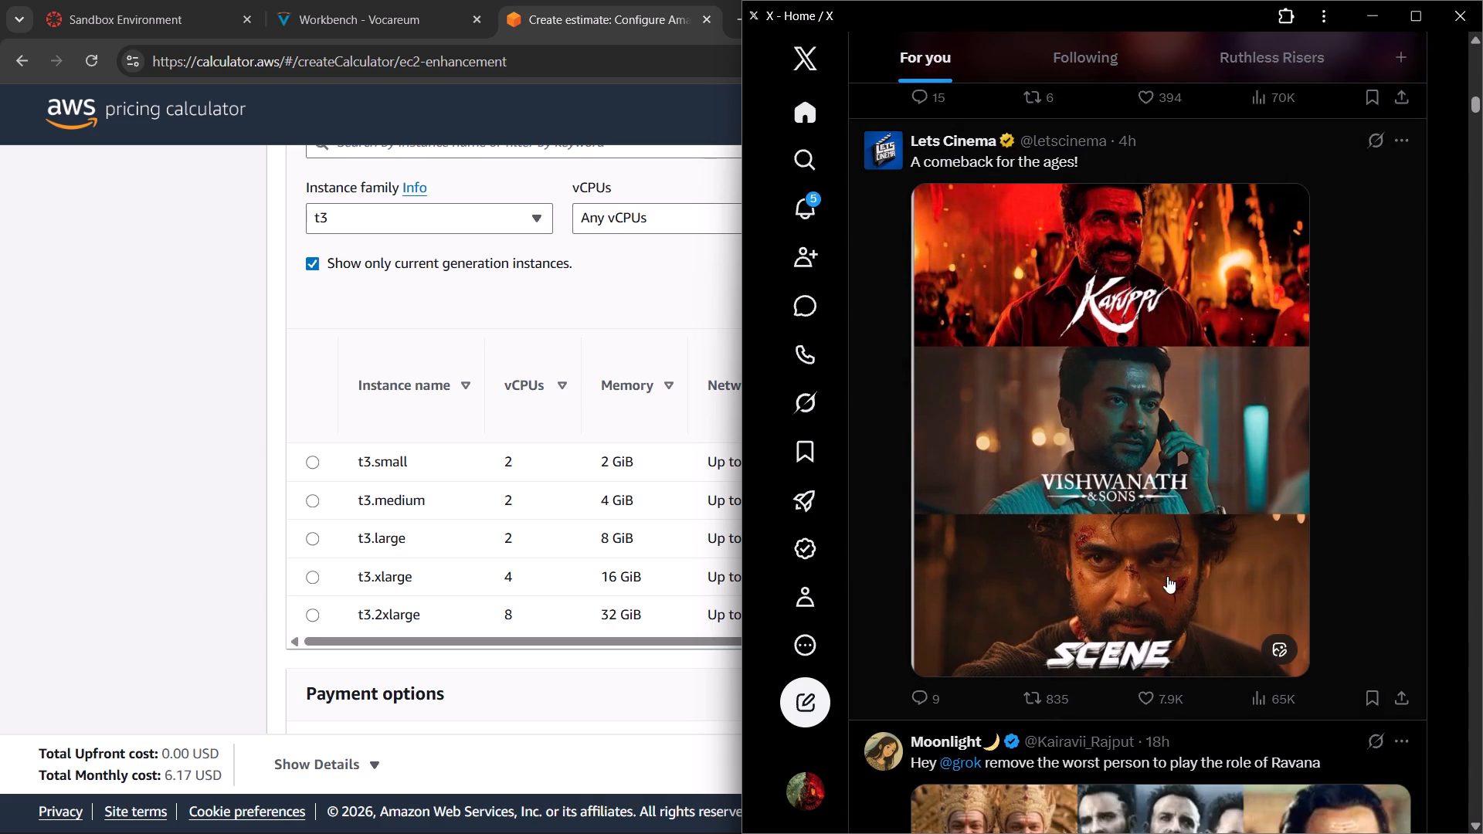
left_click(1159, 696)
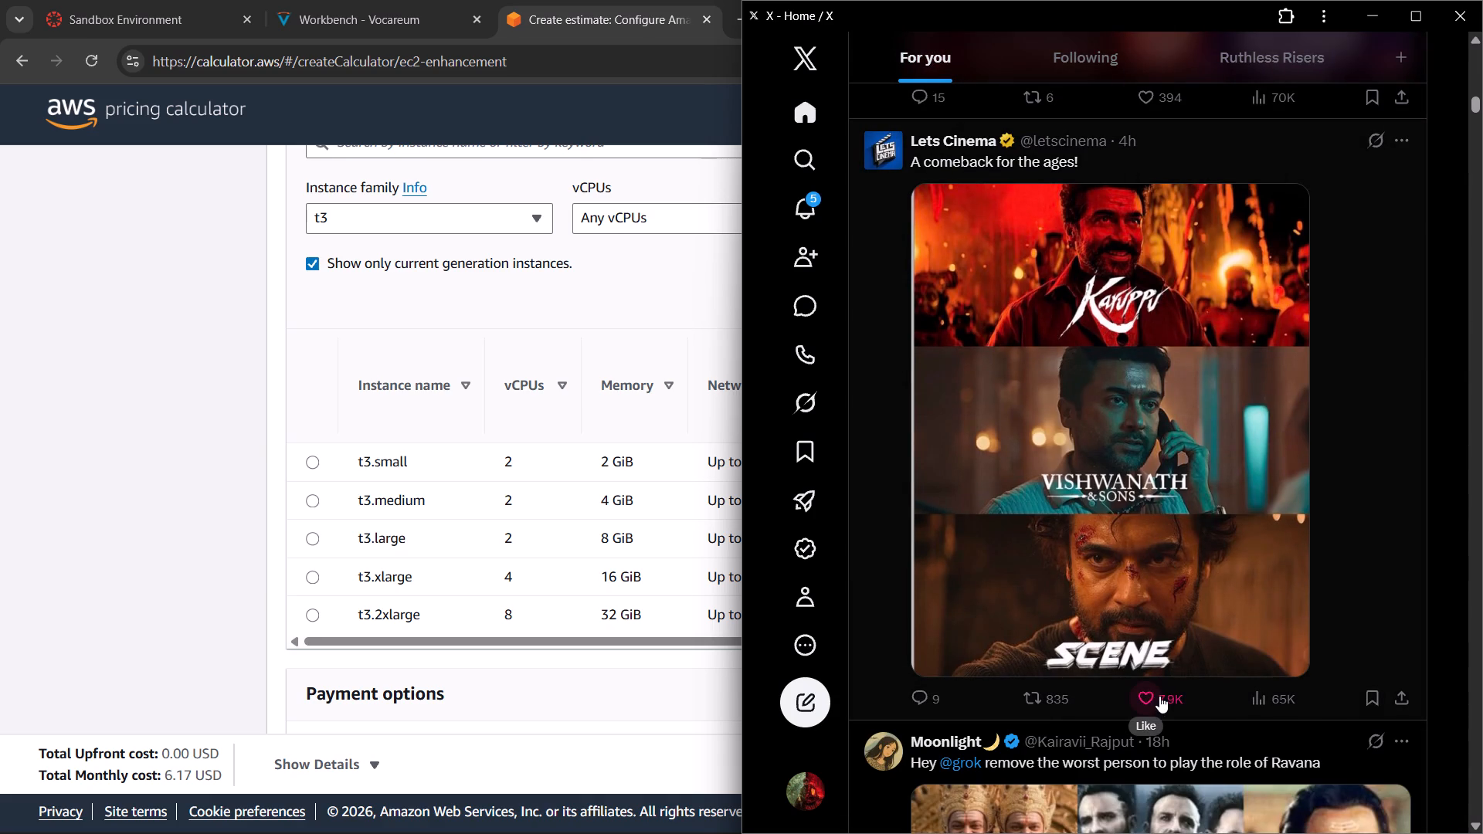
Browse the posts below it in the For you feed and minimize the X window to return to the pricing calculator.
scroll(1159, 697, "down", 5)
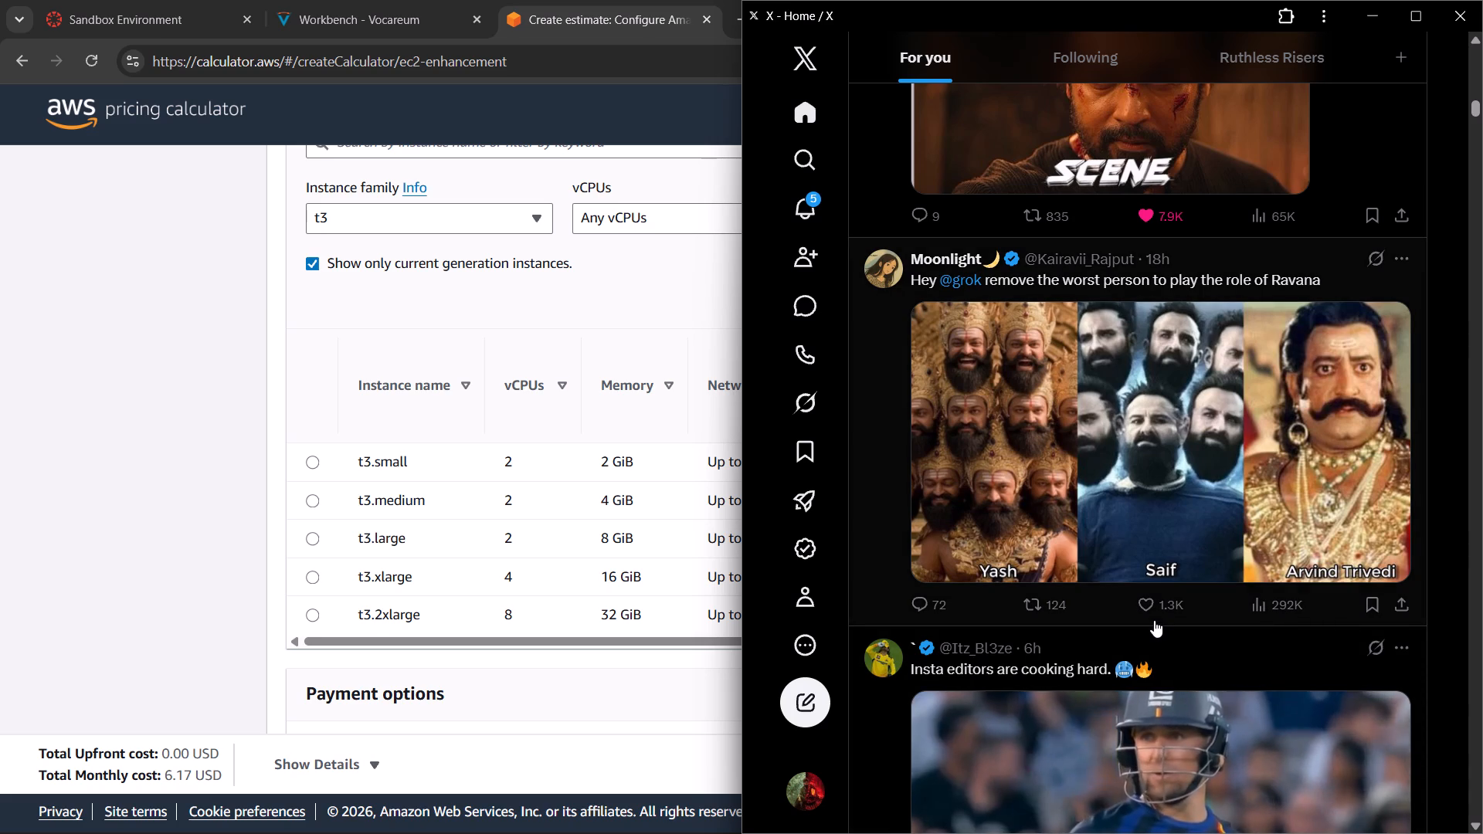
scroll(1200, 588, "down", 5)
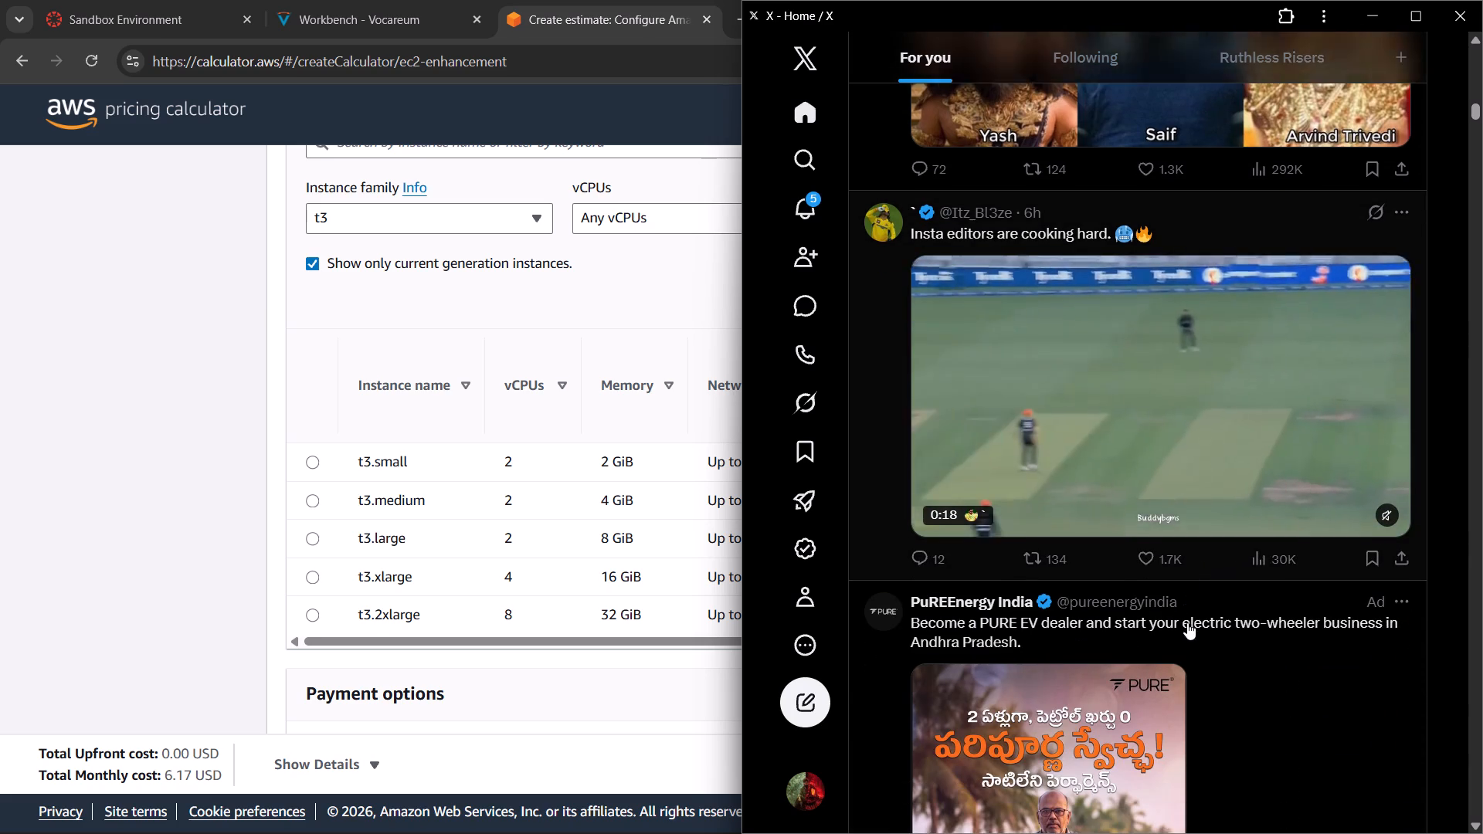
scroll(1187, 622, "down", 1)
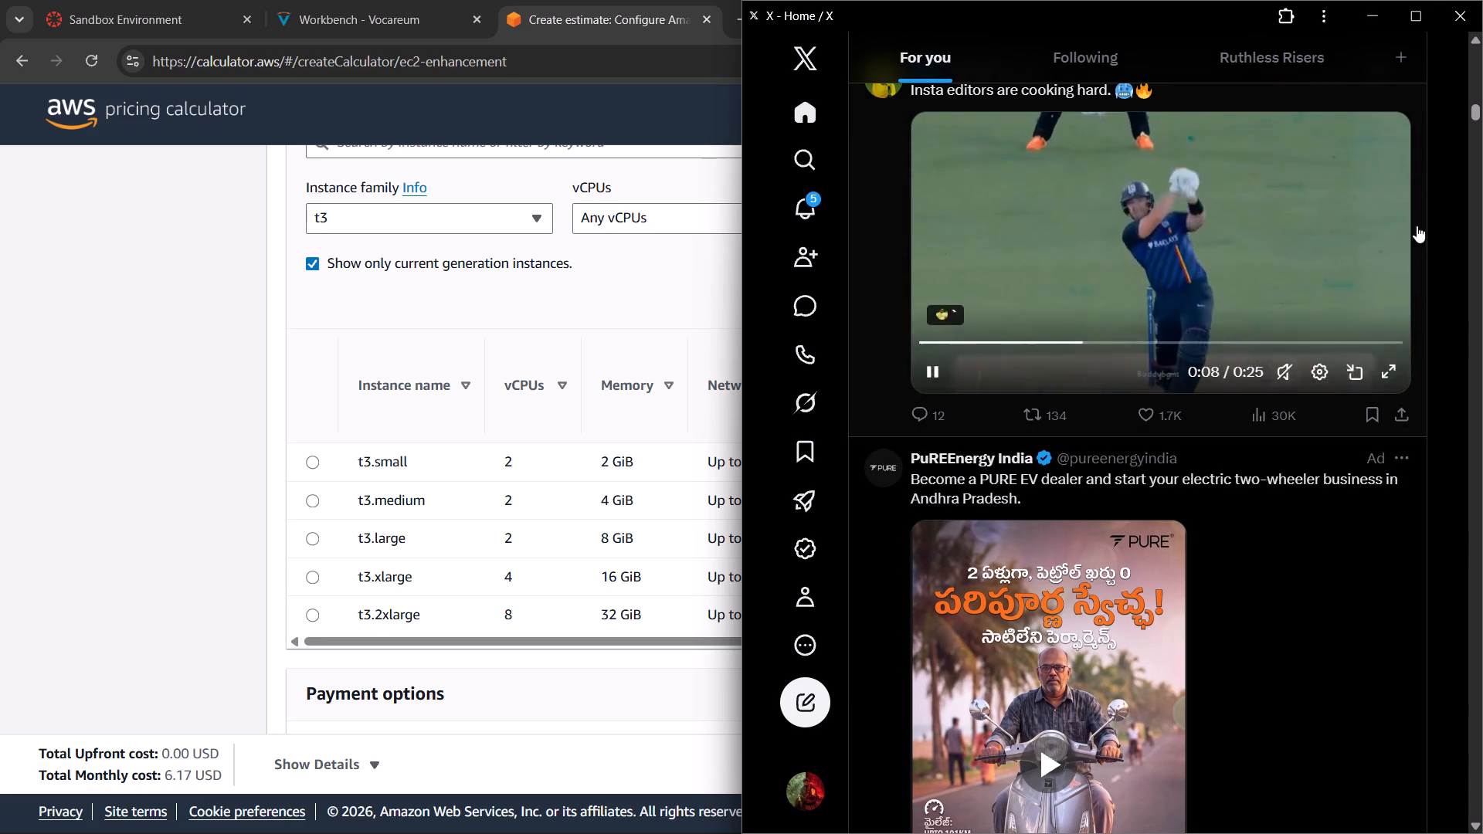
left_click(1380, 0)
left_click(1374, 6)
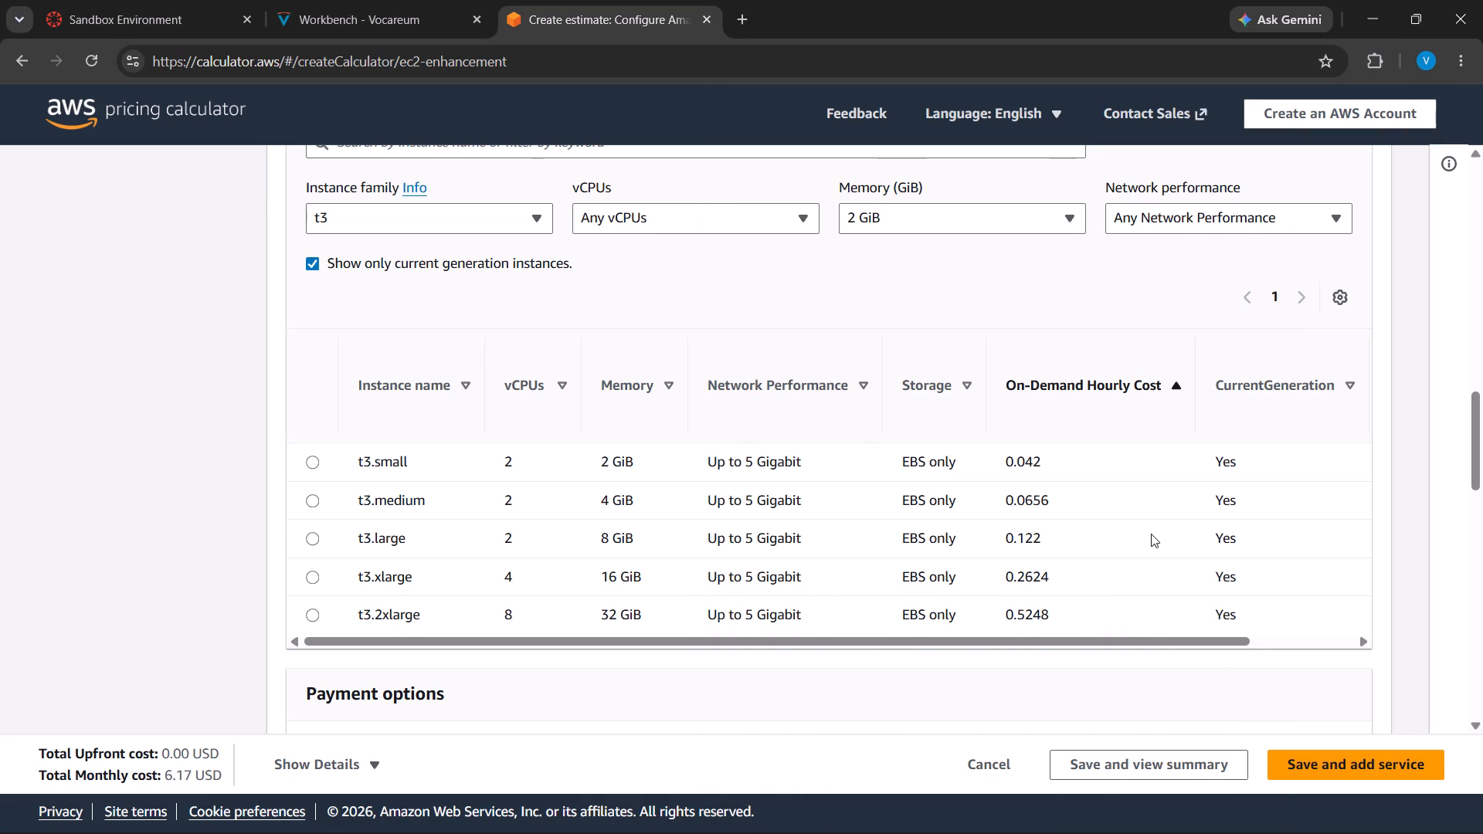
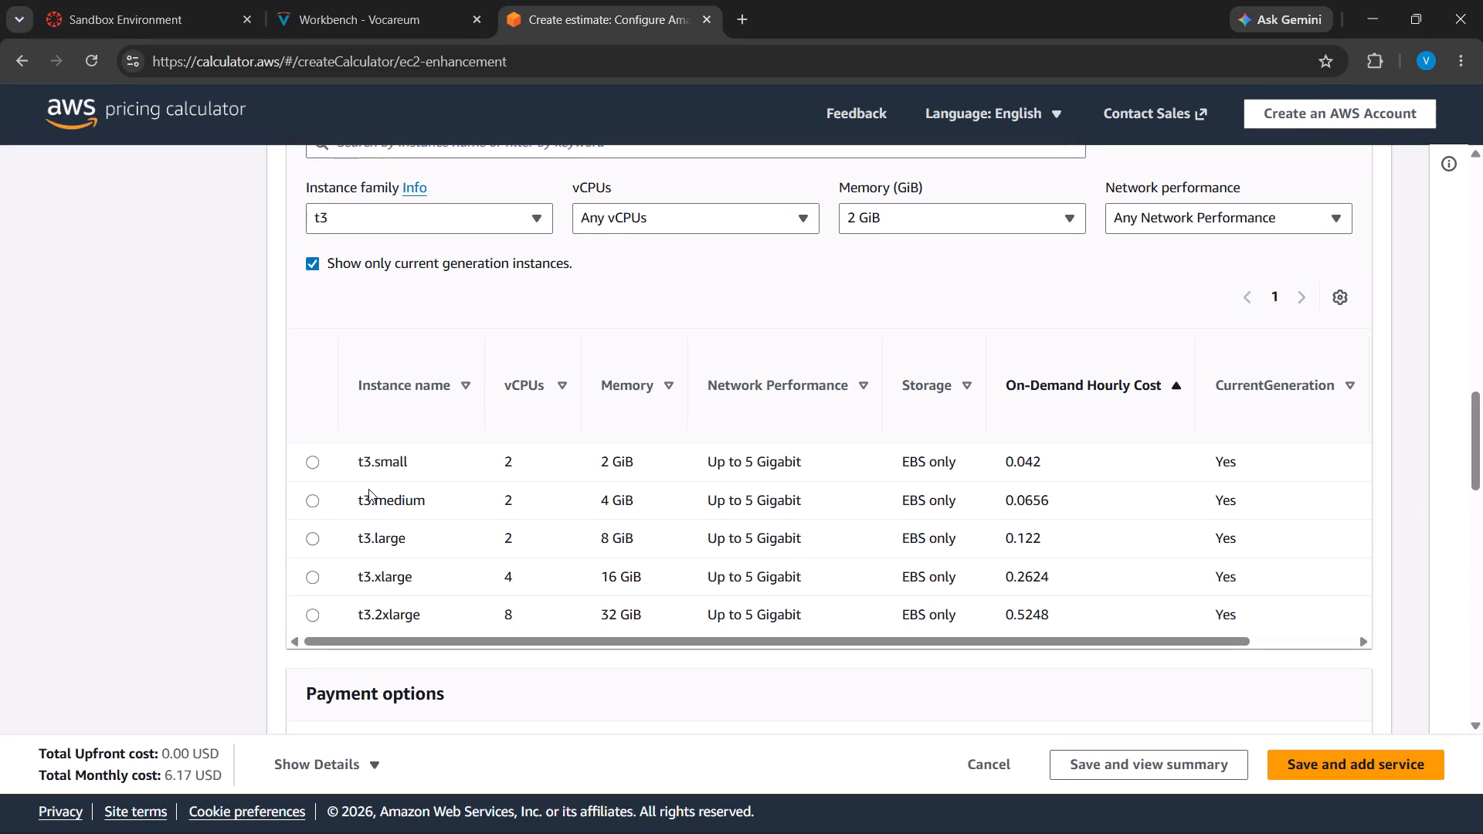
Select the t3.small instance for the estimate and check its payment options.
left_click(331, 470)
left_click(310, 469)
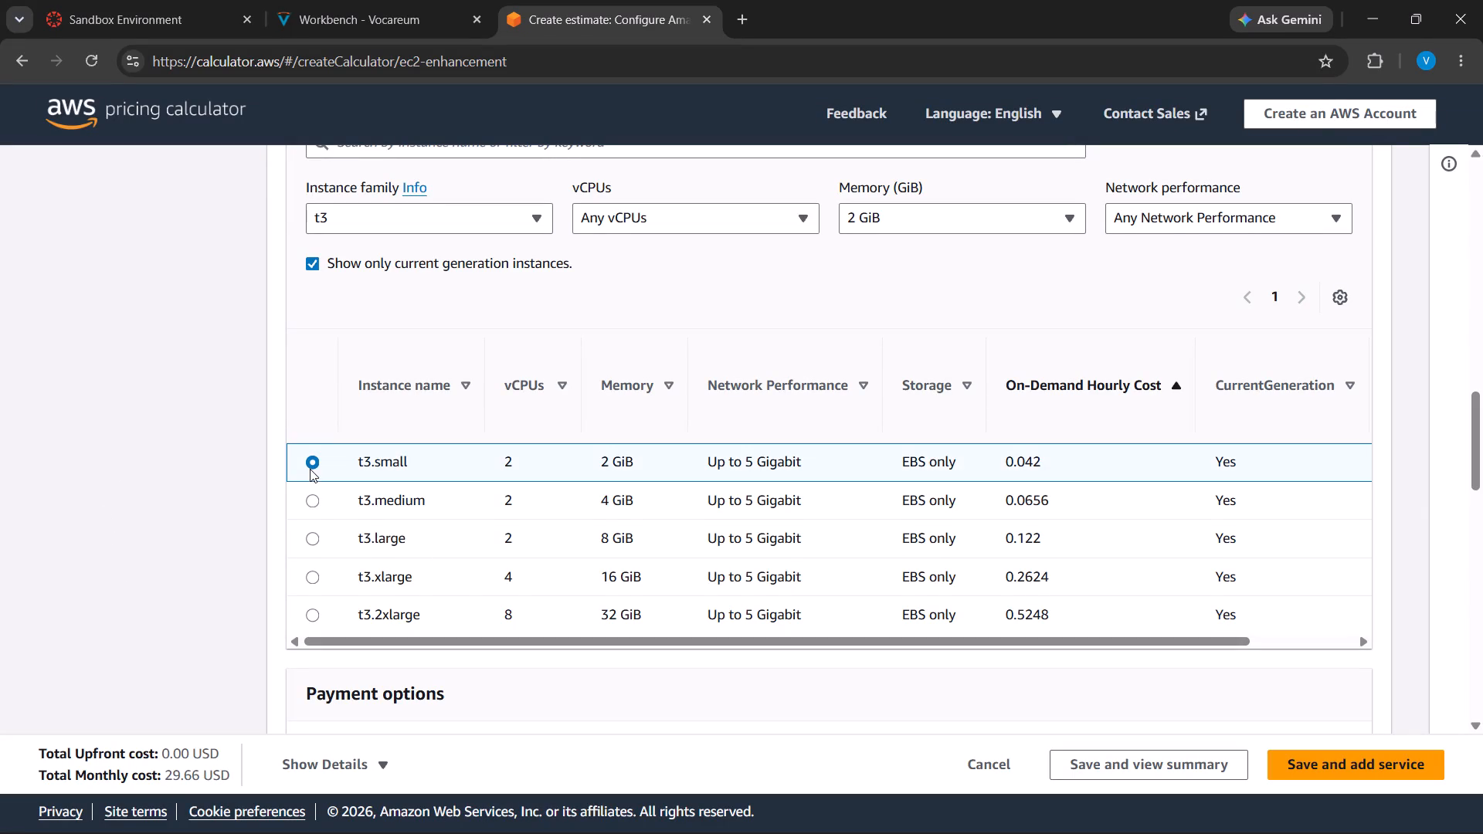
scroll(1211, 540, "down", 4)
scroll(80, 463, "down", 3)
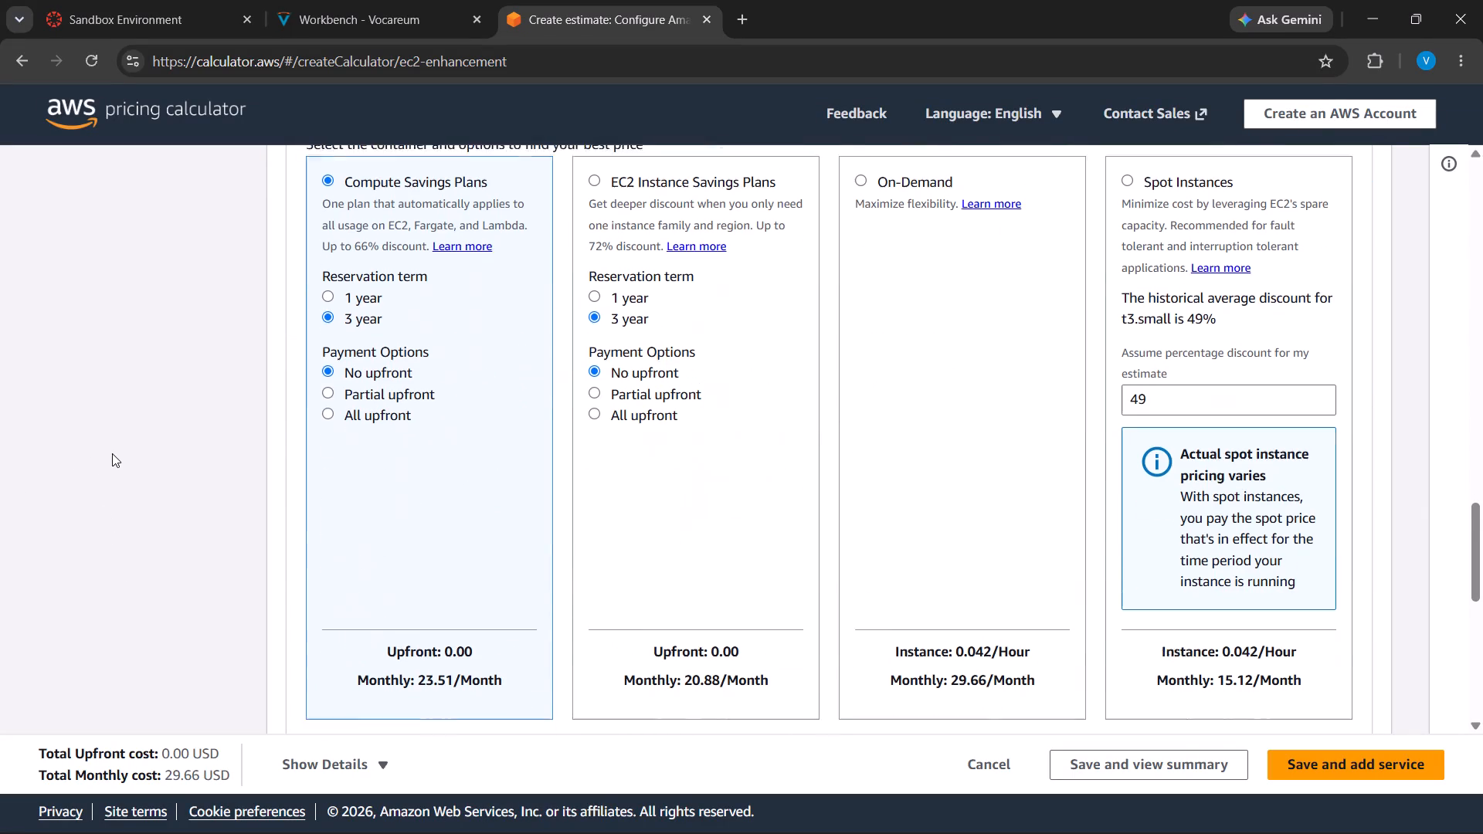
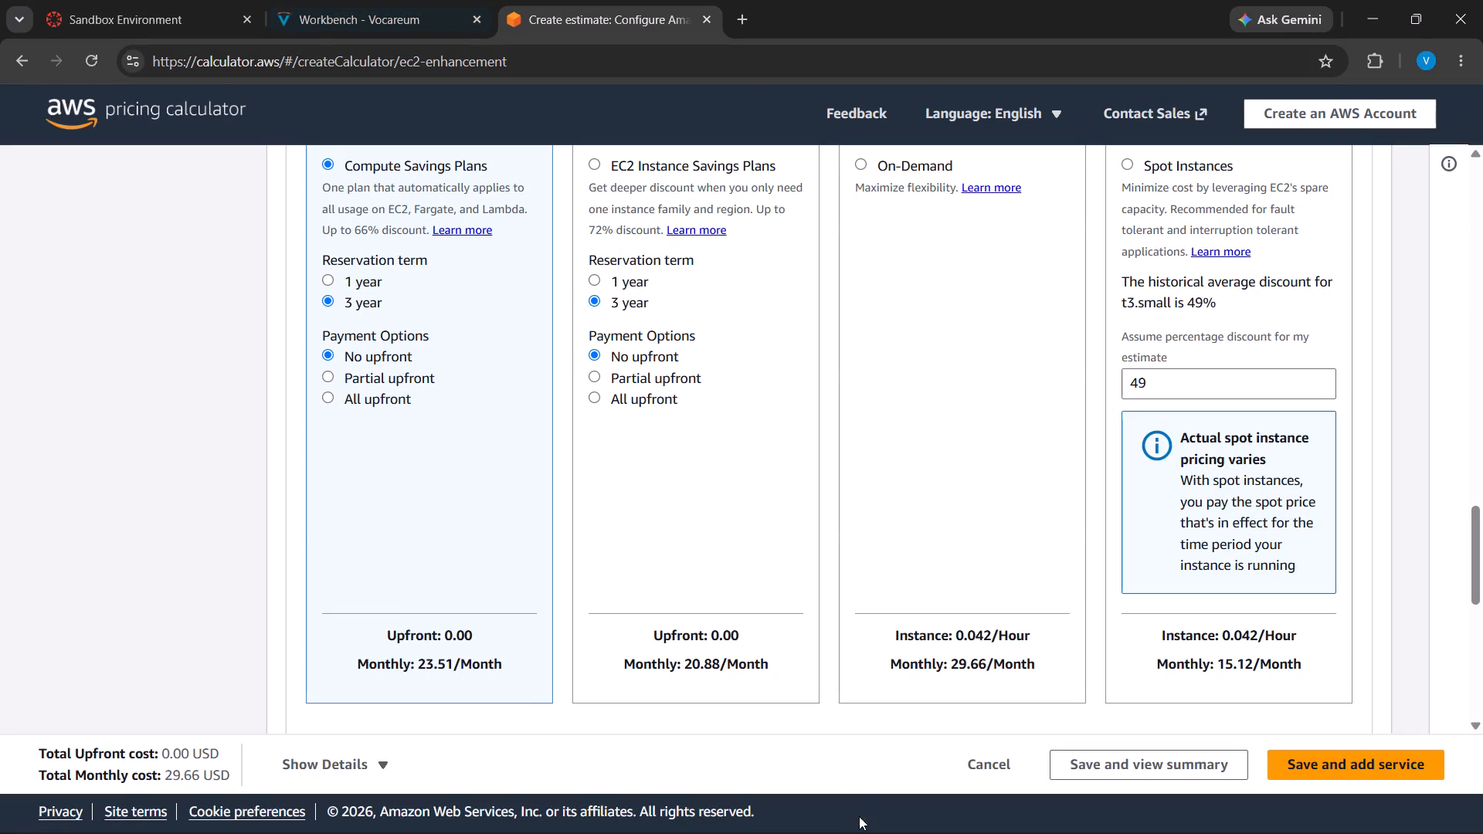
Try All upfront payment for the 3-year Compute Savings Plan, then set it to Partial upfront.
left_click(357, 404)
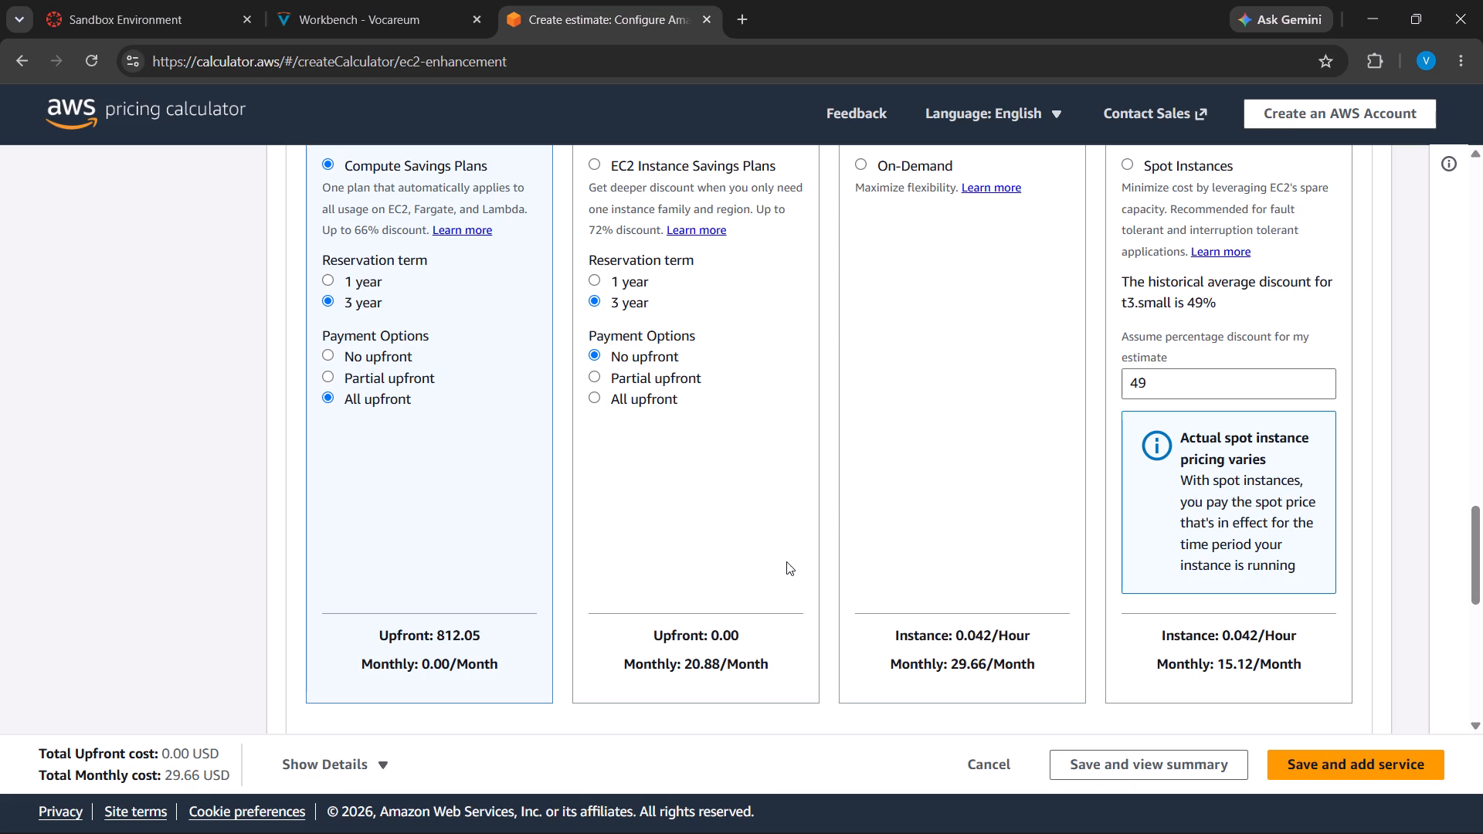
left_click(362, 382)
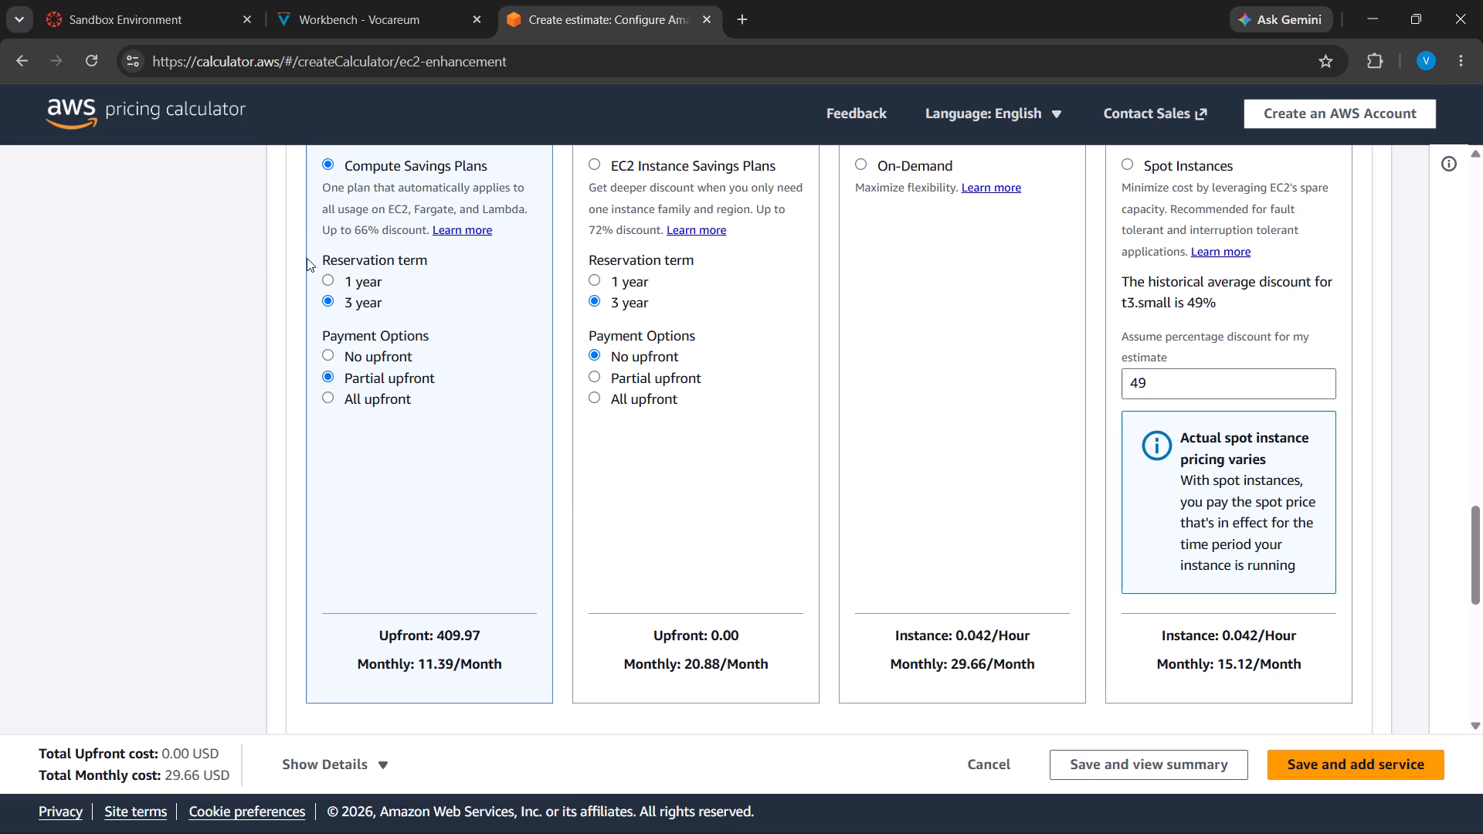
Examine the payment options for the t3.small Windows instance, comparing Compute Savings Plans, EC2 Instance Savings Plans, On-Demand and Spot.
scroll(636, 242, "up", 1)
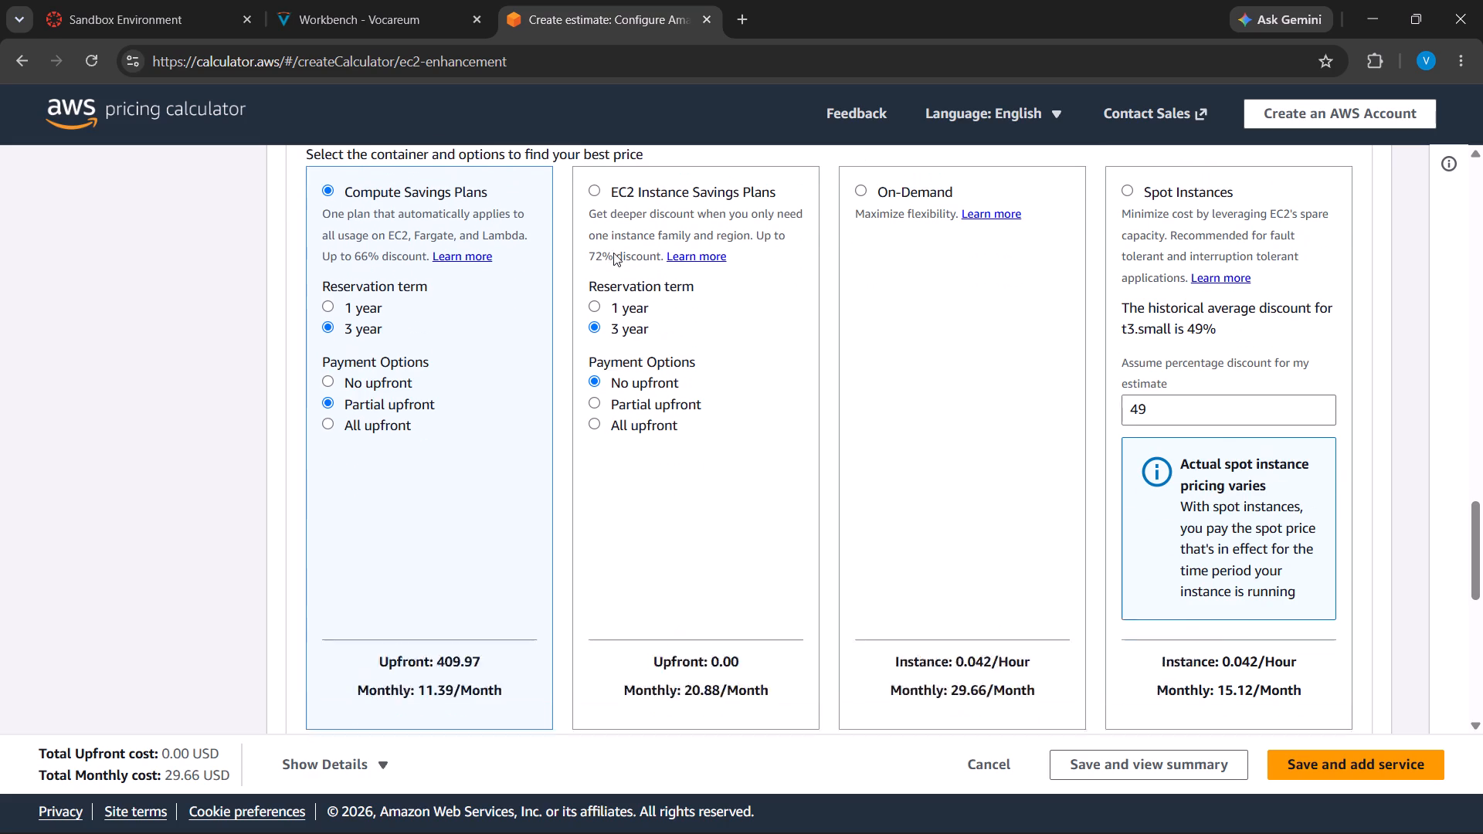
scroll(552, 280, "up", 1)
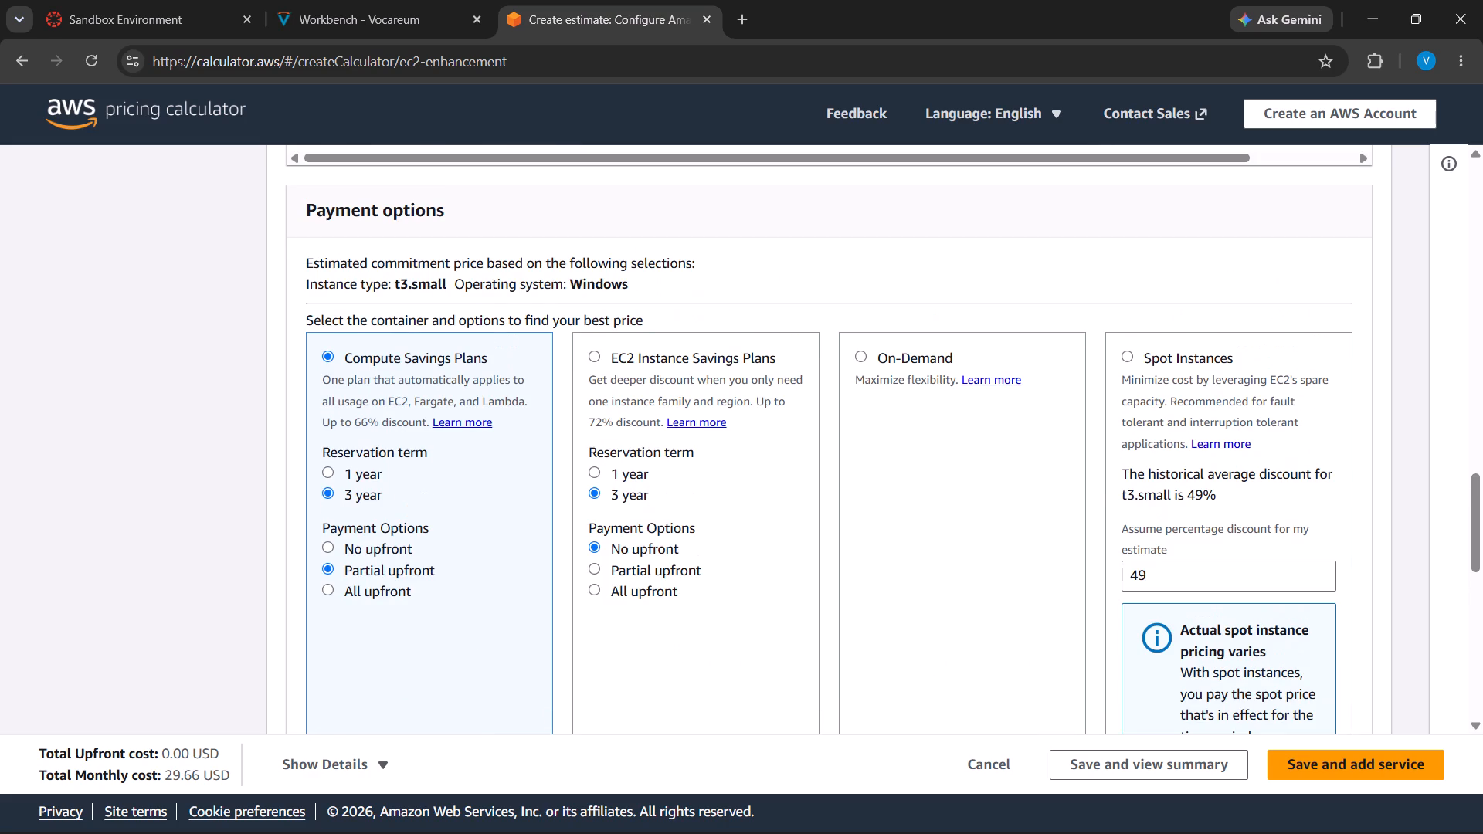
scroll(421, 344, "down", 2)
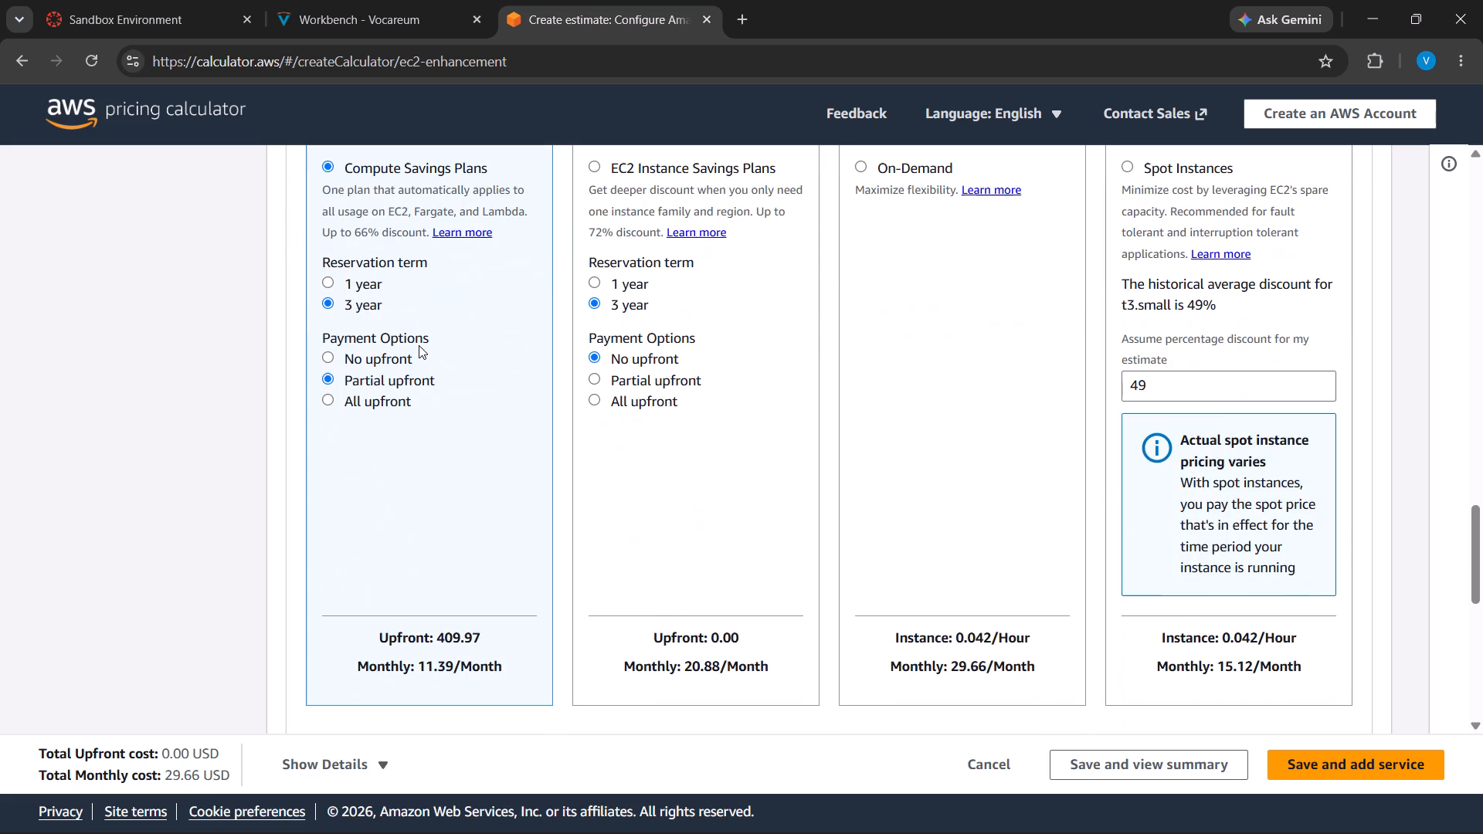
left_click_drag(718, 190, 825, 123)
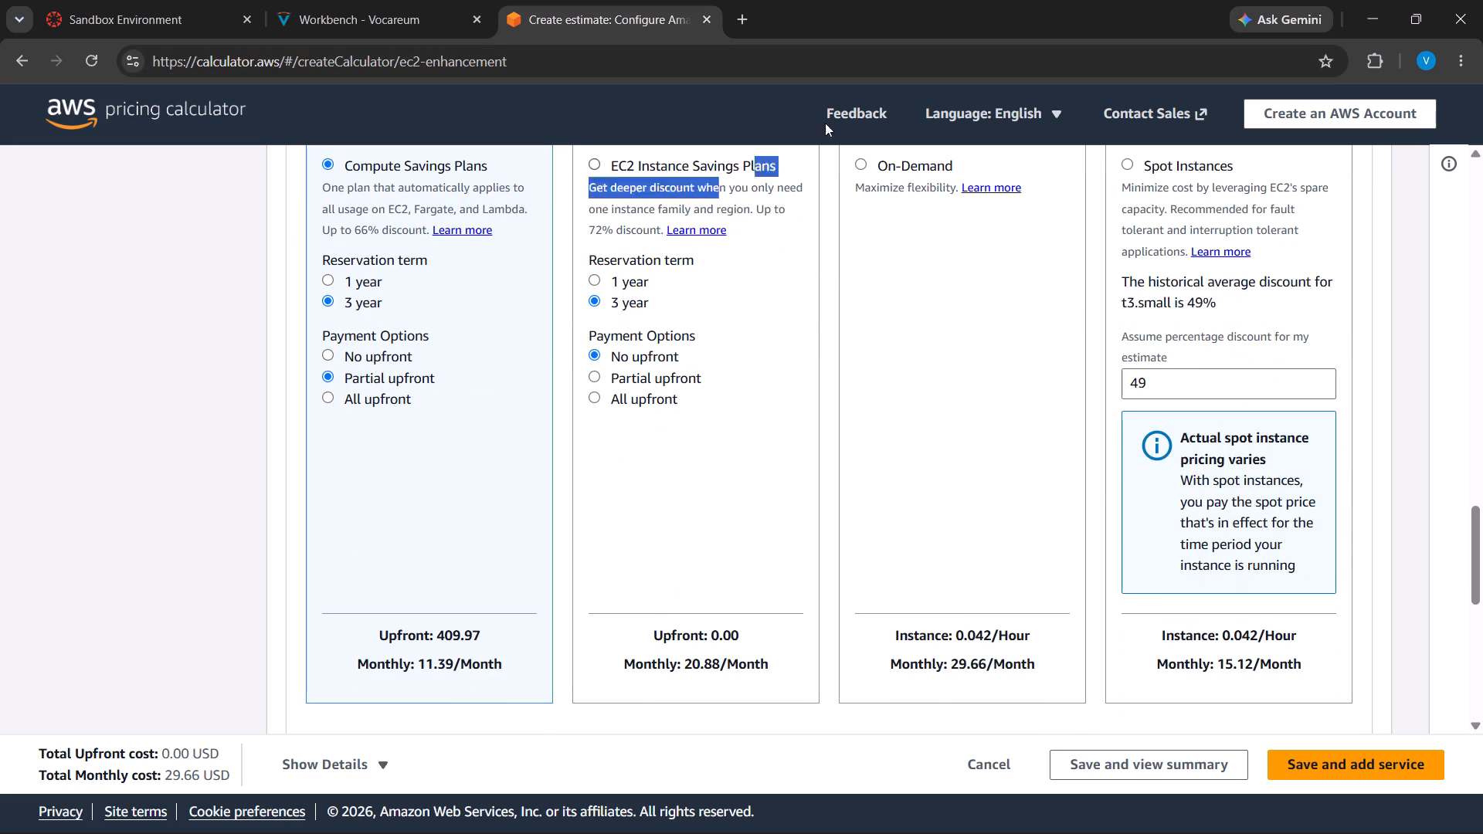
left_click_drag(825, 123, 782, 298)
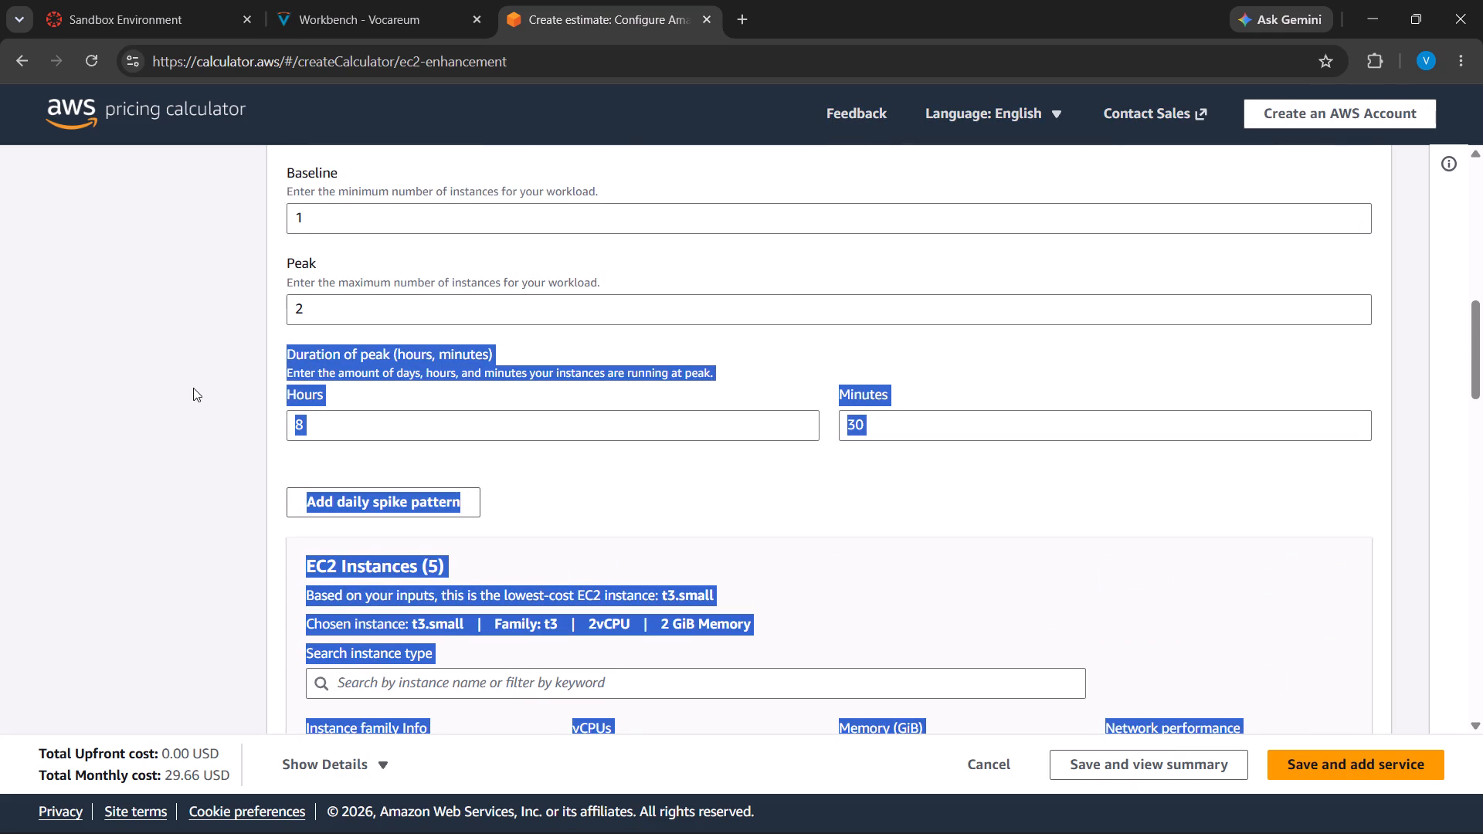
left_click(193, 388)
scroll(200, 381, "down", 3)
scroll(200, 381, "up", 1)
scroll(201, 380, "down", 10)
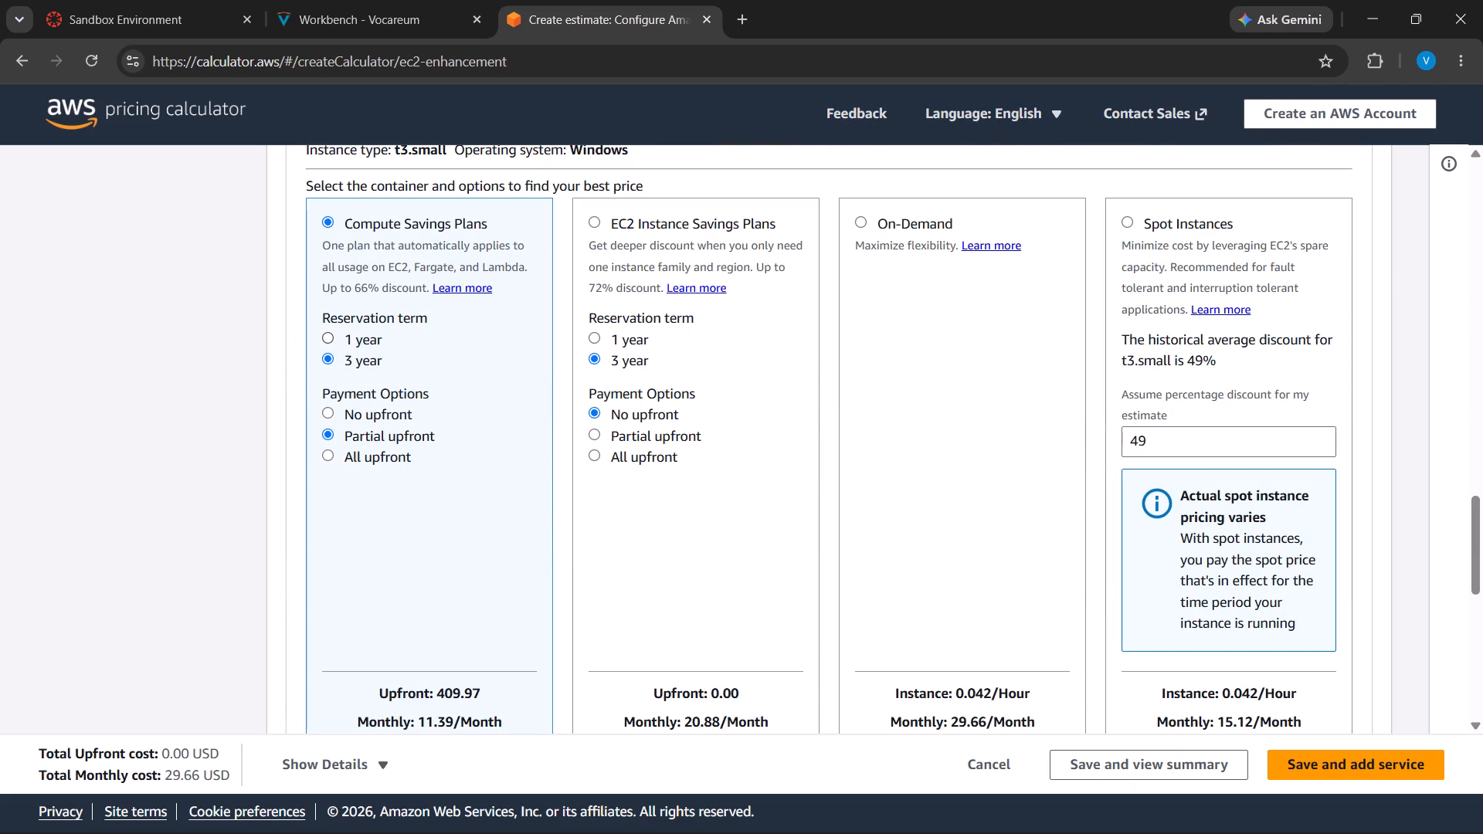
left_click_drag(670, 225, 711, 242)
left_click(663, 239)
right_click_drag(710, 265, 772, 217)
left_click(636, 255)
triple_click(650, 235)
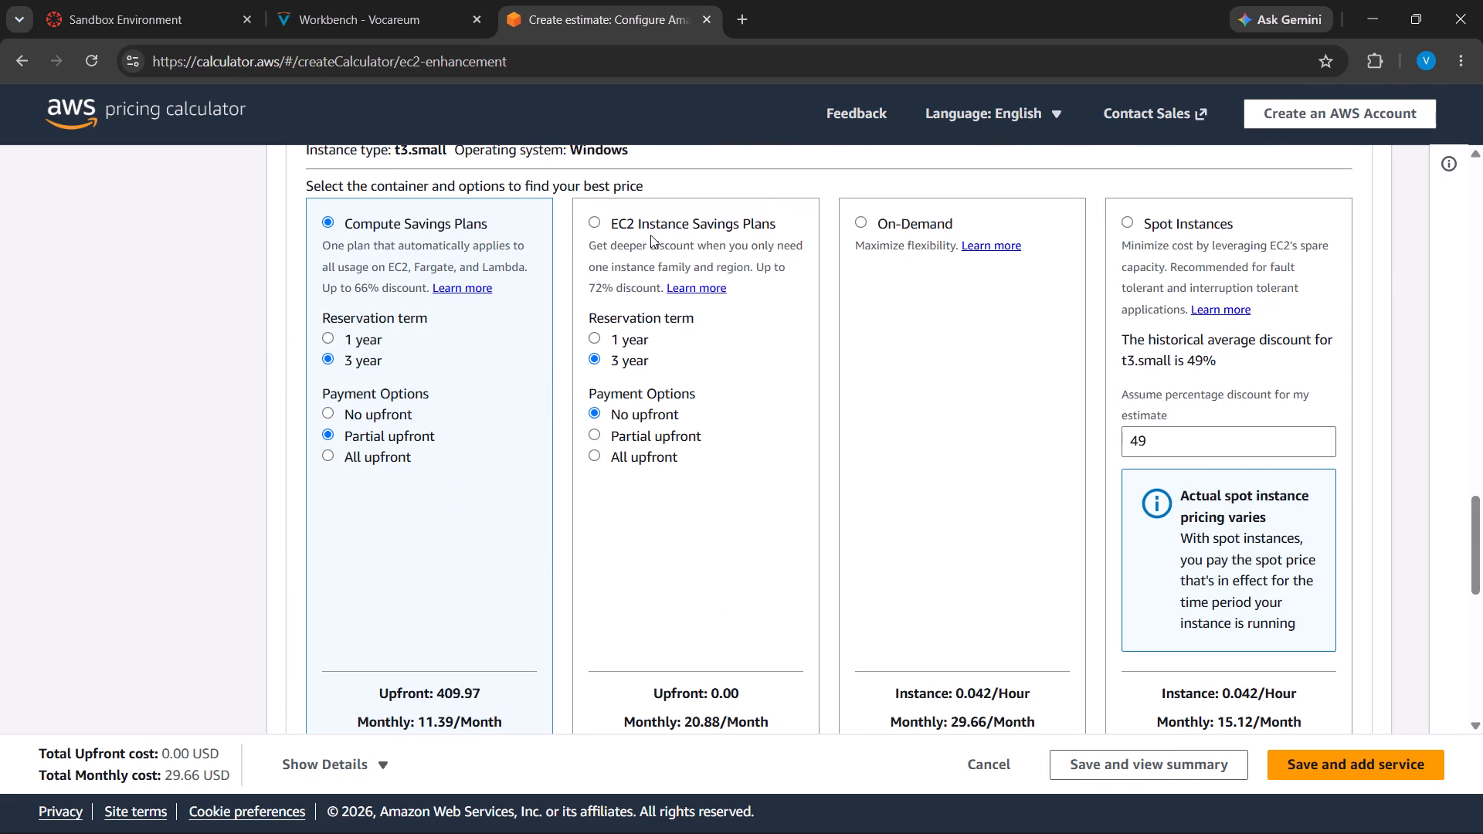
left_click(650, 252)
scroll(437, 280, "up", 3)
left_click_drag(383, 366, 525, 360)
left_click(528, 362)
left_click(894, 392)
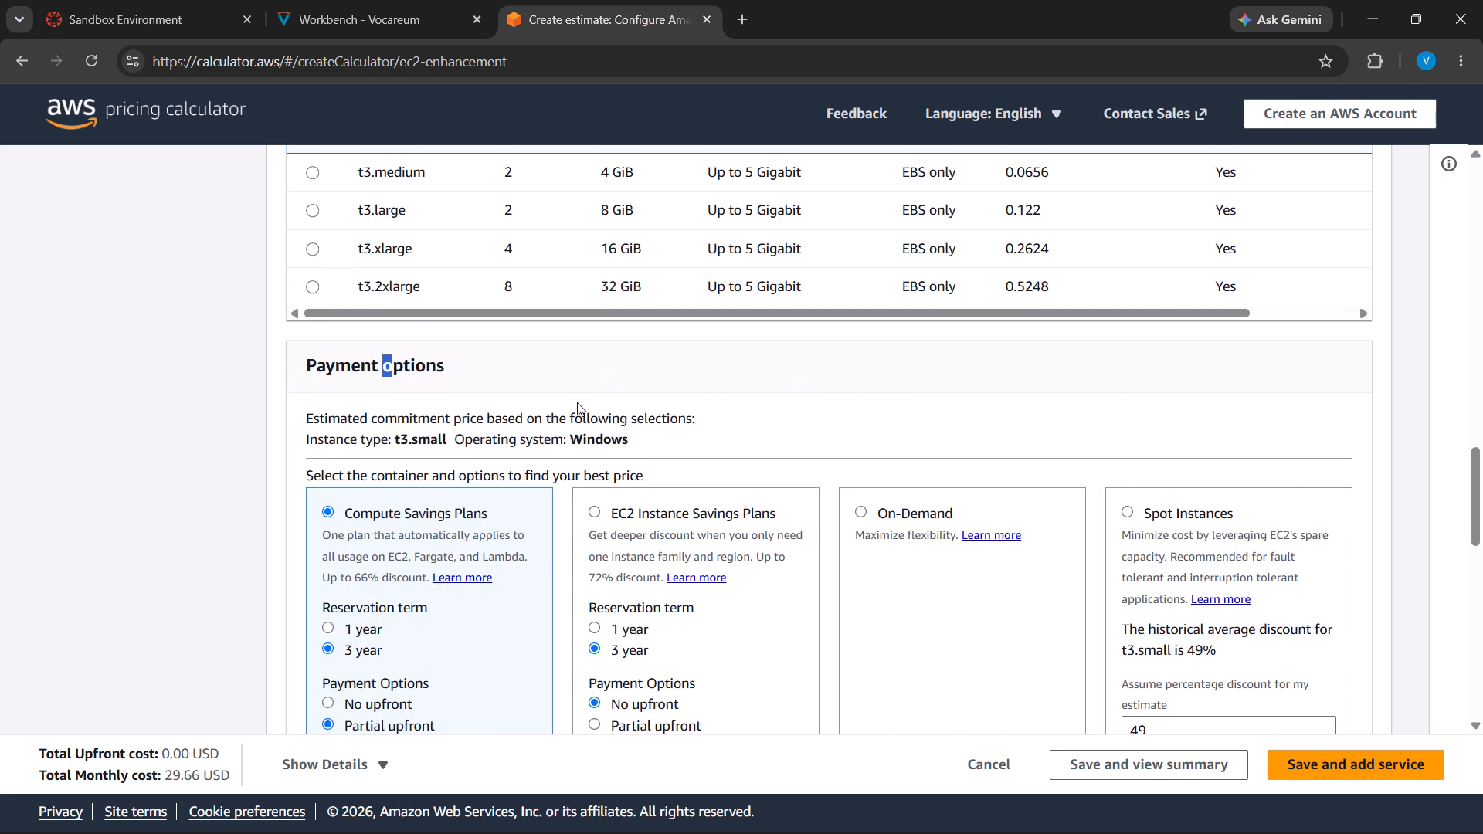
left_click(423, 369)
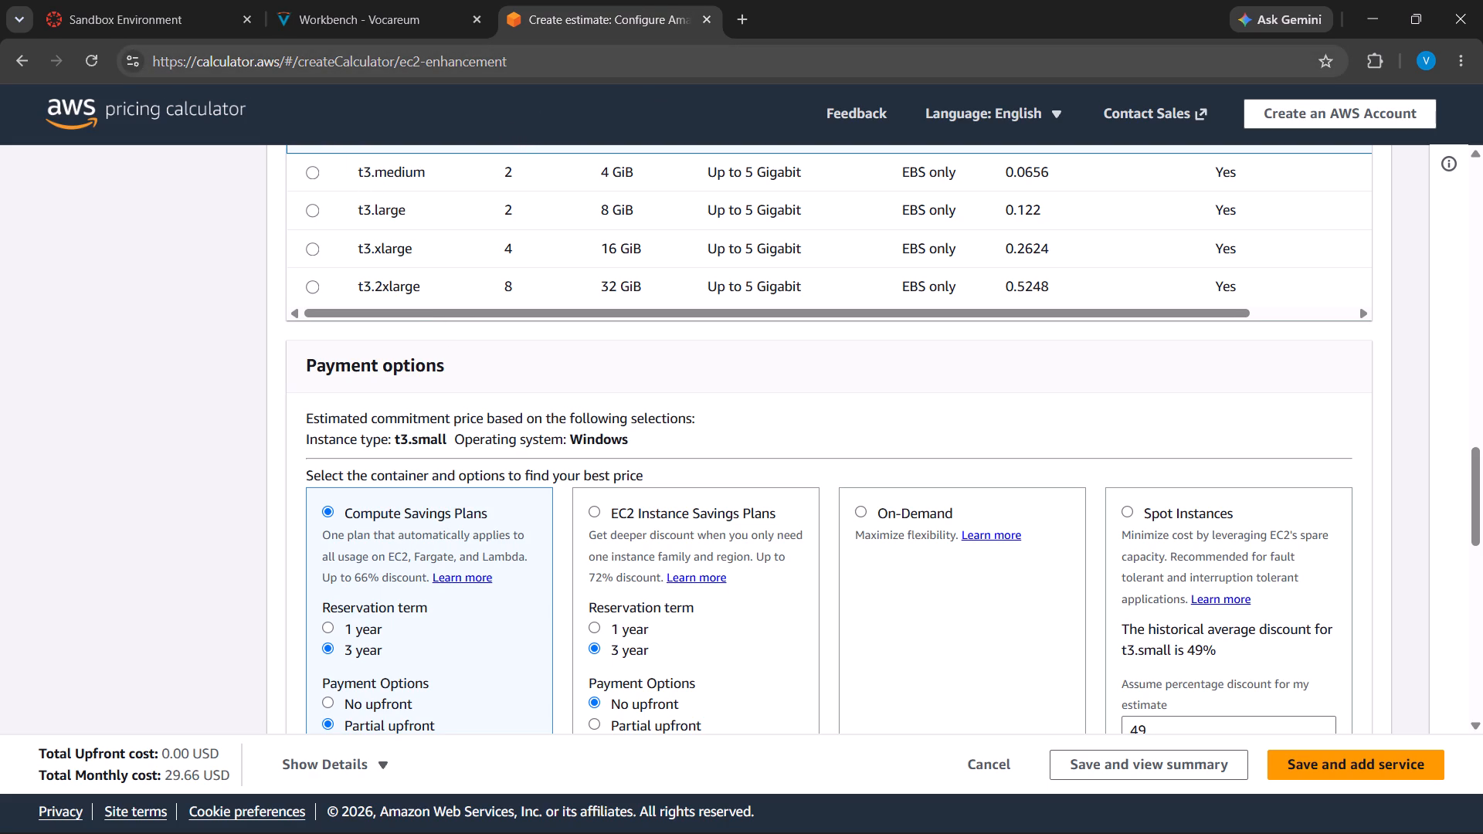
left_click_drag(277, 66, 193, 72)
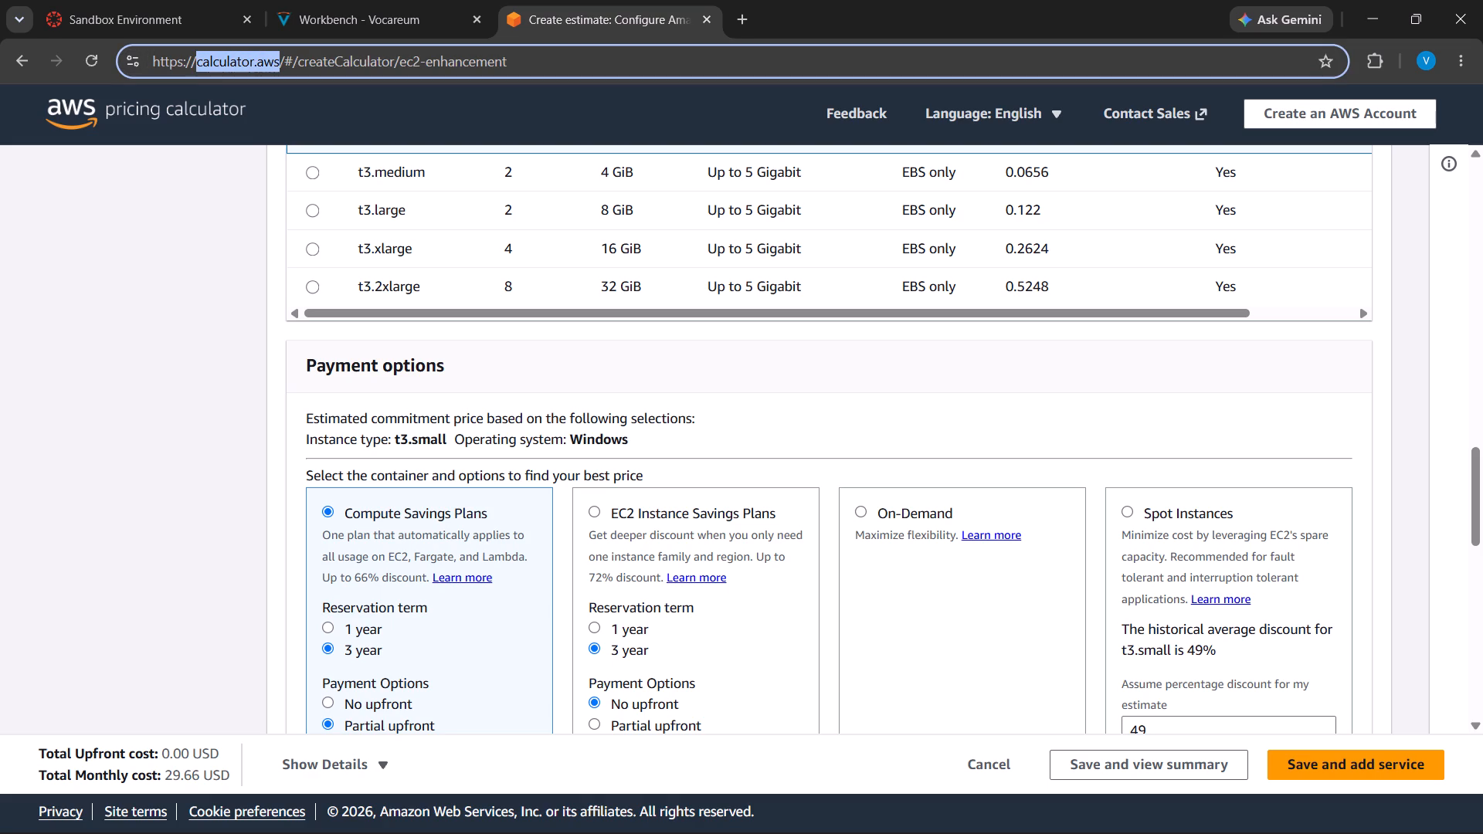
left_click_drag(193, 72, 74, 90)
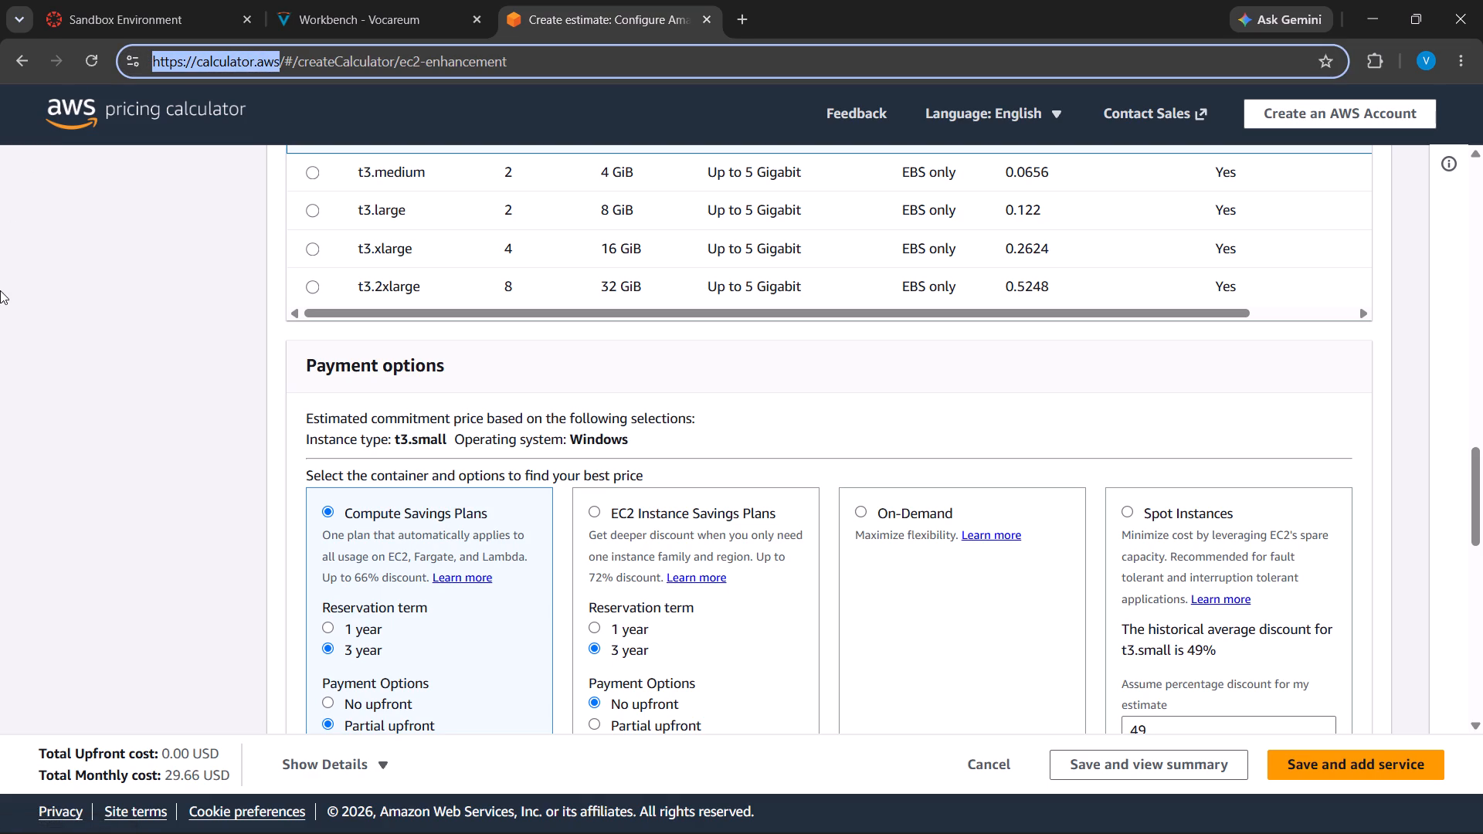
key("ctrl+c")
left_click(735, 22)
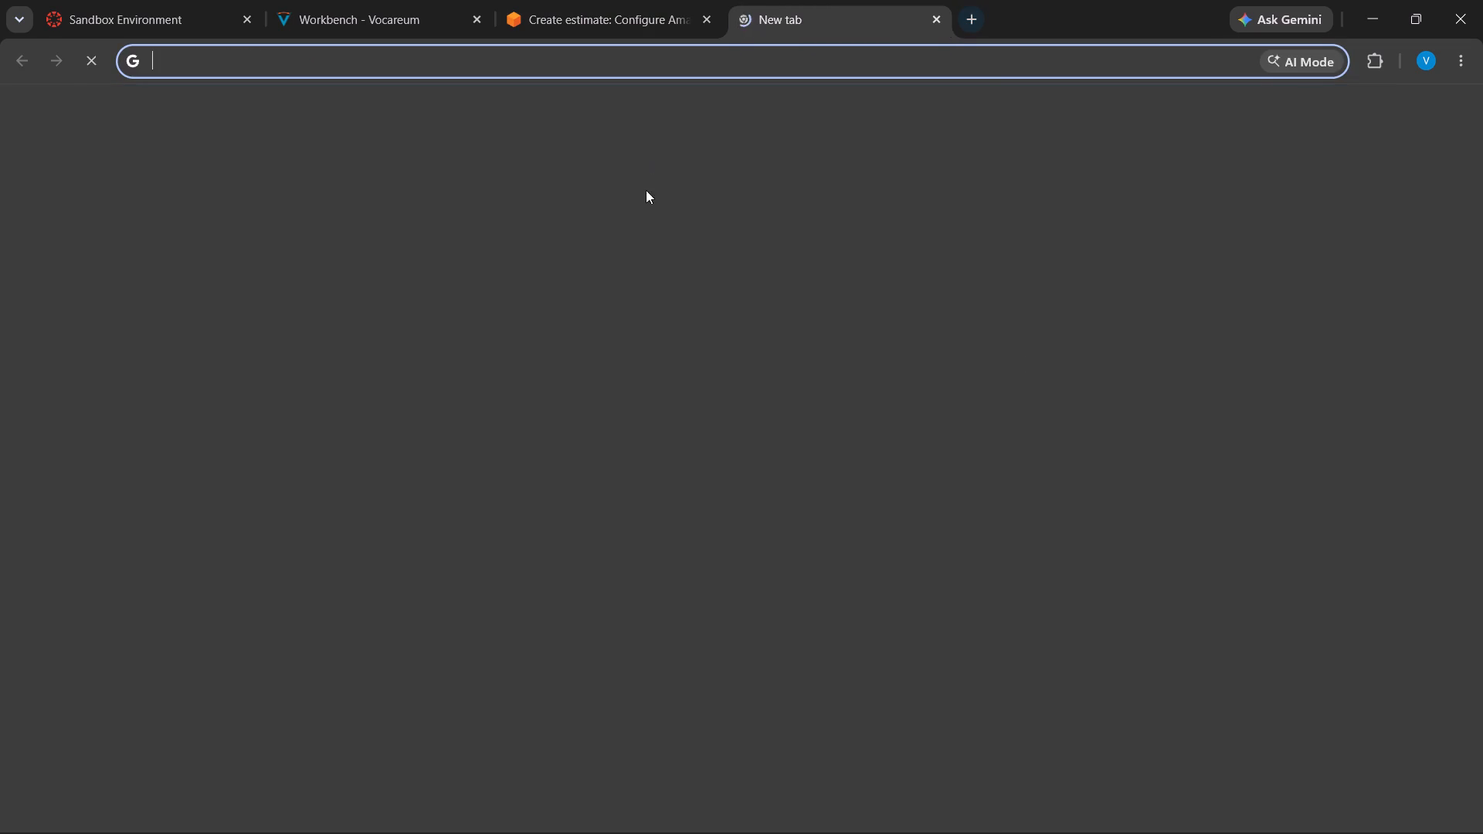
key("ctrl+v")
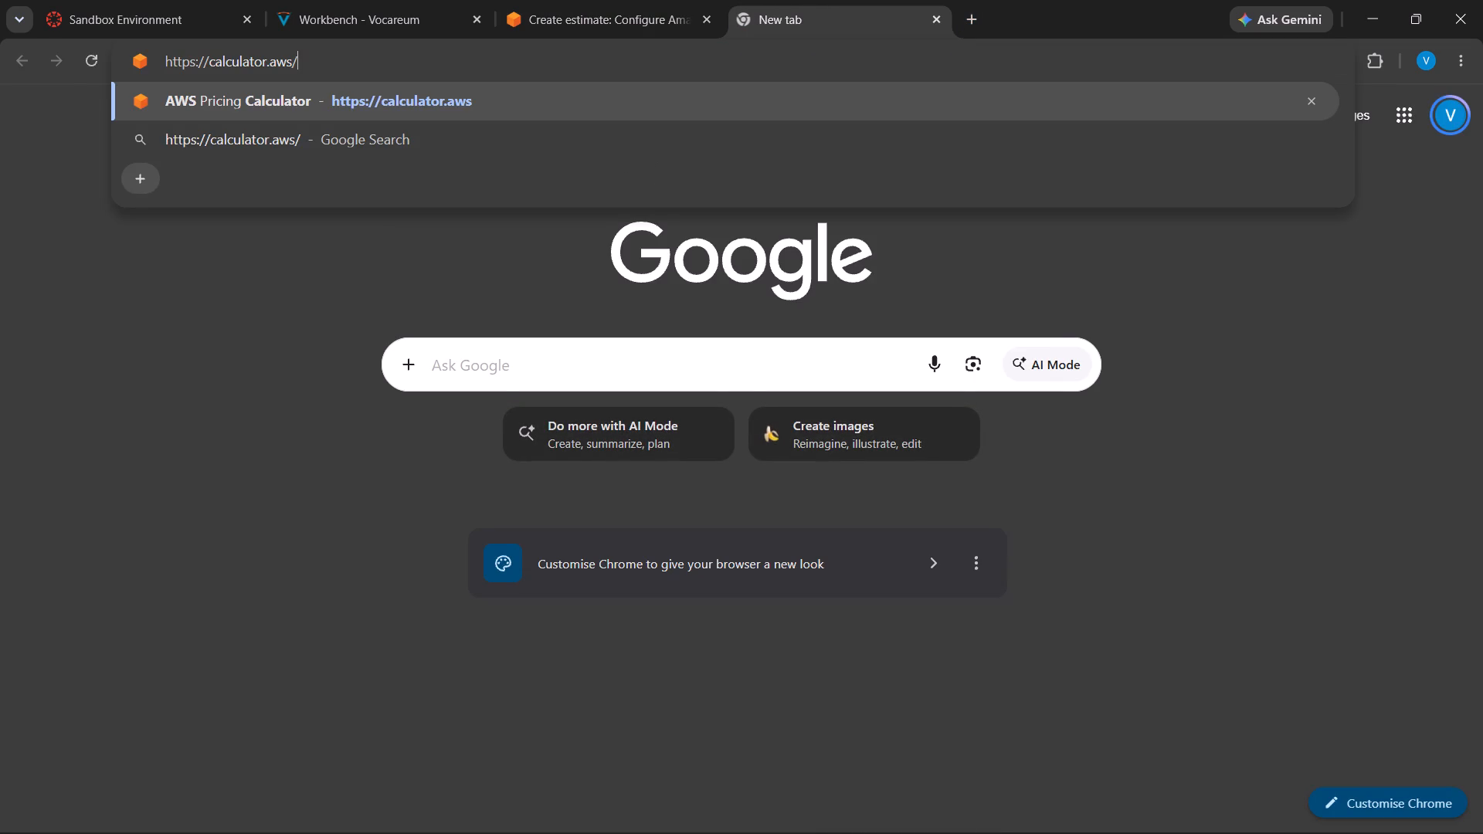
key("period")
left_click(675, 100)
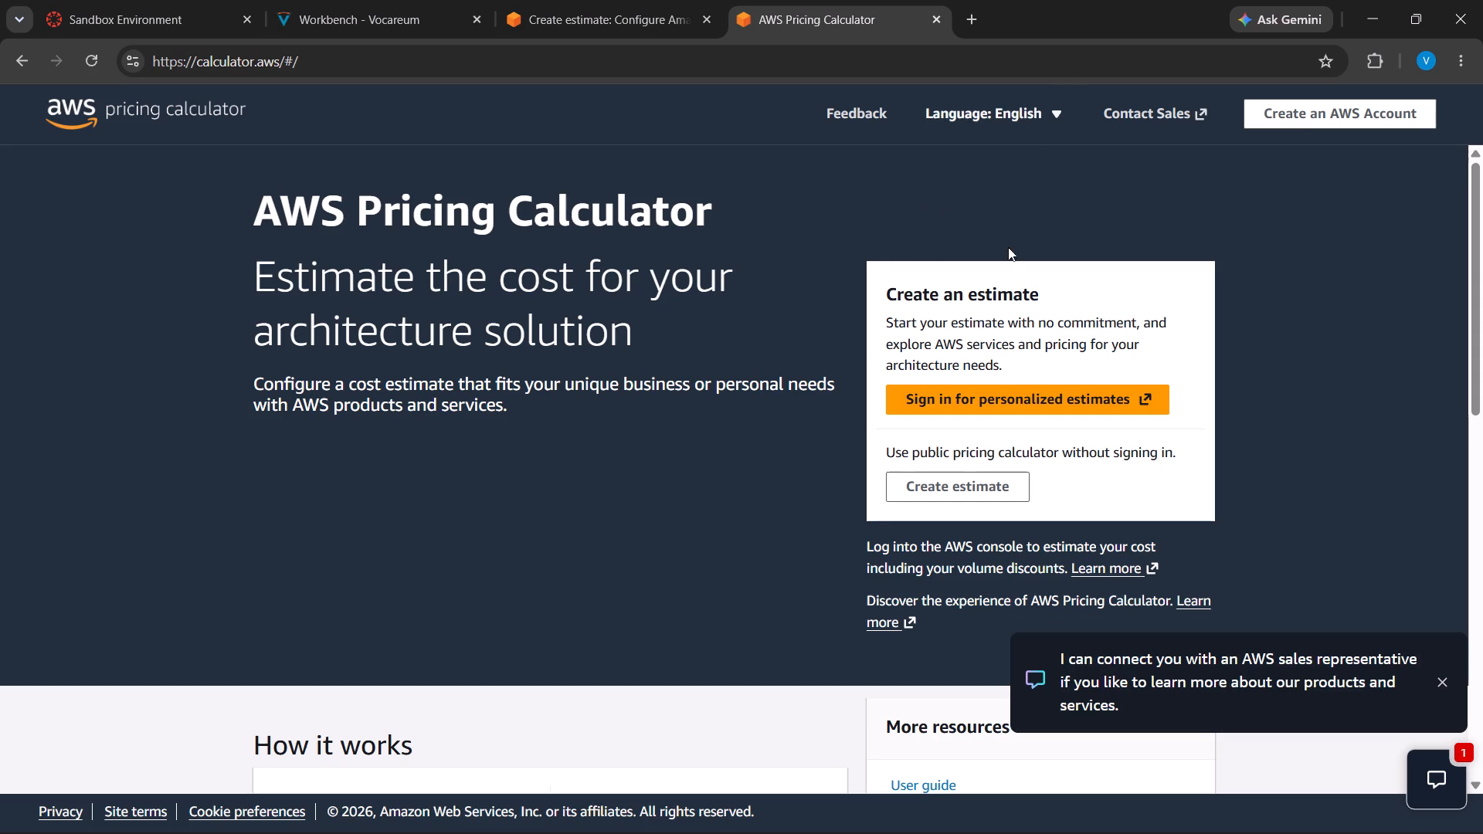
scroll(957, 472, "down", 3)
scroll(954, 192, "up", 1)
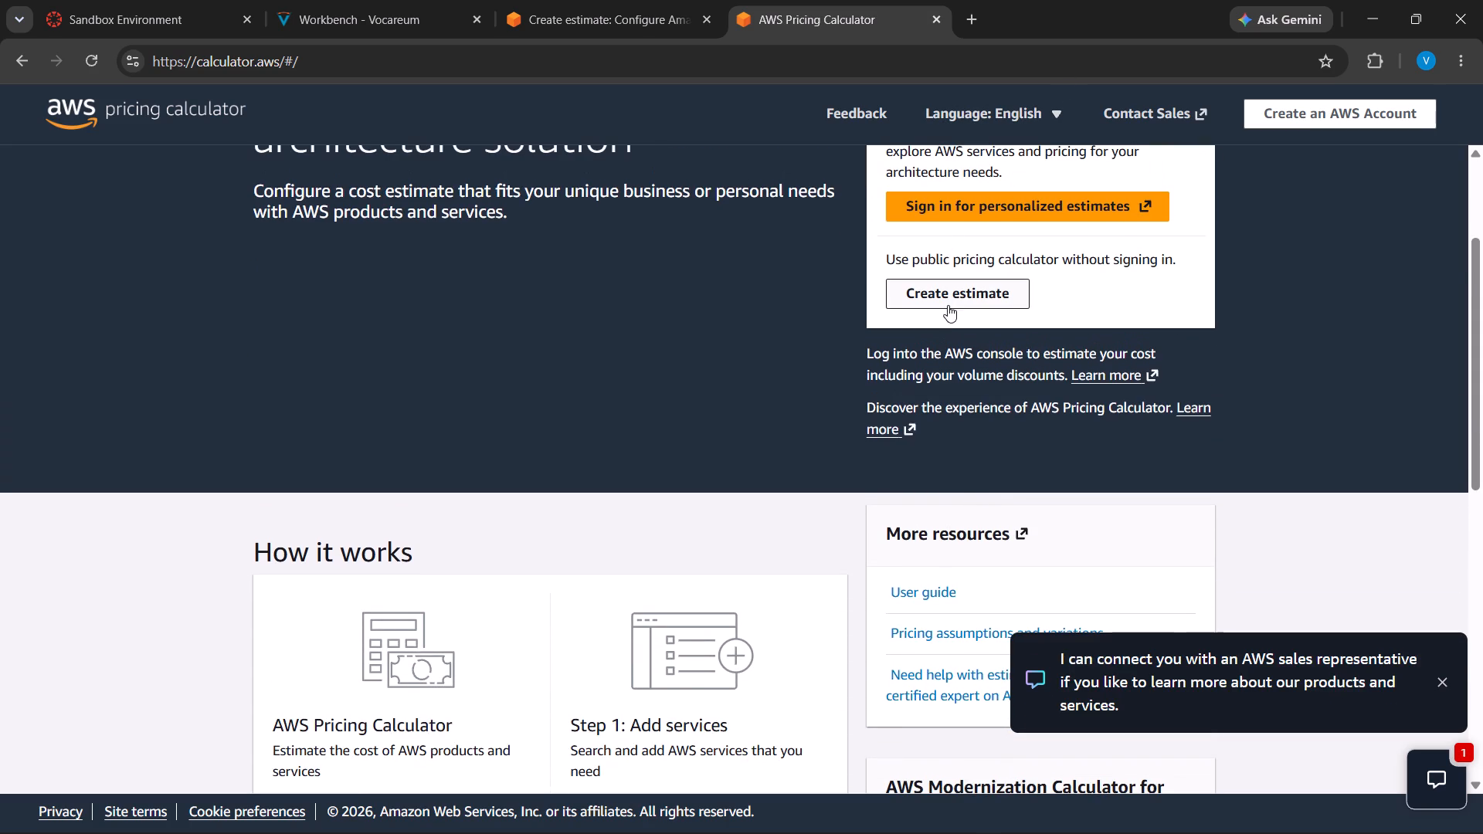
left_click(950, 297)
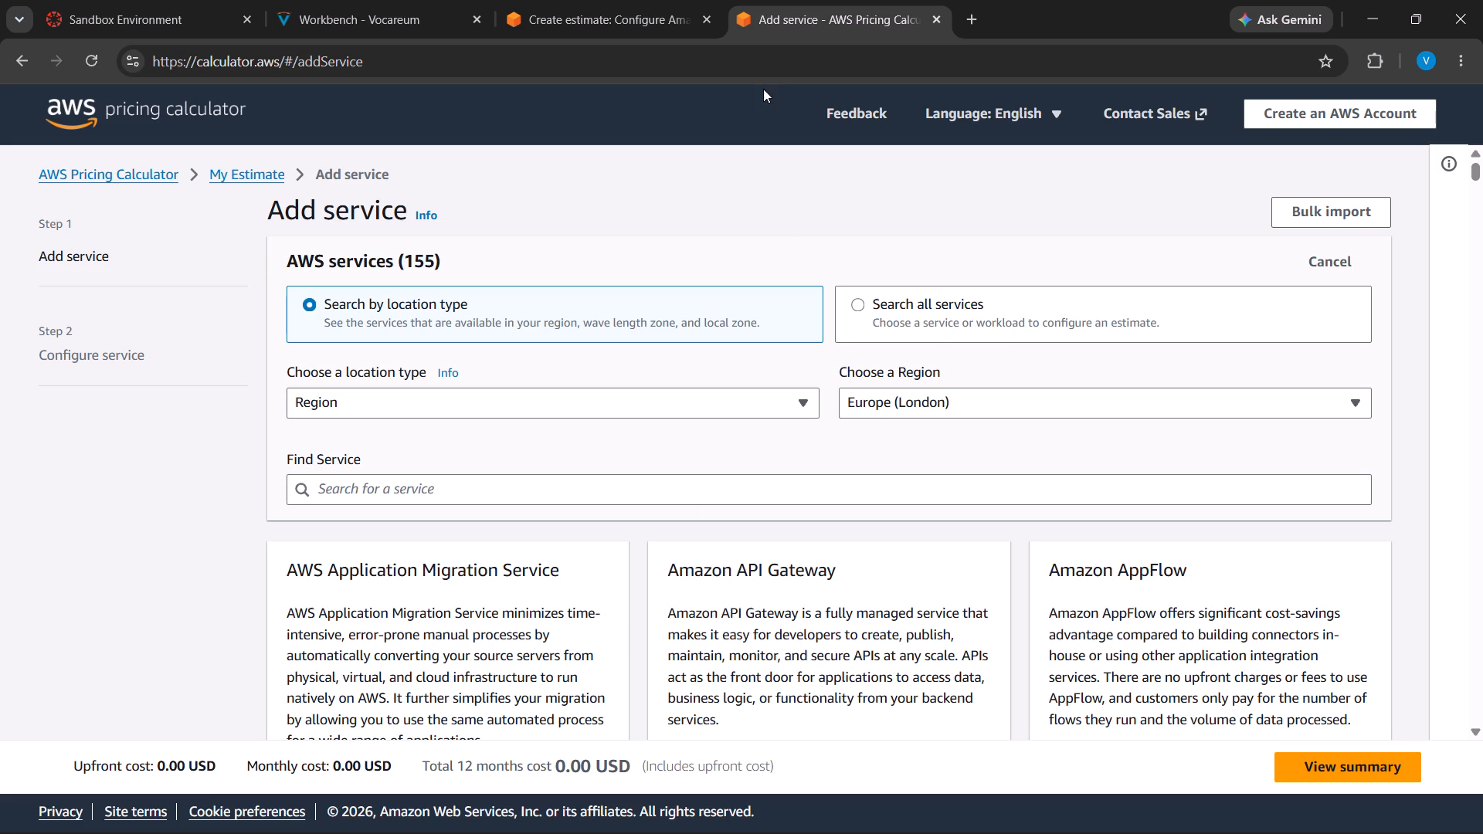
Return to the Amazon EC2 configuration tab and change the estimate's region to Asia Pacific (Hyderabad).
left_click(546, 0)
scroll(684, 310, "up", 9)
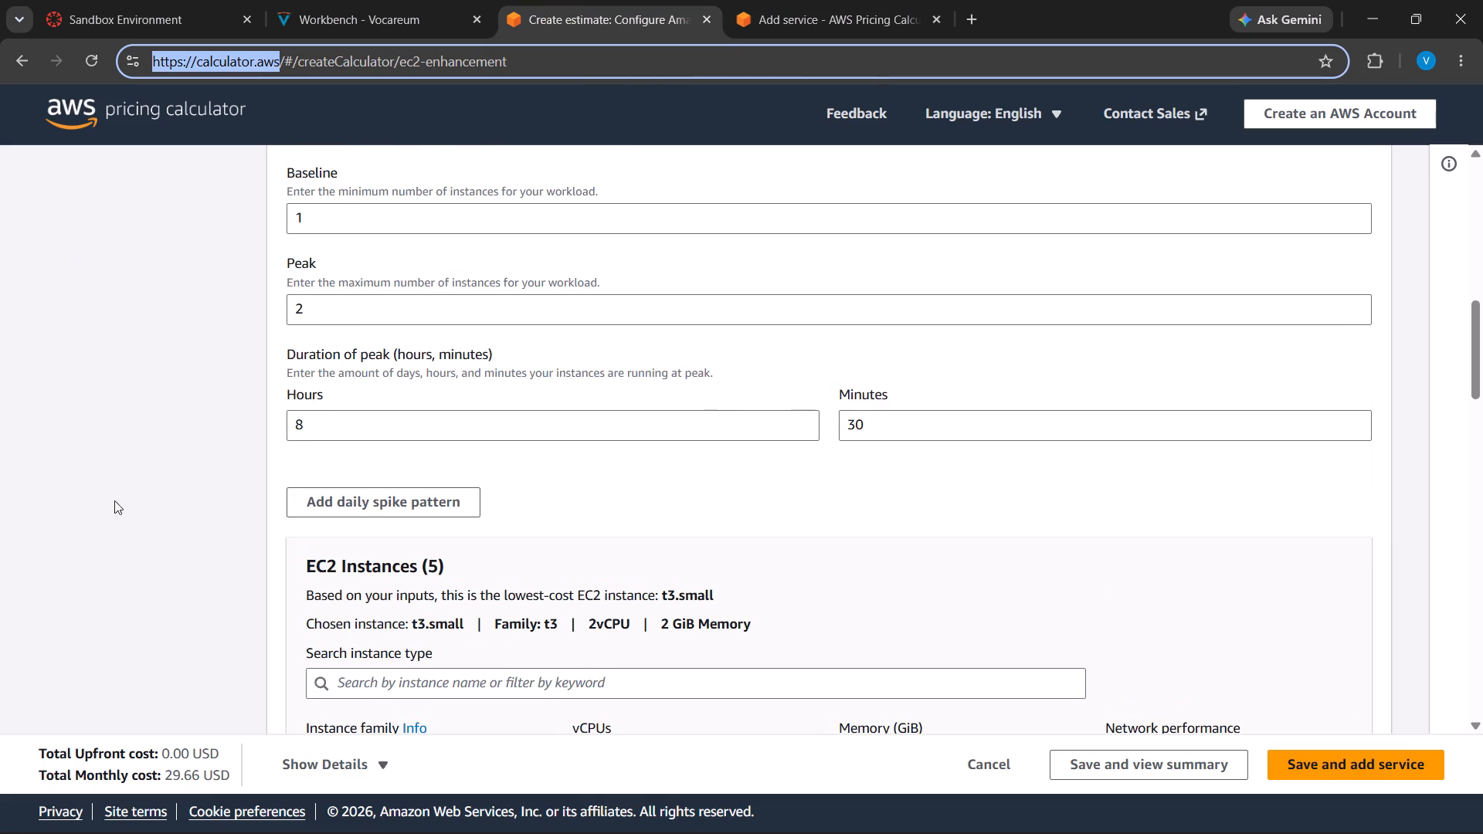
left_click(135, 491)
scroll(245, 399, "up", 4)
scroll(290, 354, "up", 1)
scroll(192, 501, "up", 4)
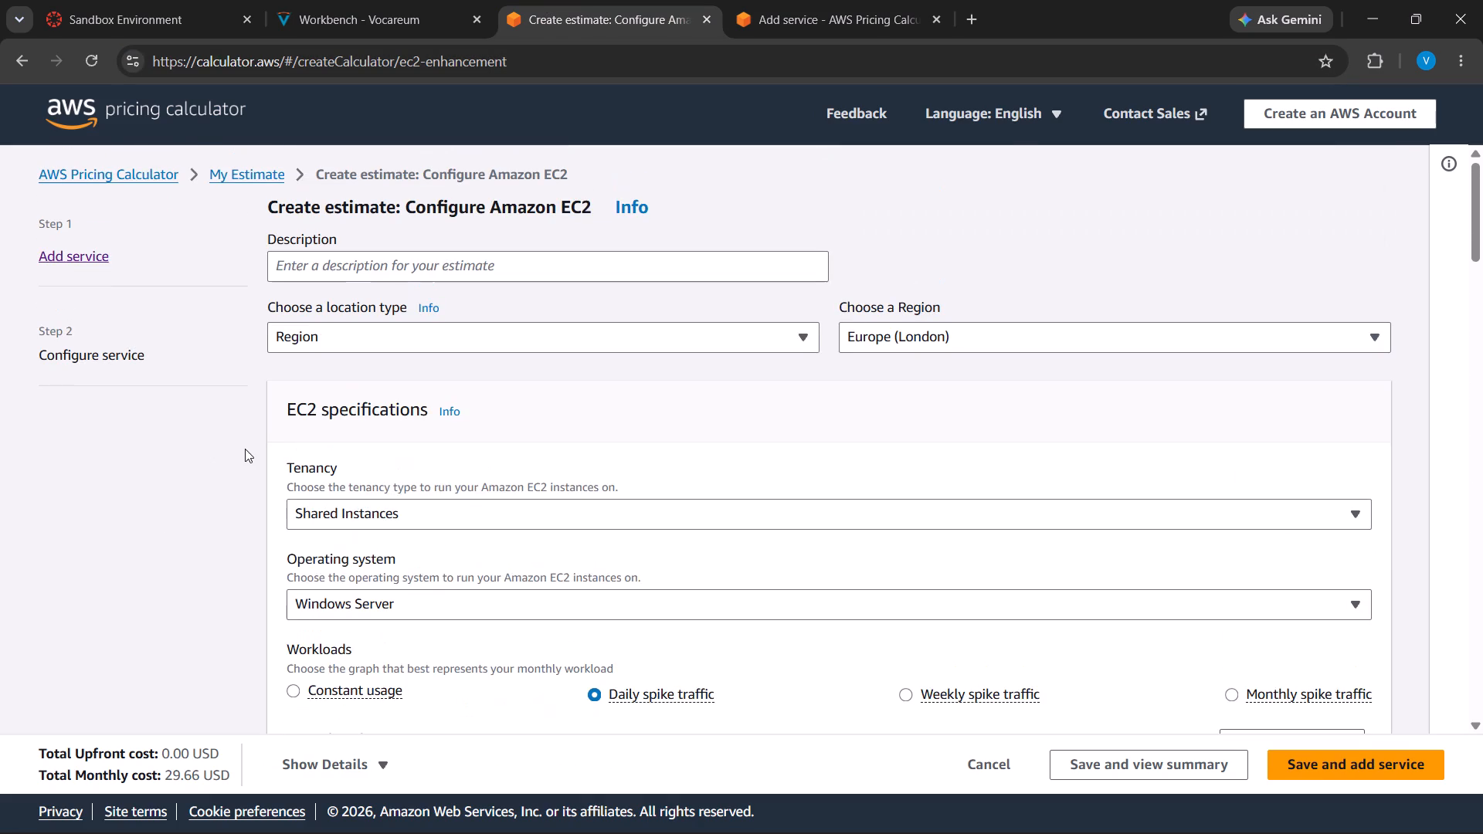
scroll(255, 447, "up", 2)
scroll(1457, 465, "down", 1)
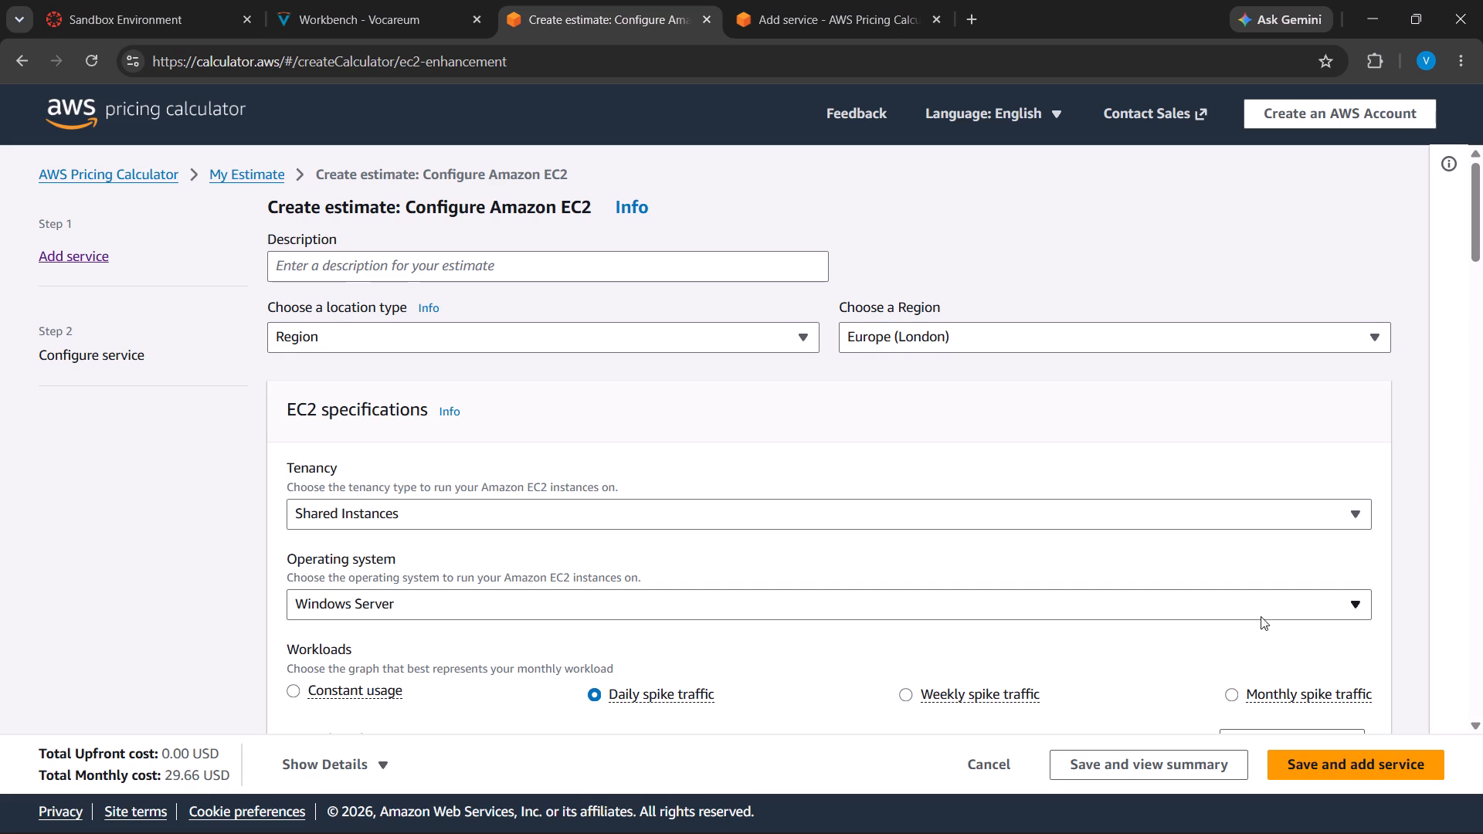
scroll(1292, 511, "down", 3)
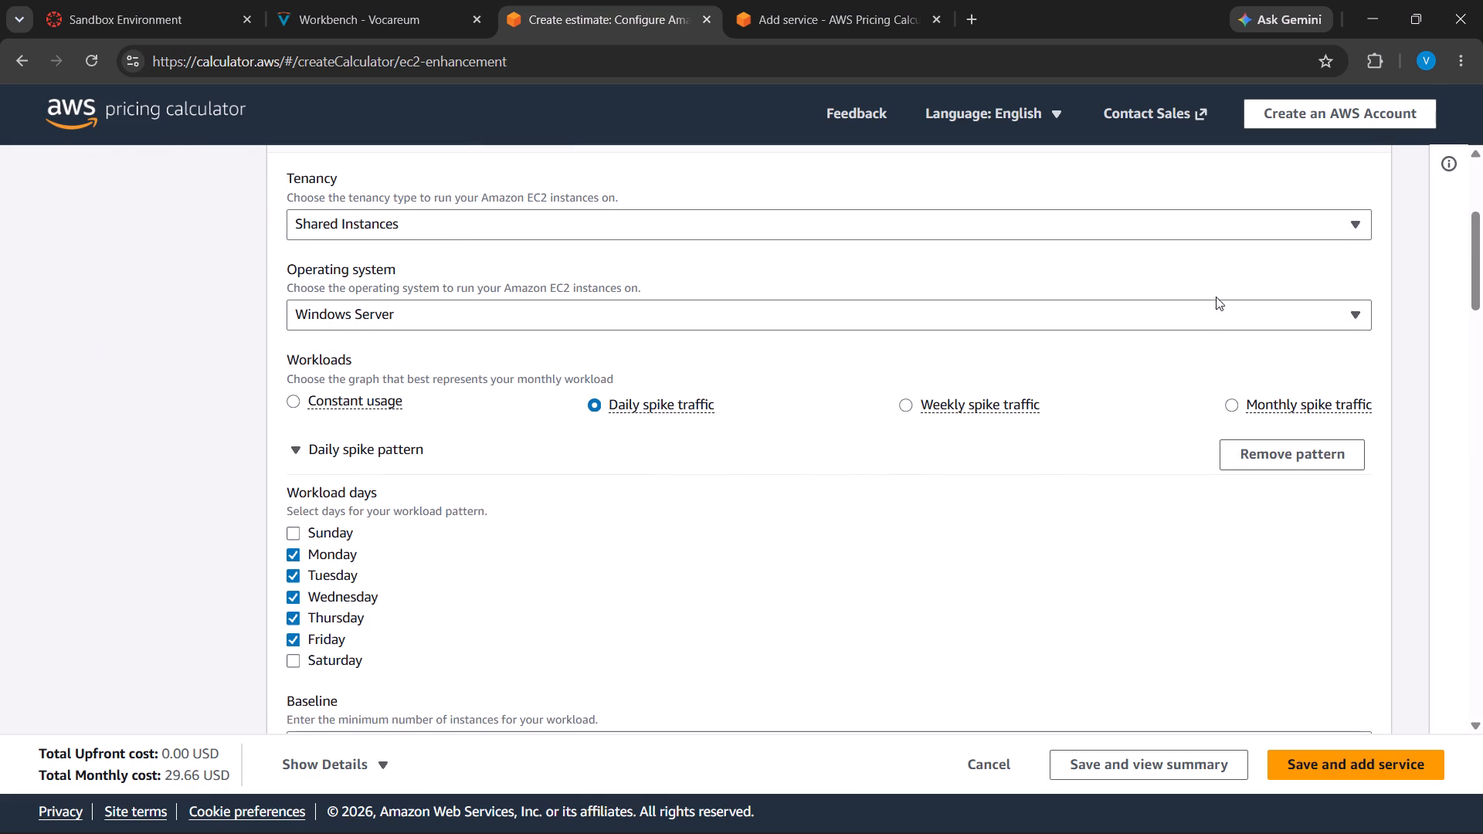
scroll(1098, 423, "up", 2)
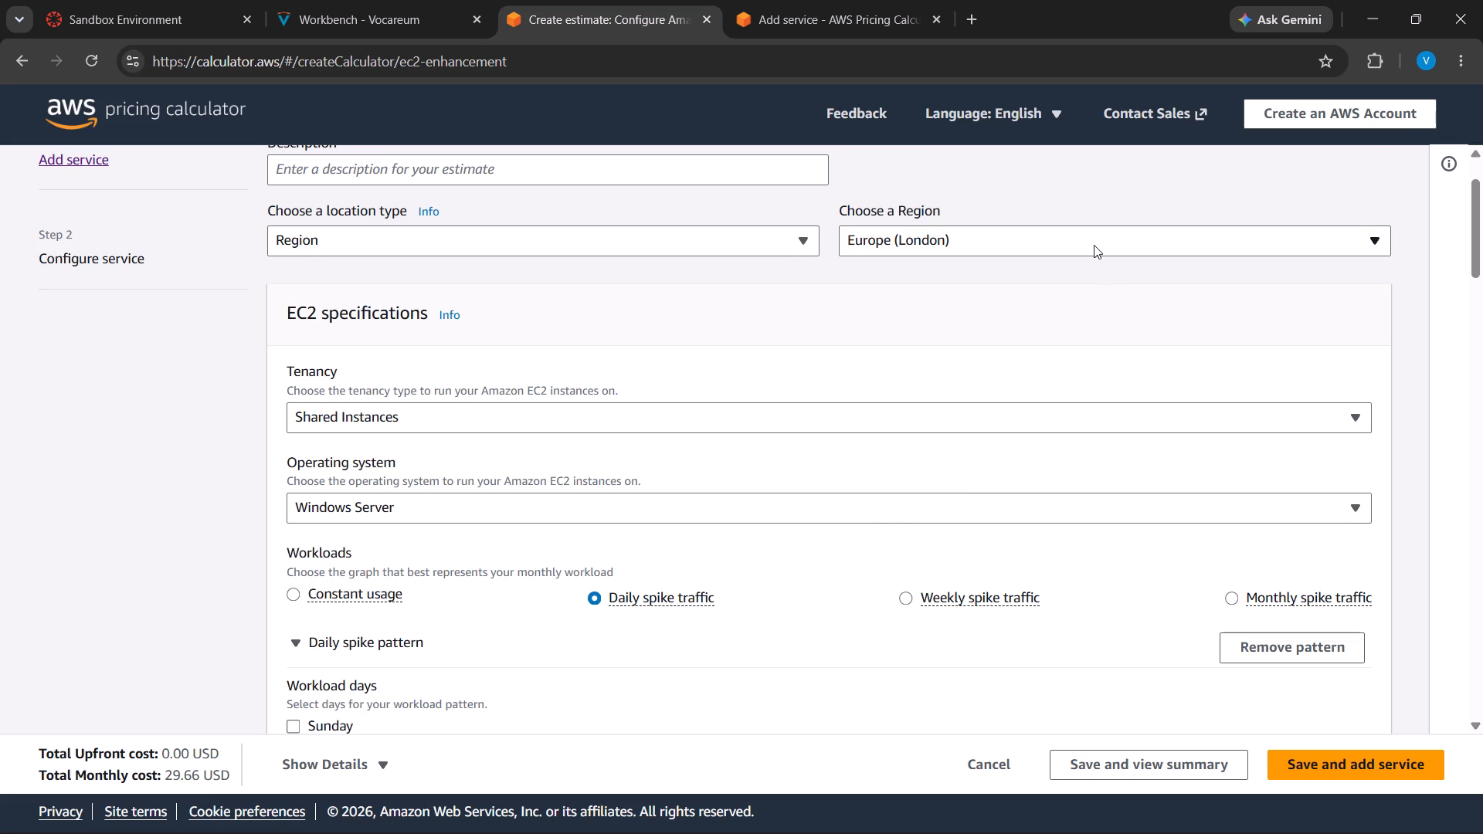
left_click(1093, 244)
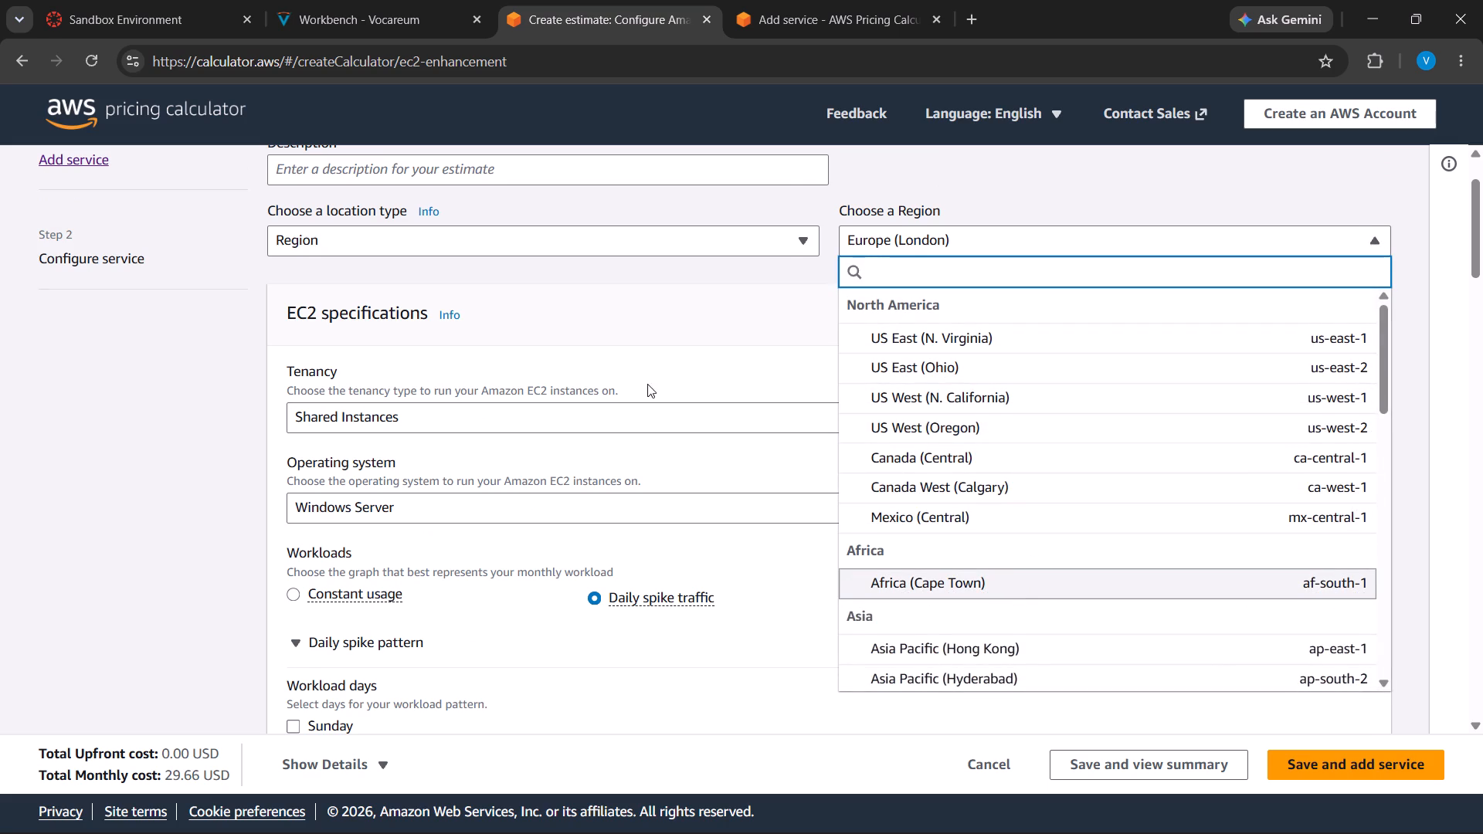
scroll(689, 321, "down", 2)
scroll(984, 381, "down", 3)
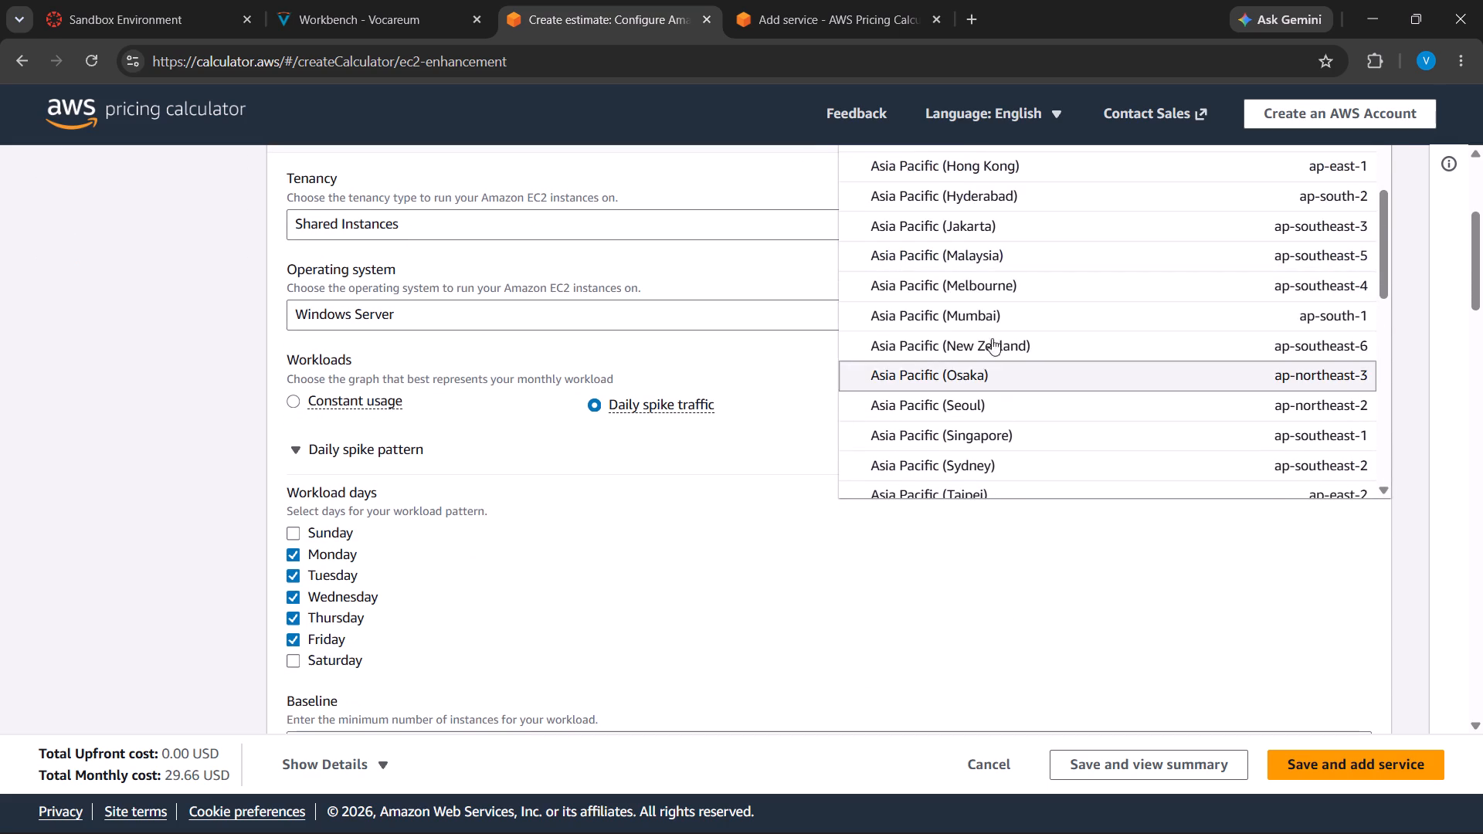
left_click(1023, 202)
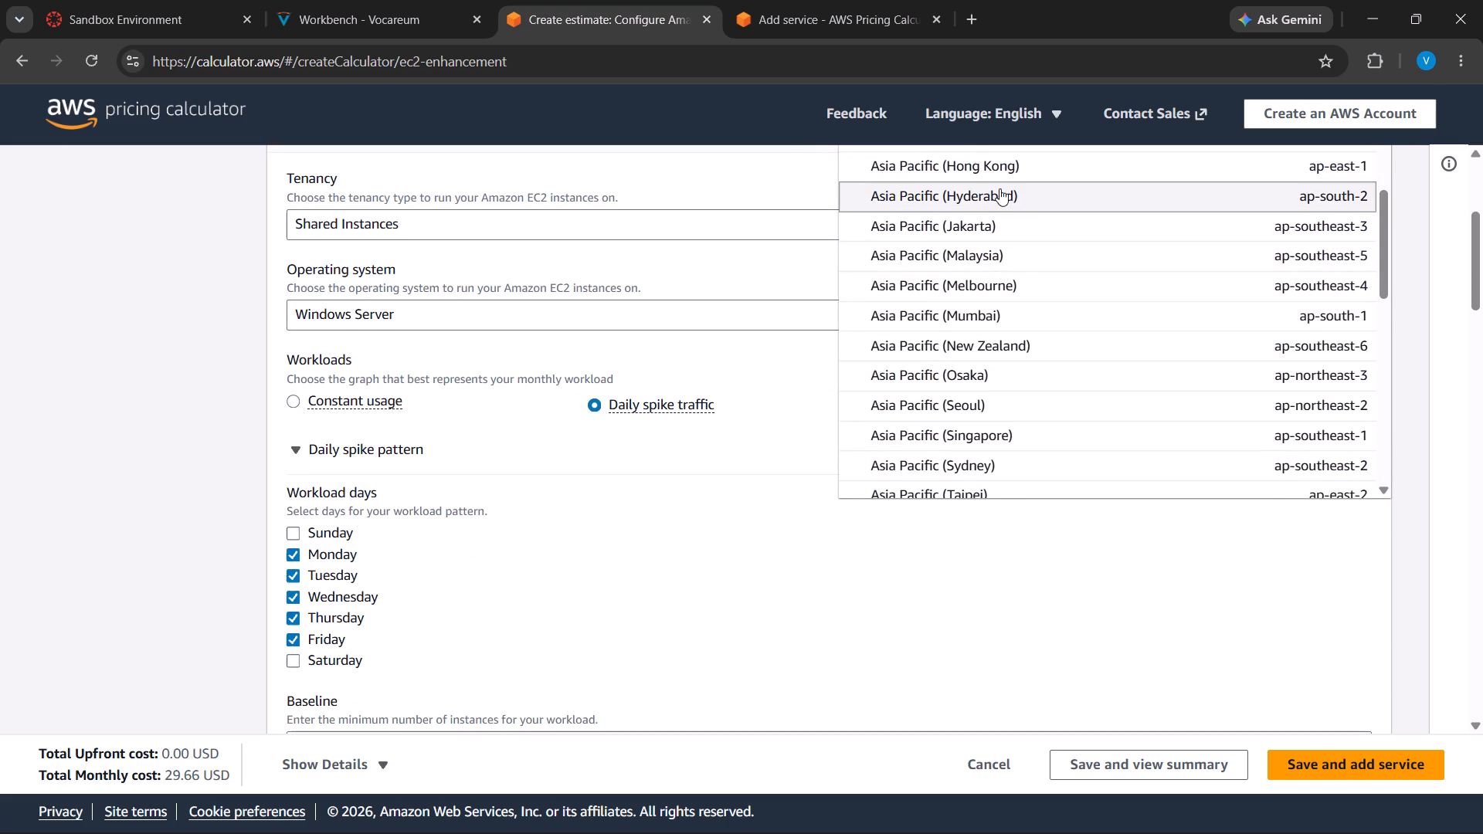
Select the t3.small instance again from the EC2 instance list for the Hyderabad region.
scroll(965, 350, "down", 3)
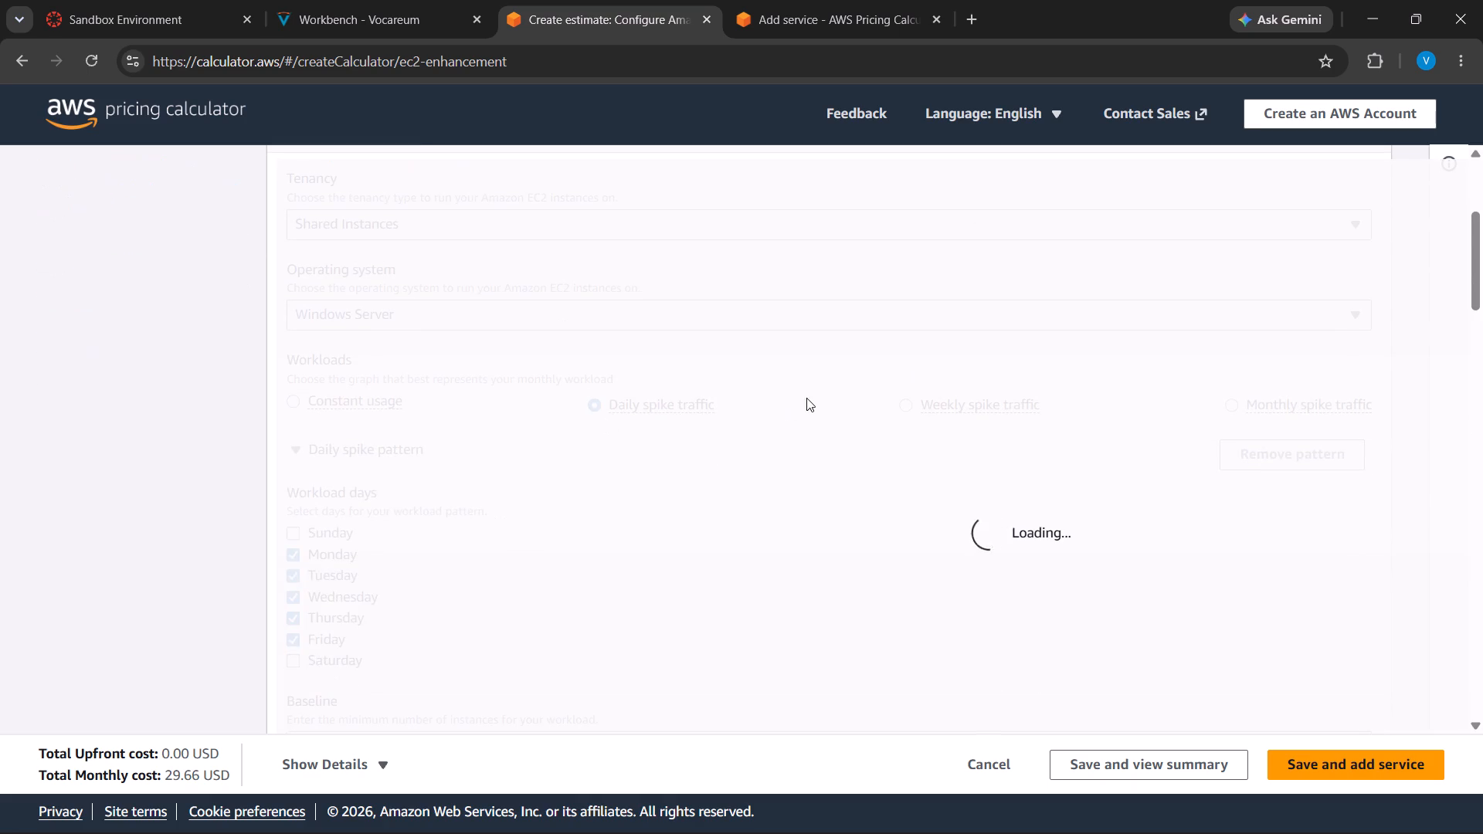
scroll(809, 396, "up", 4)
scroll(760, 459, "down", 3)
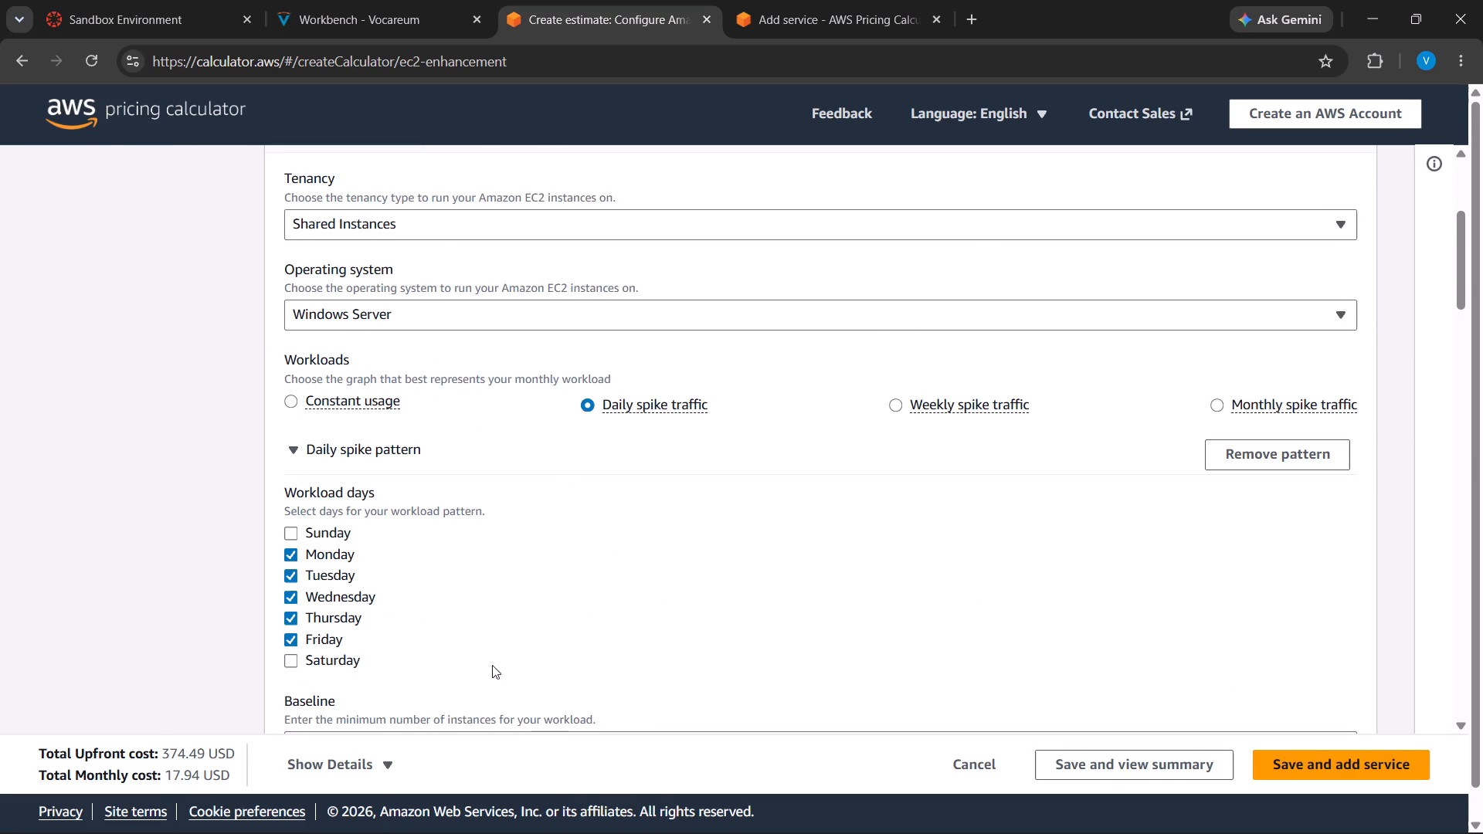
scroll(562, 552, "down", 2)
scroll(307, 517, "down", 4)
scroll(419, 487, "down", 2)
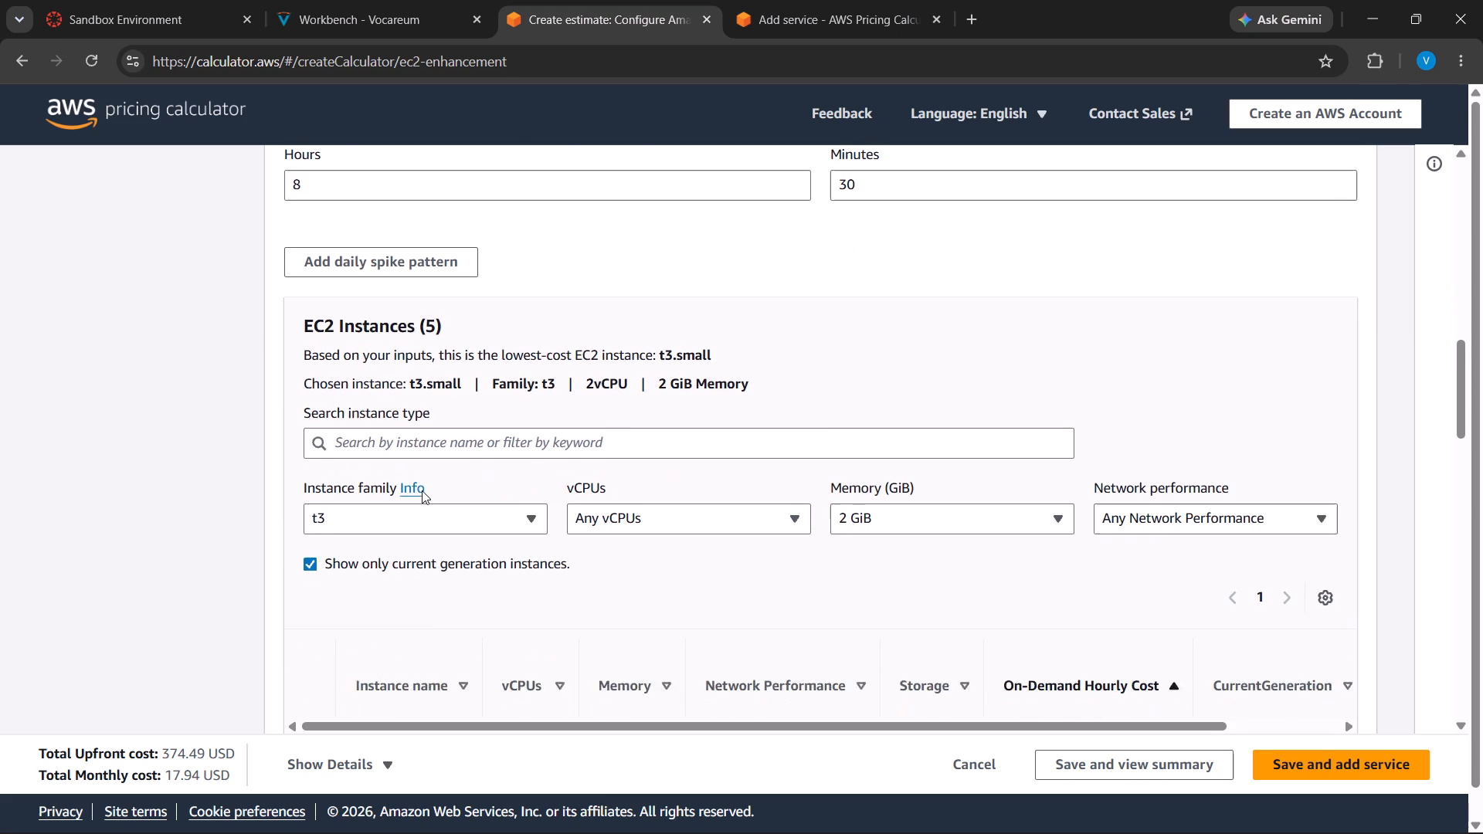
scroll(477, 480, "down", 2)
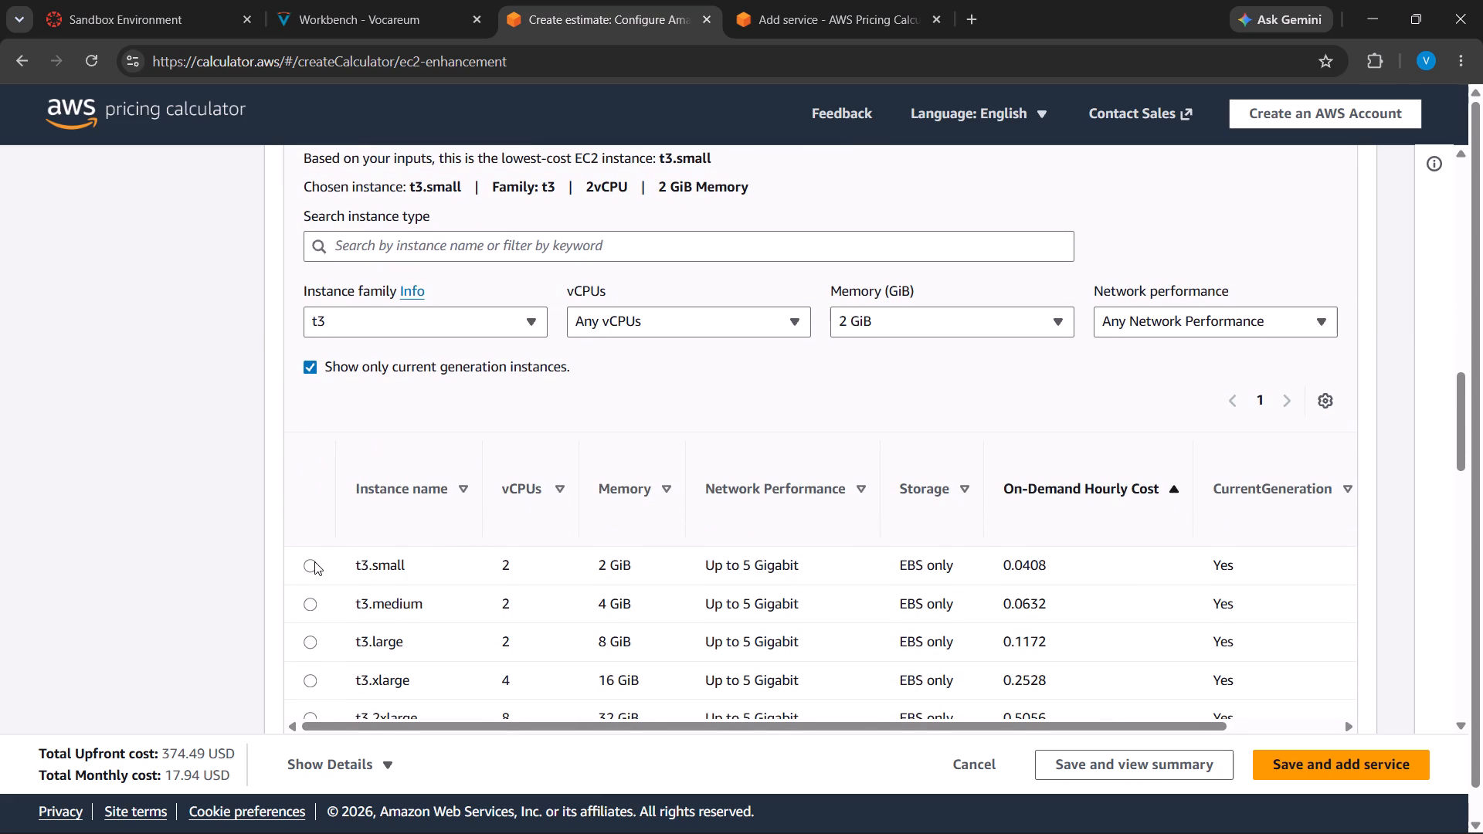
left_click(314, 561)
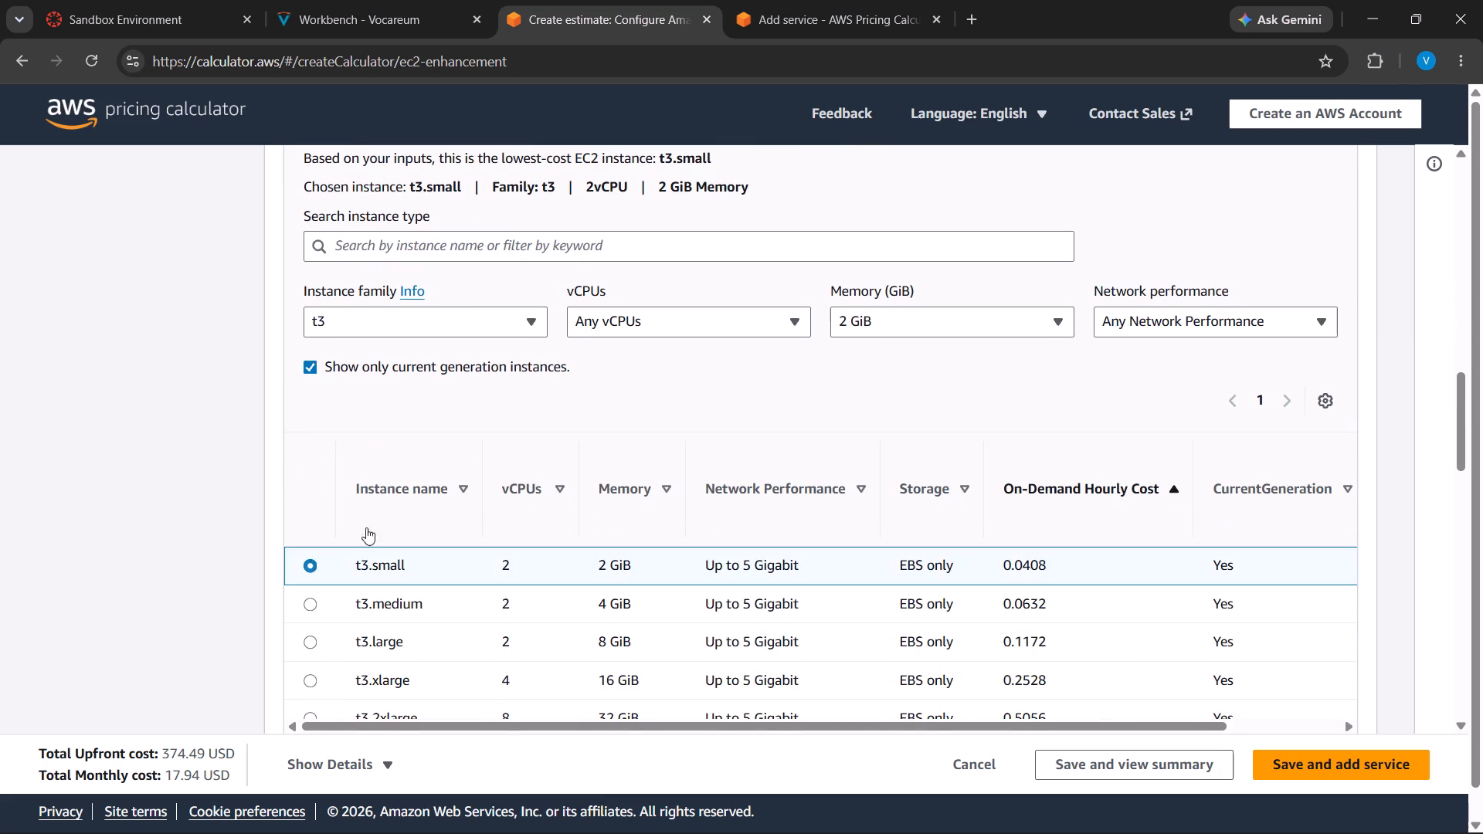
Set the Compute Savings Plans payment option to No upfront with the 3 year term and compare it with the other plans.
scroll(477, 473, "down", 9)
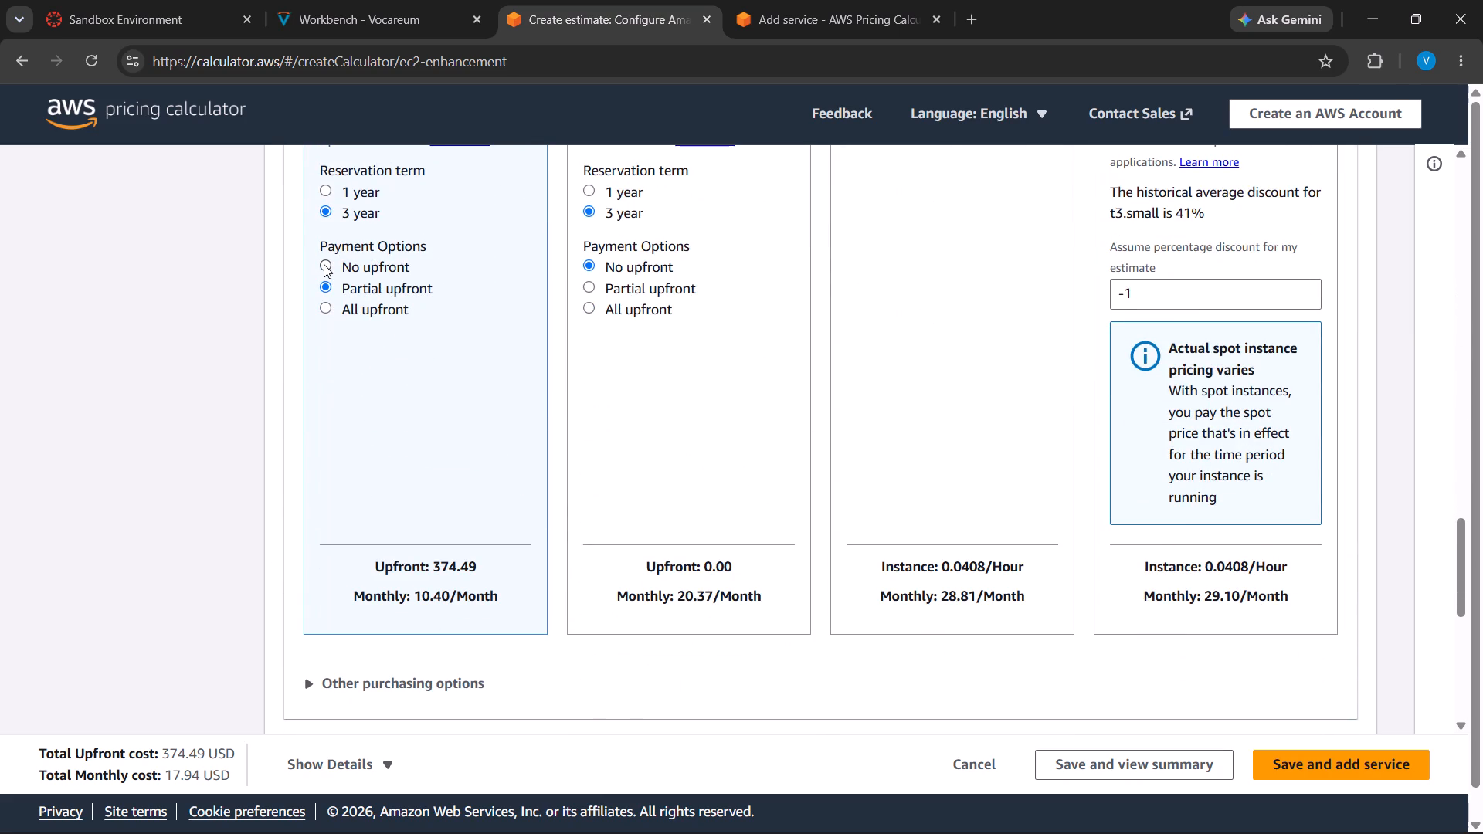
left_click(324, 264)
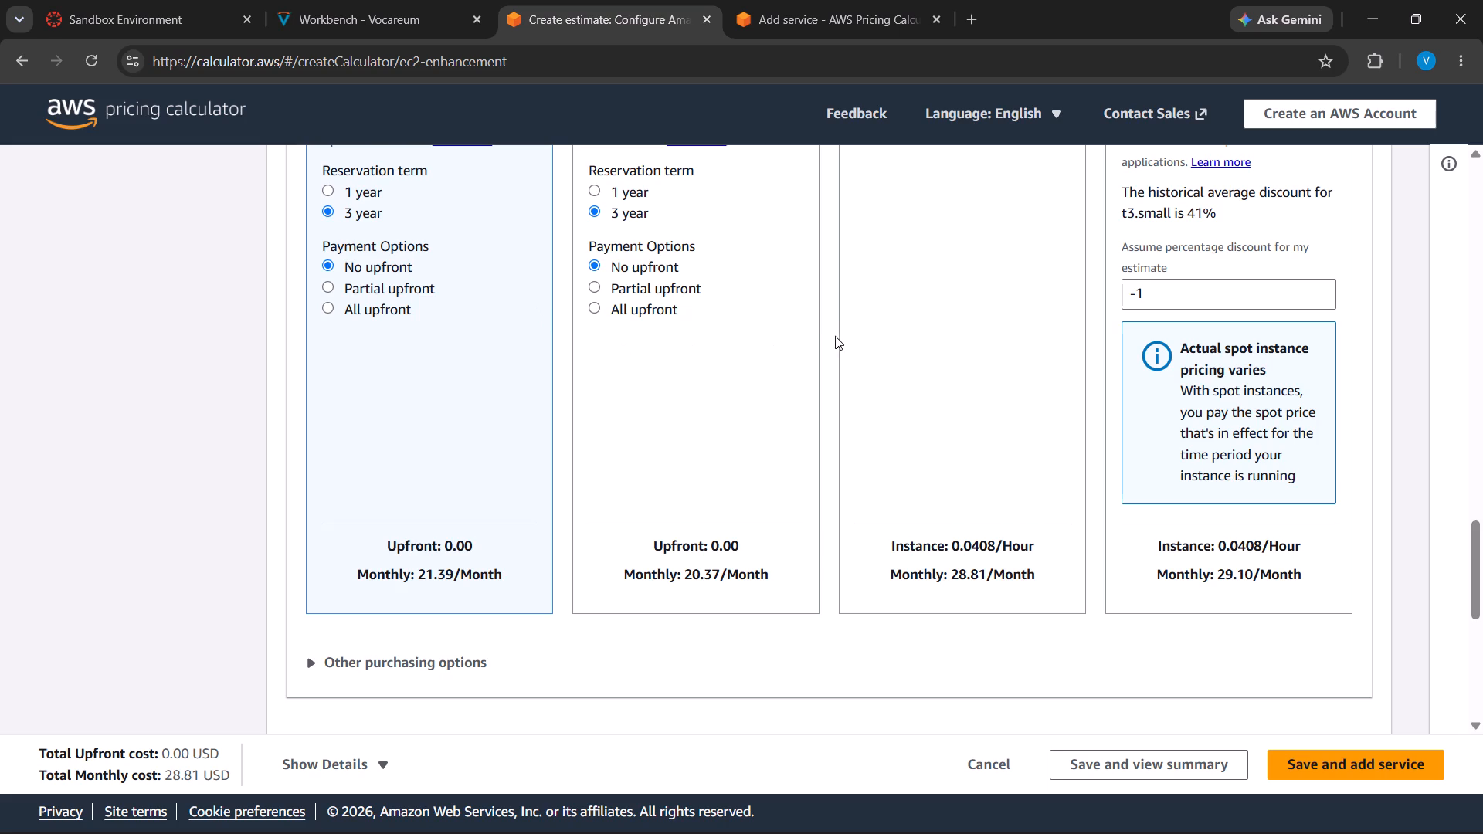
scroll(585, 452, "down", 1)
scroll(646, 391, "up", 4)
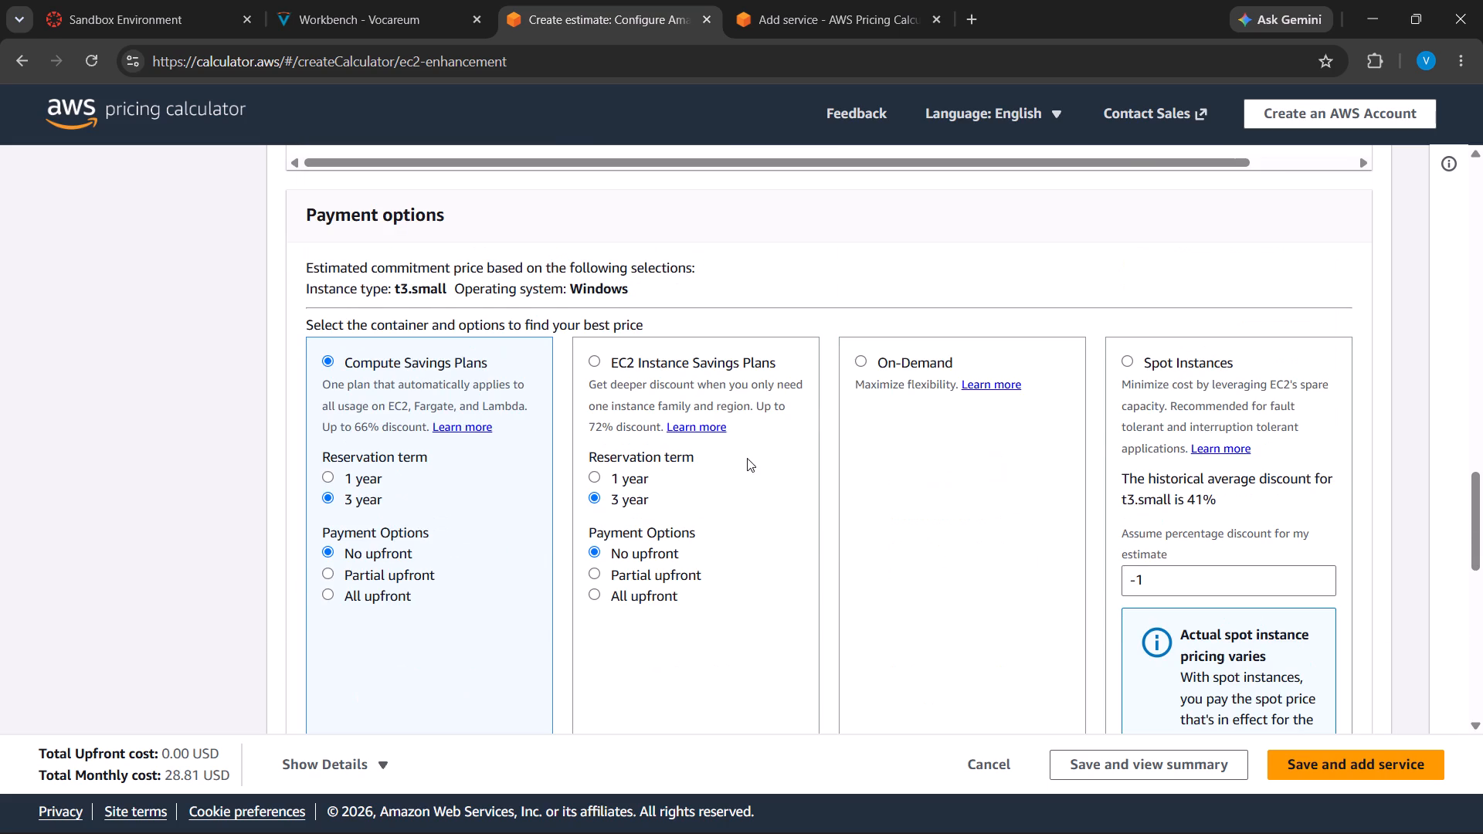
scroll(696, 449, "down", 7)
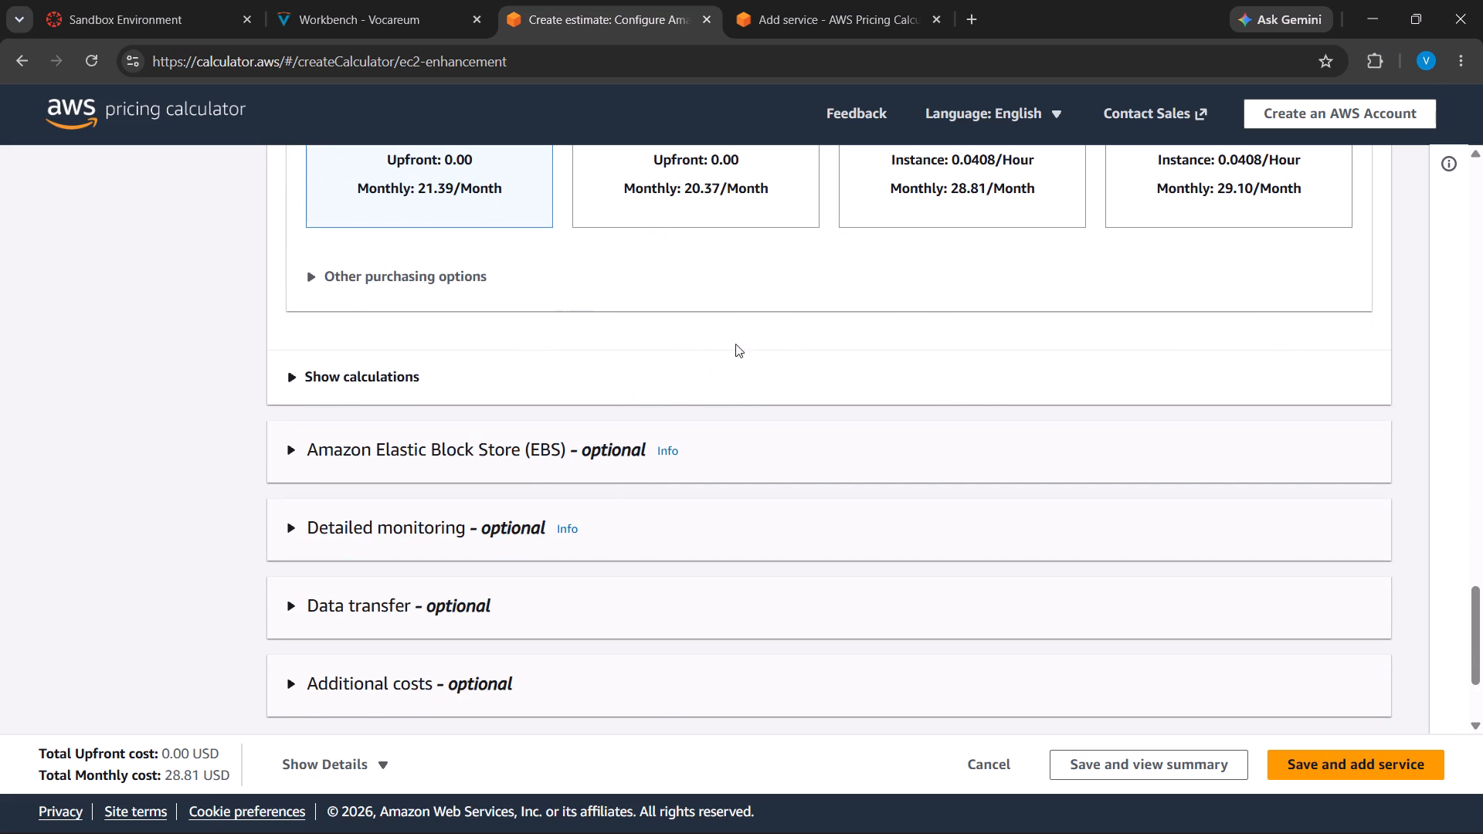
scroll(378, 287, "up", 2)
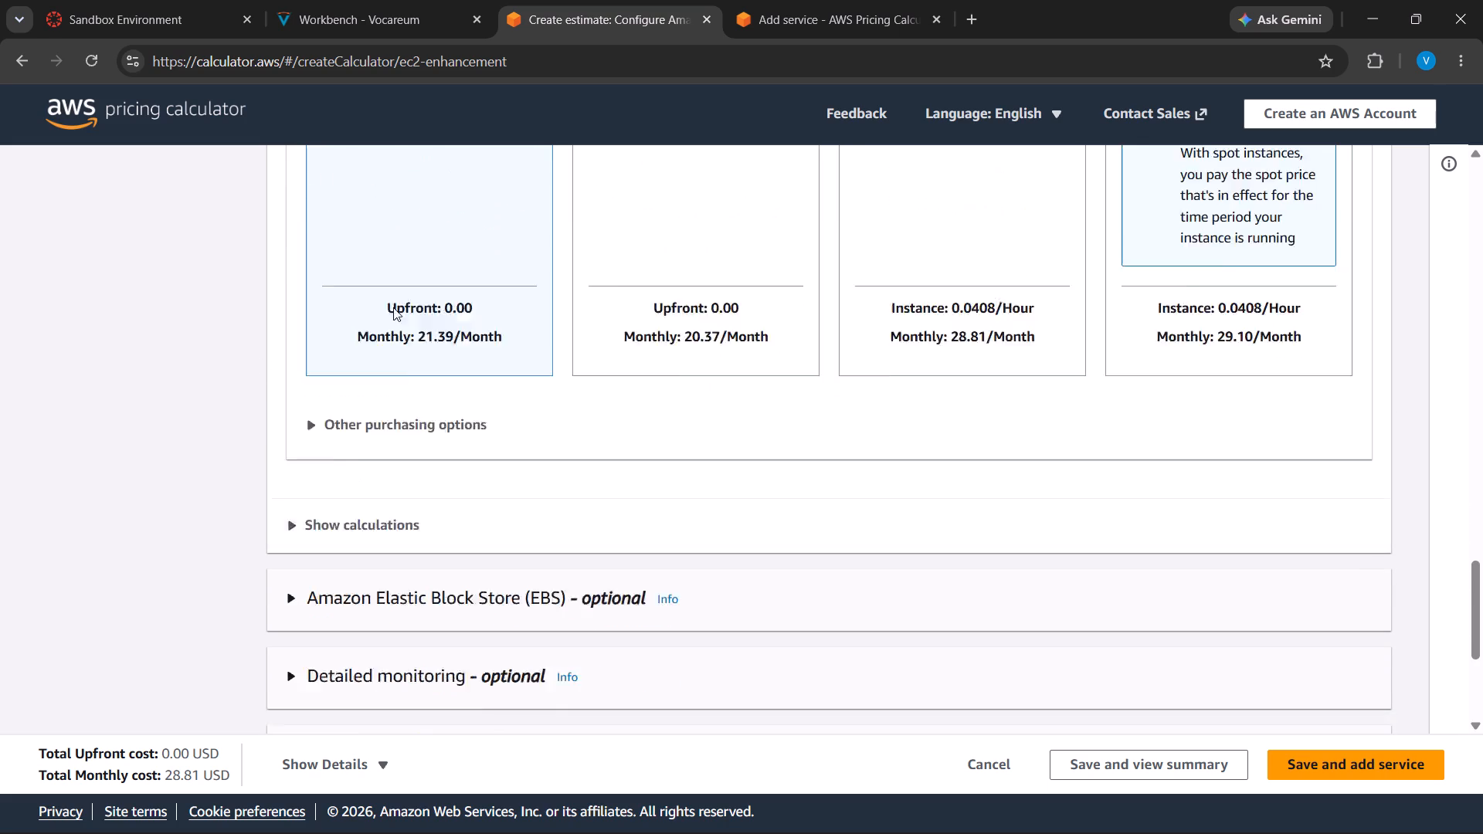
scroll(461, 393, "up", 3)
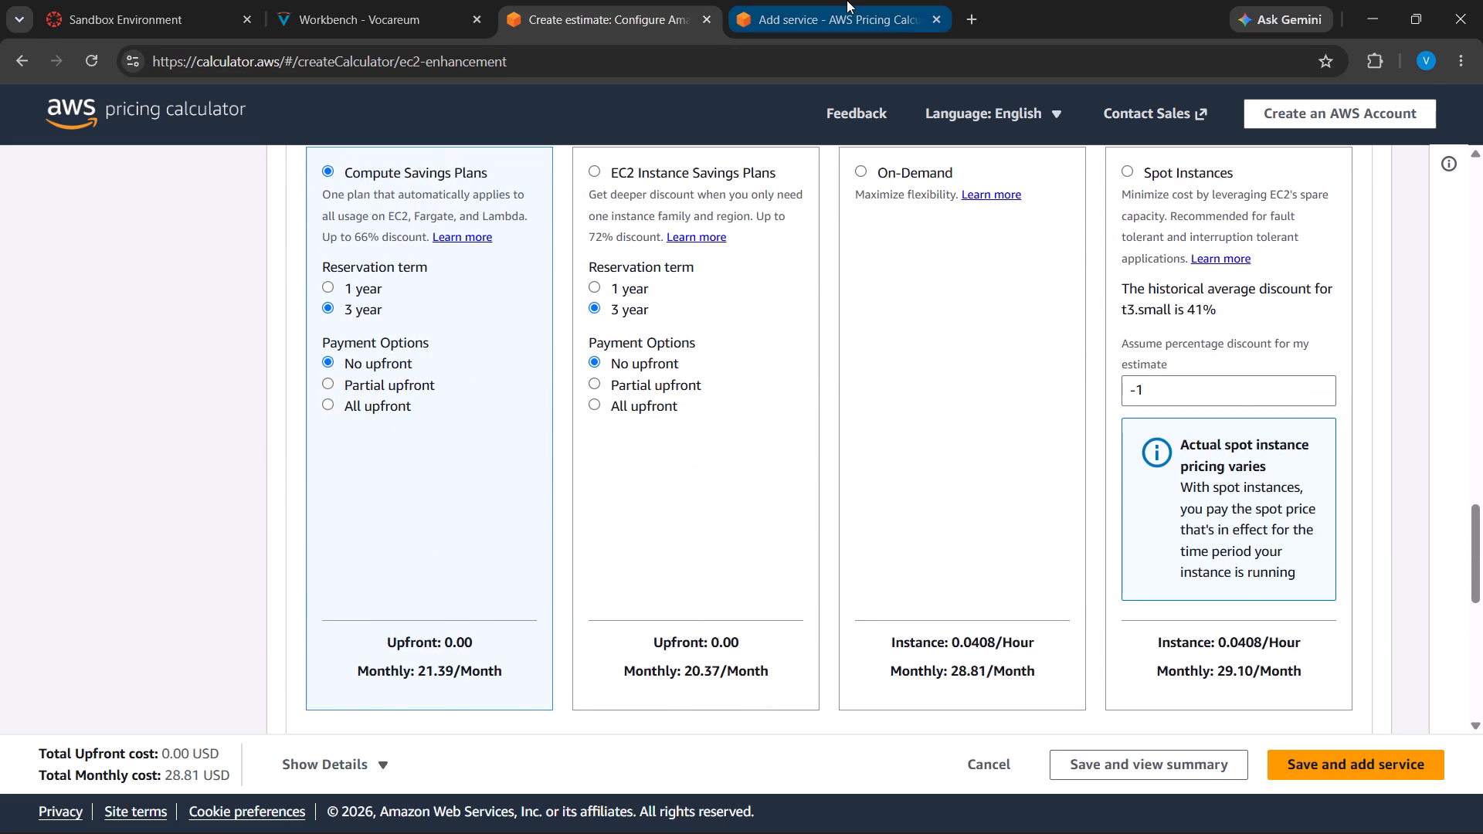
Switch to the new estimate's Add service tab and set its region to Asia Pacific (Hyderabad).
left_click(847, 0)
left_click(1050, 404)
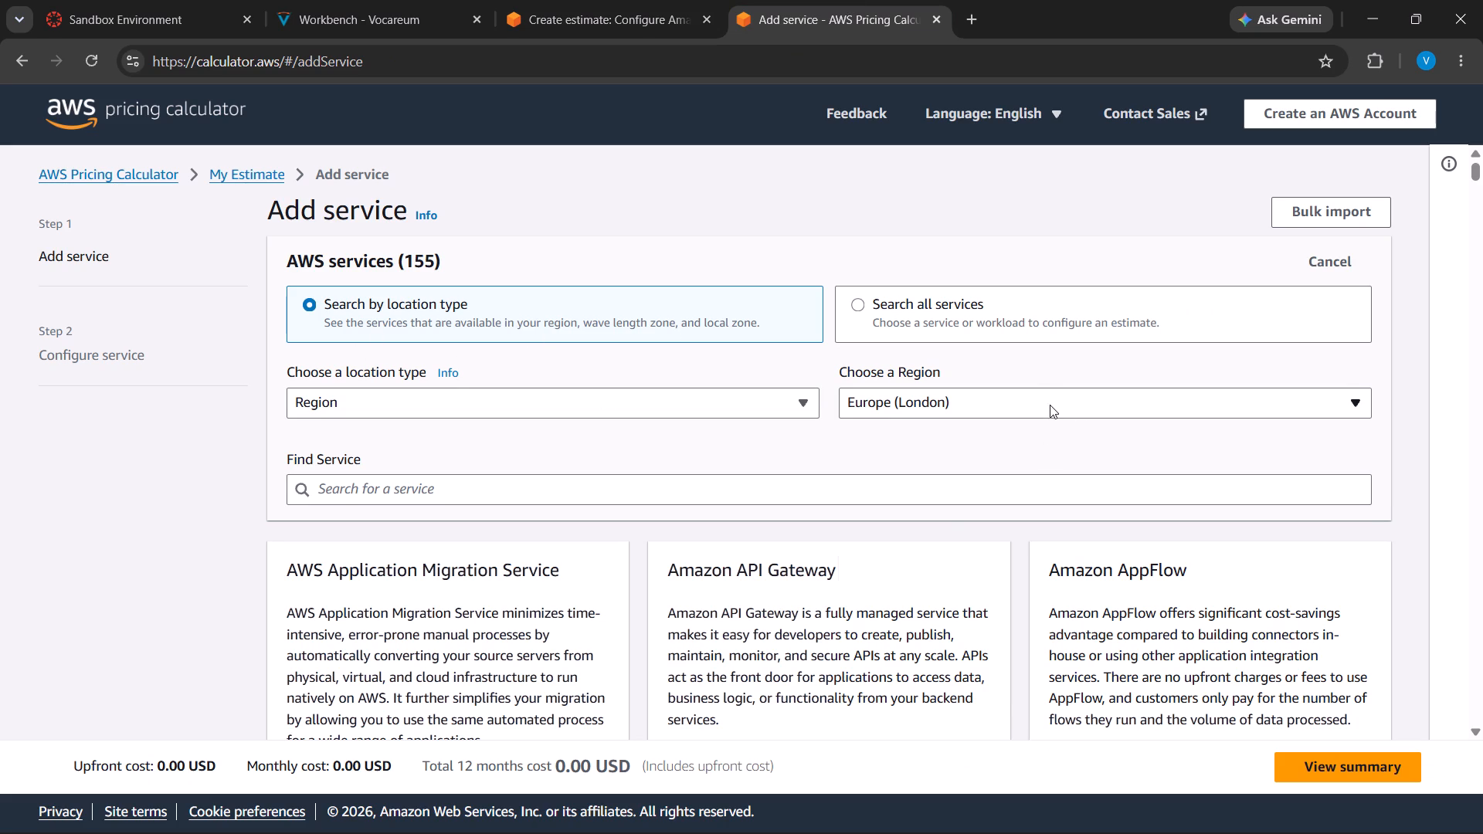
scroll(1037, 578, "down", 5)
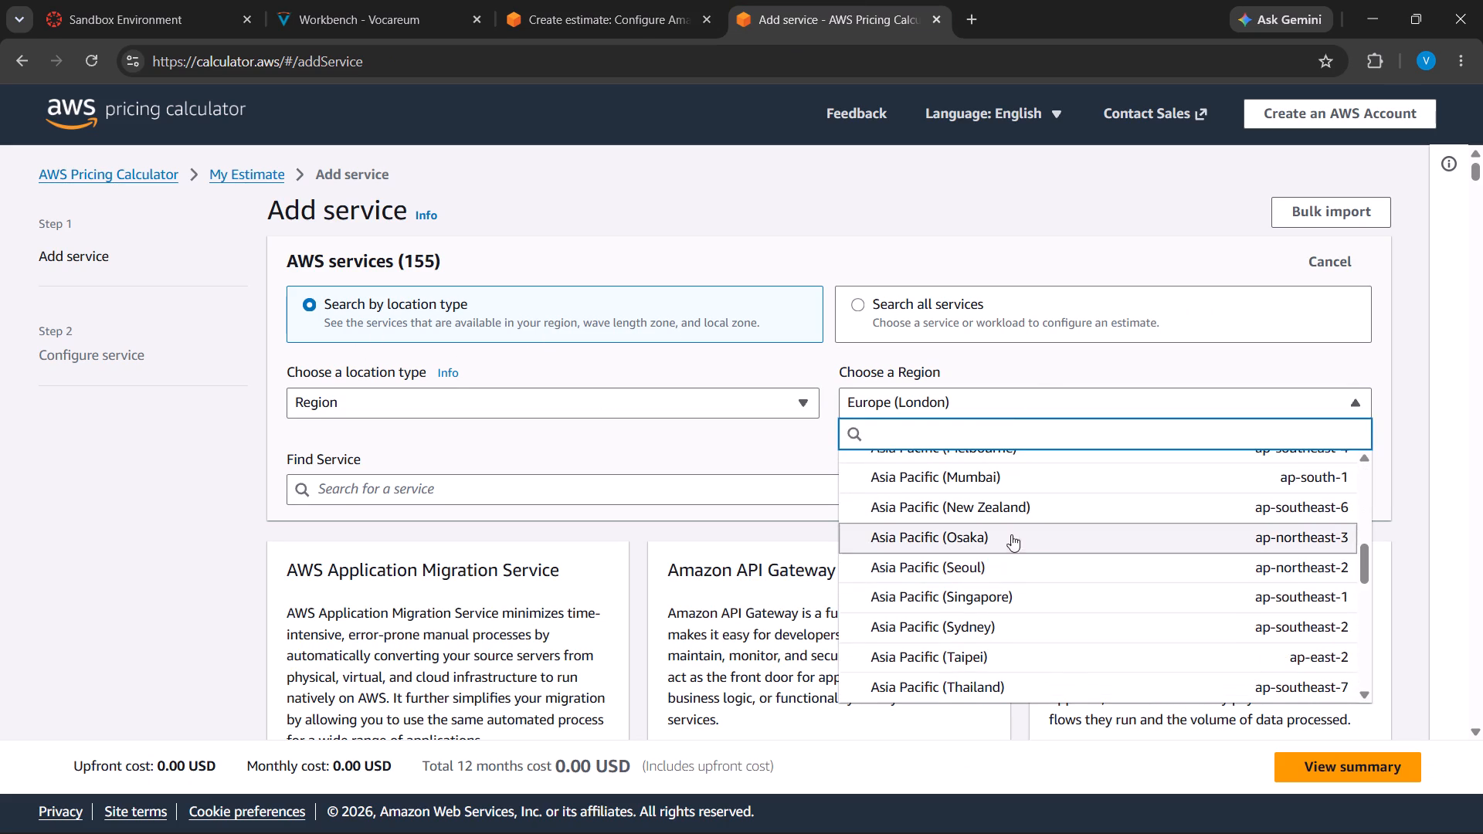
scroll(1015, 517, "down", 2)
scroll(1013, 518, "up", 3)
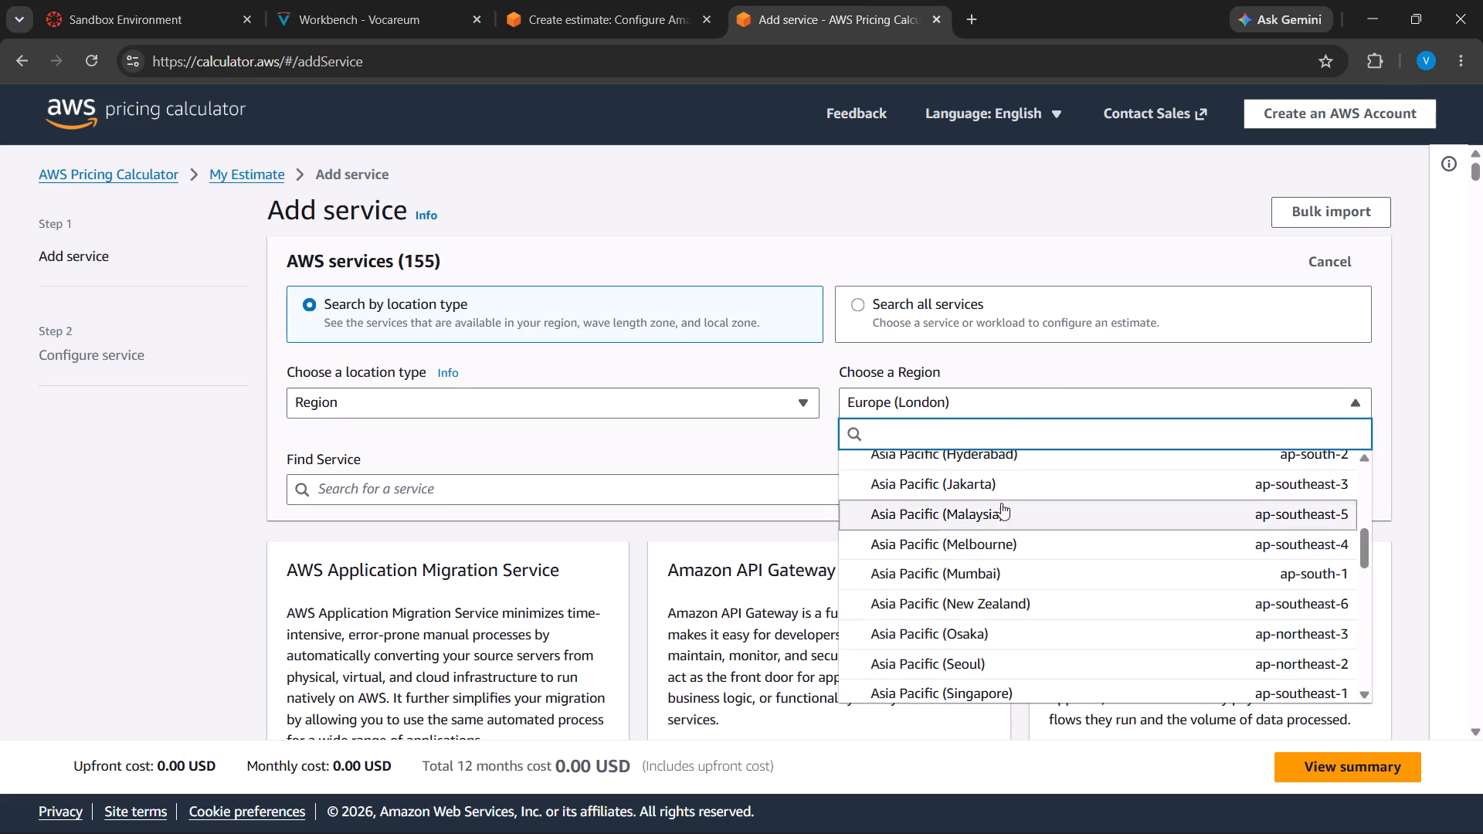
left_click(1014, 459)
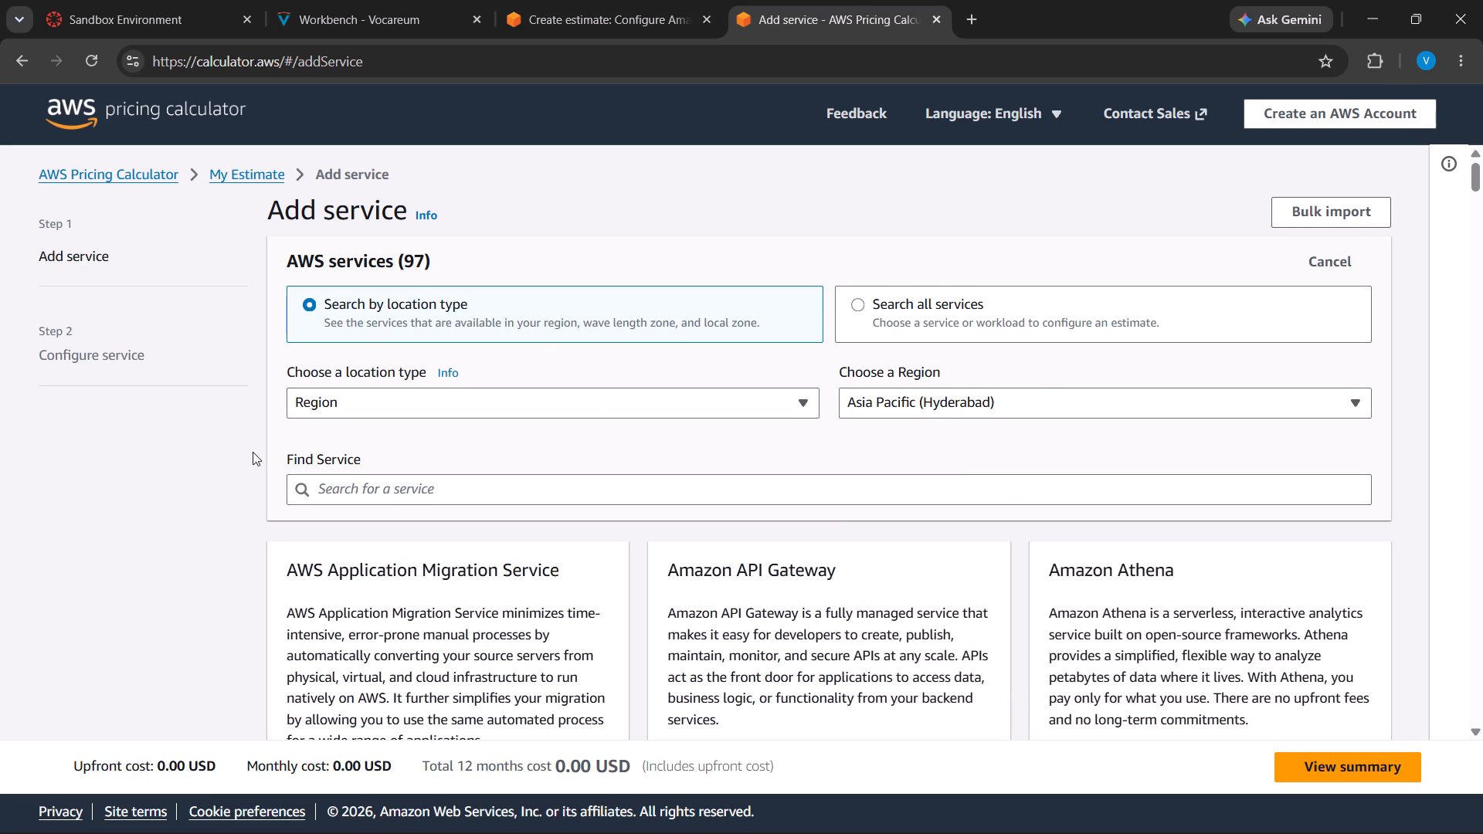
Look through the AWS services offered for the Asia Pacific (Hyderabad) region in the new estimate.
scroll(253, 452, "down", 2)
scroll(407, 408, "down", 2)
scroll(553, 415, "up", 2)
scroll(997, 558, "up", 3)
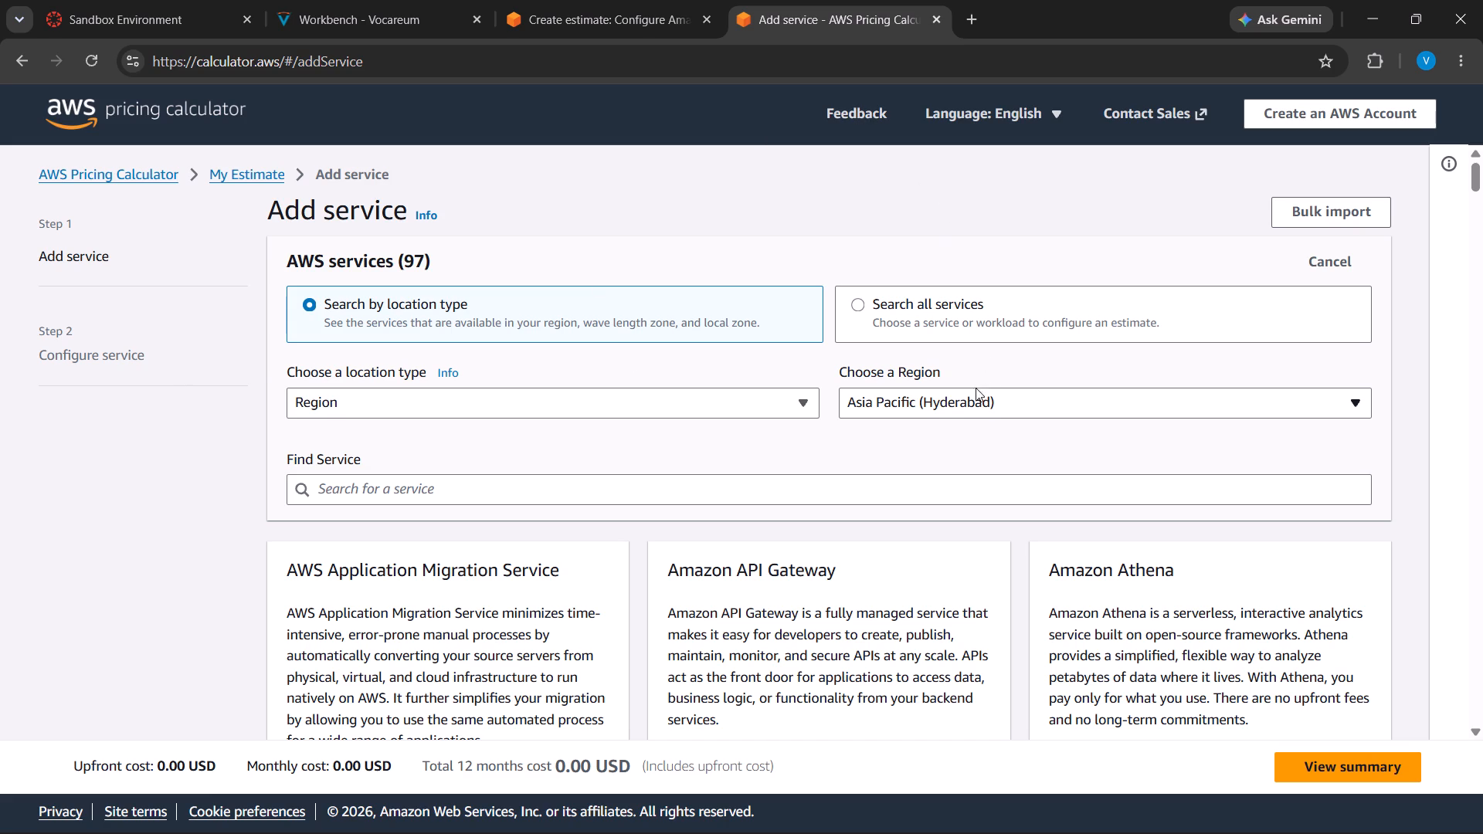
left_click(945, 404)
left_click(618, 0)
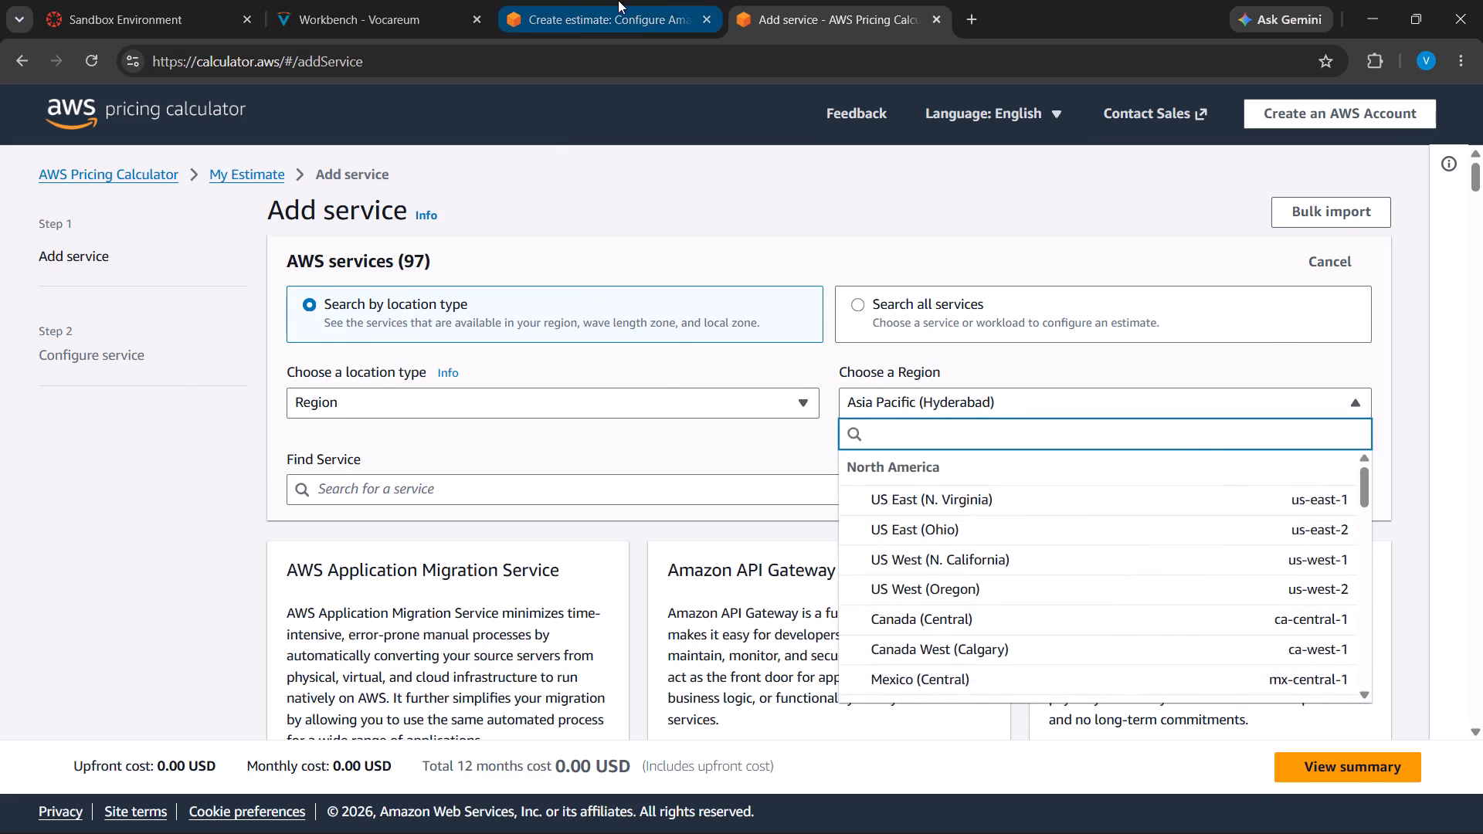
left_click(810, 0)
scroll(1036, 311, "down", 3)
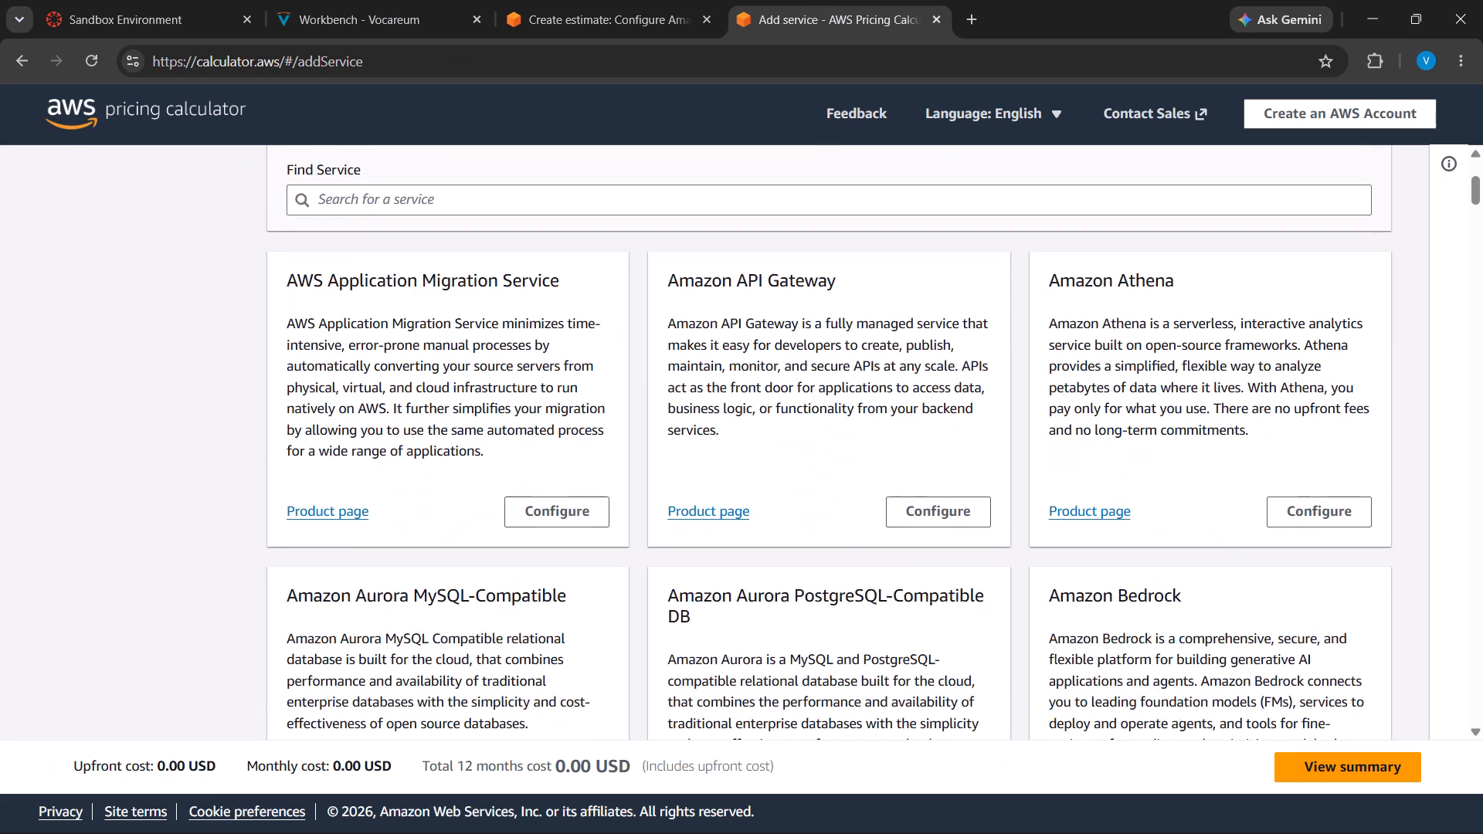
scroll(957, 342, "down", 3)
scroll(629, 440, "down", 6)
scroll(589, 501, "up", 10)
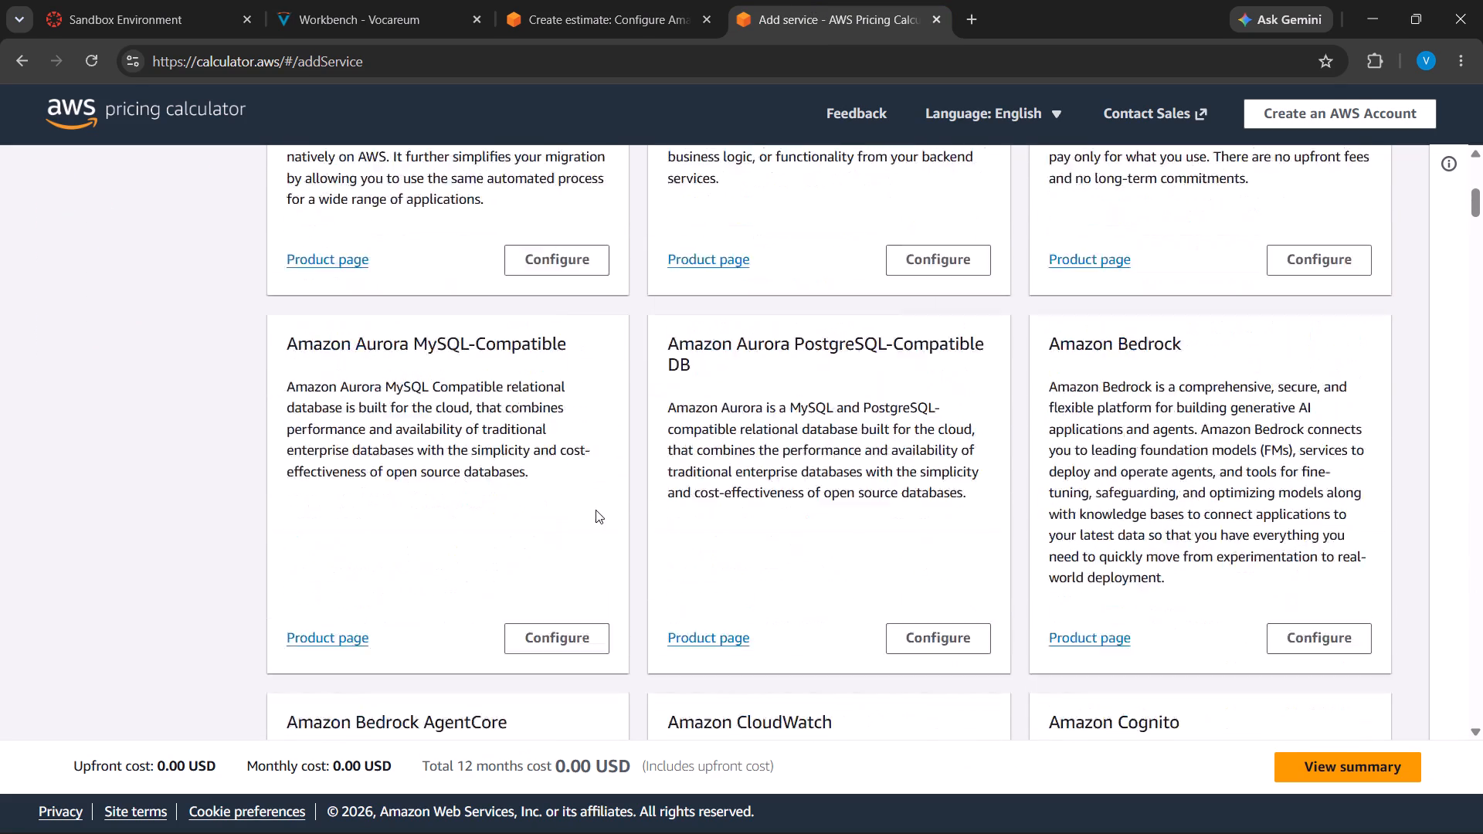
scroll(596, 510, "up", 5)
Change the new estimate's region to Asia Pacific (Mumbai).
left_click(1013, 396)
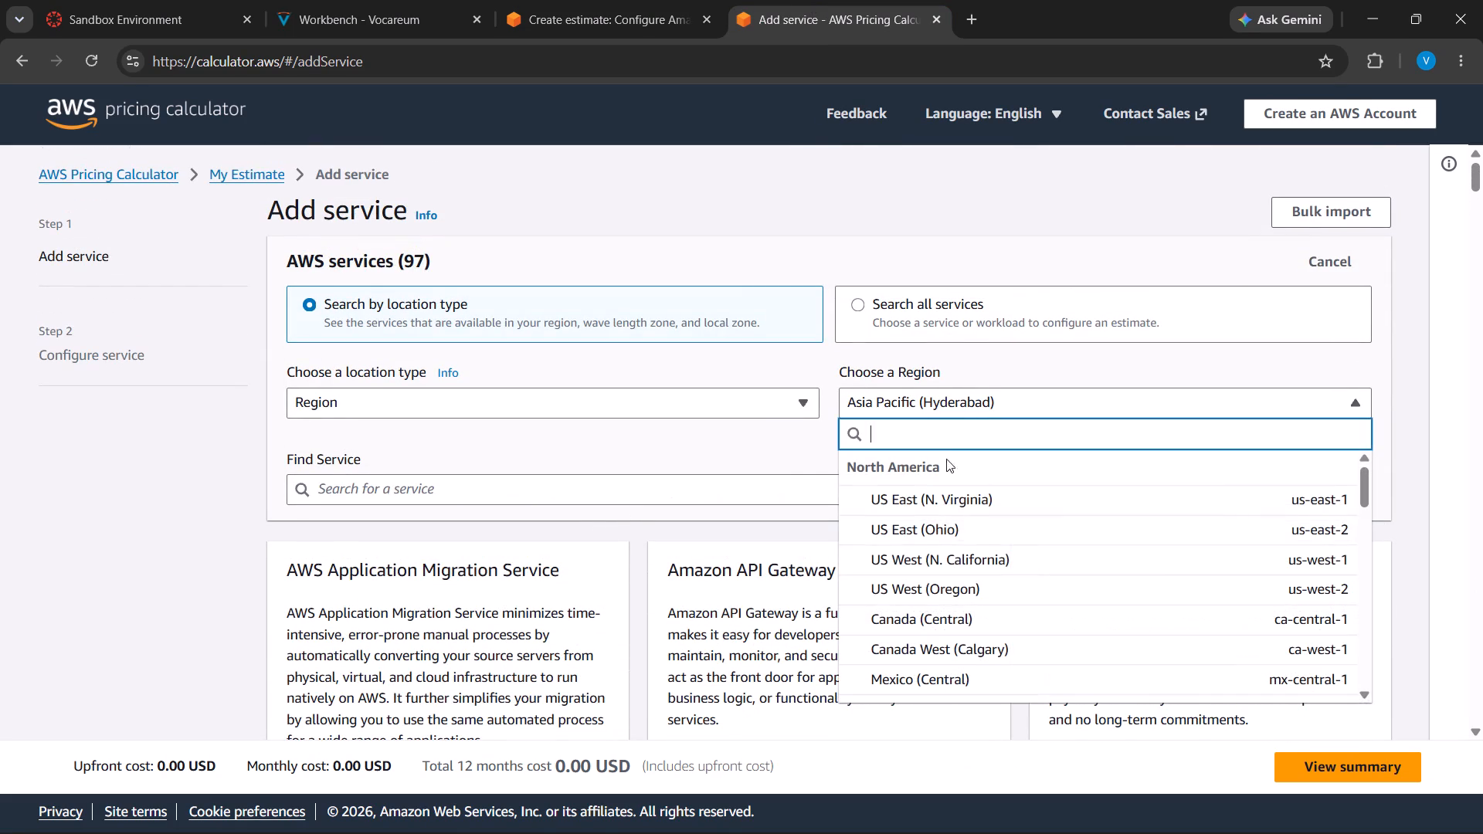
scroll(982, 526, "down", 5)
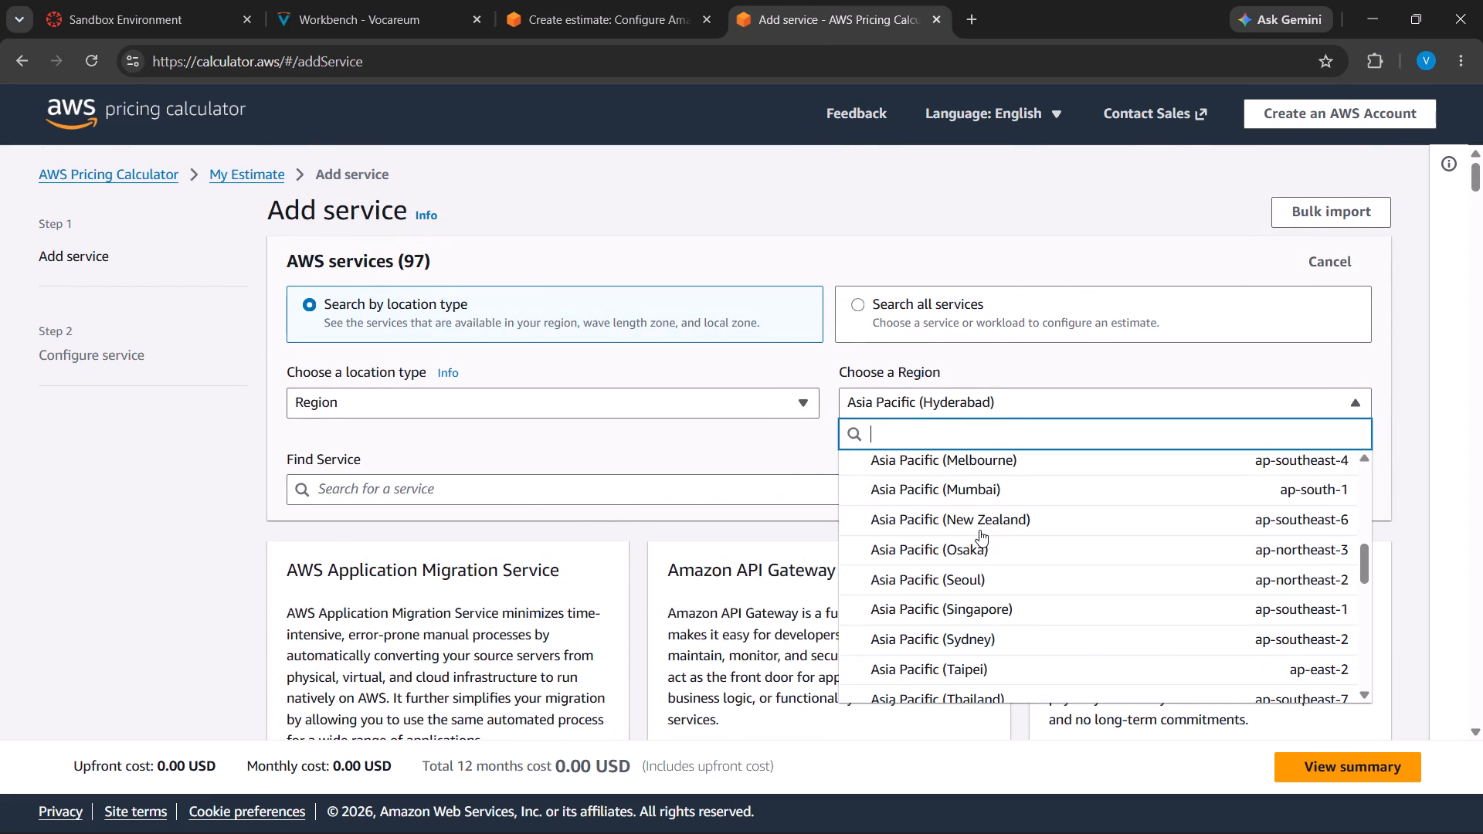
scroll(973, 631, "down", 1)
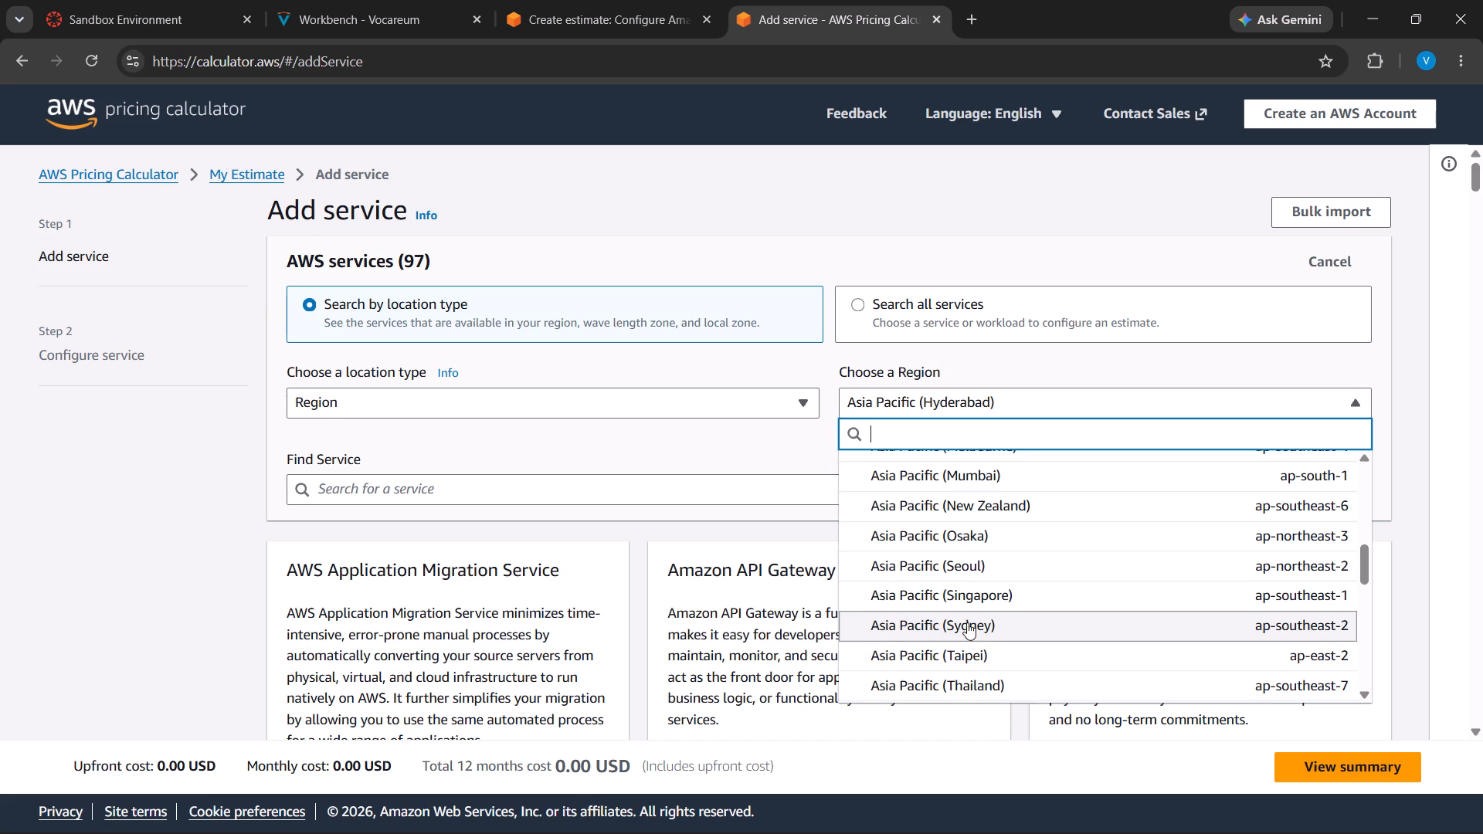
scroll(967, 622, "down", 1)
scroll(985, 492, "up", 3)
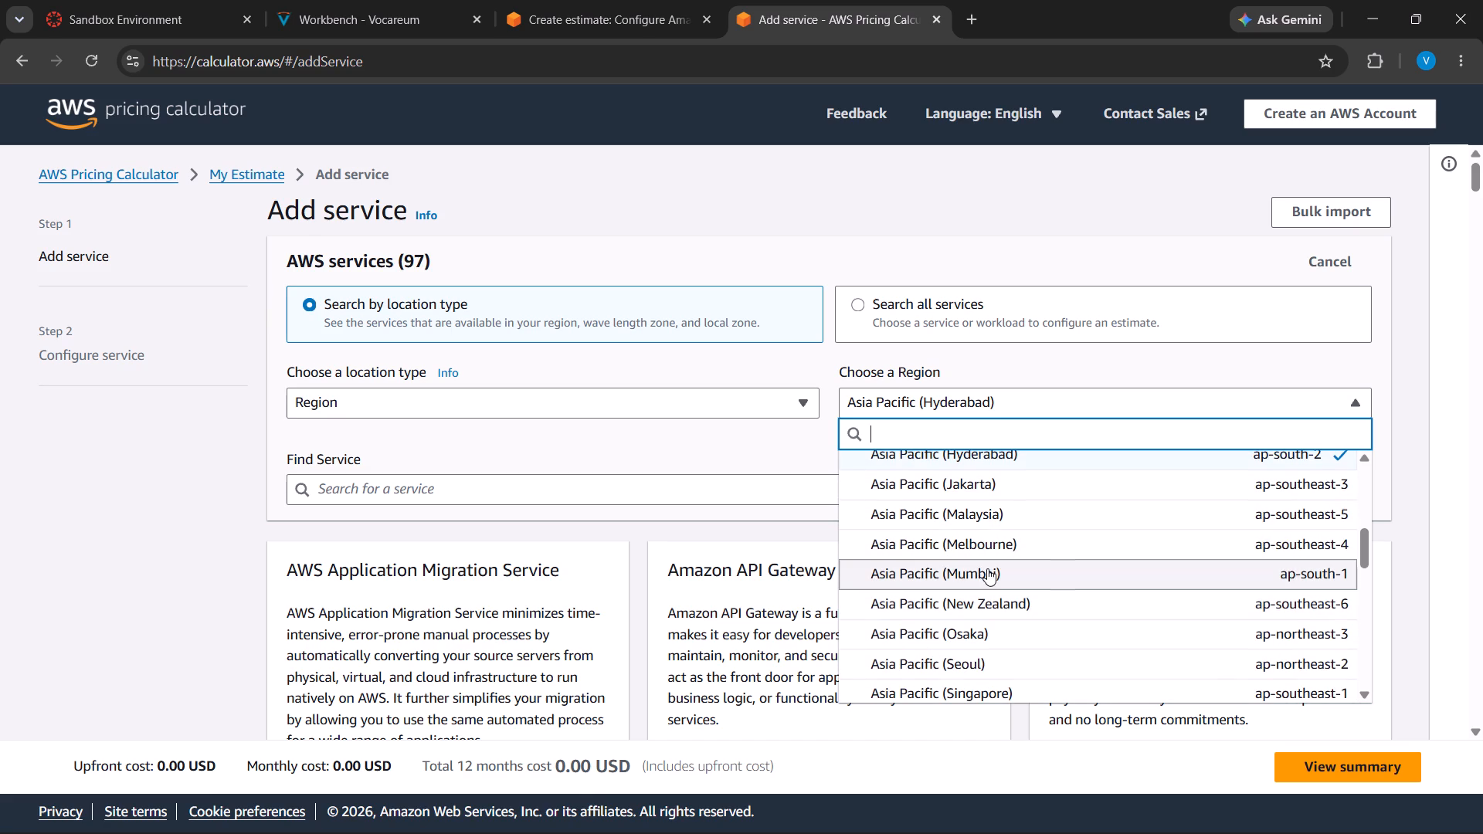
left_click(987, 570)
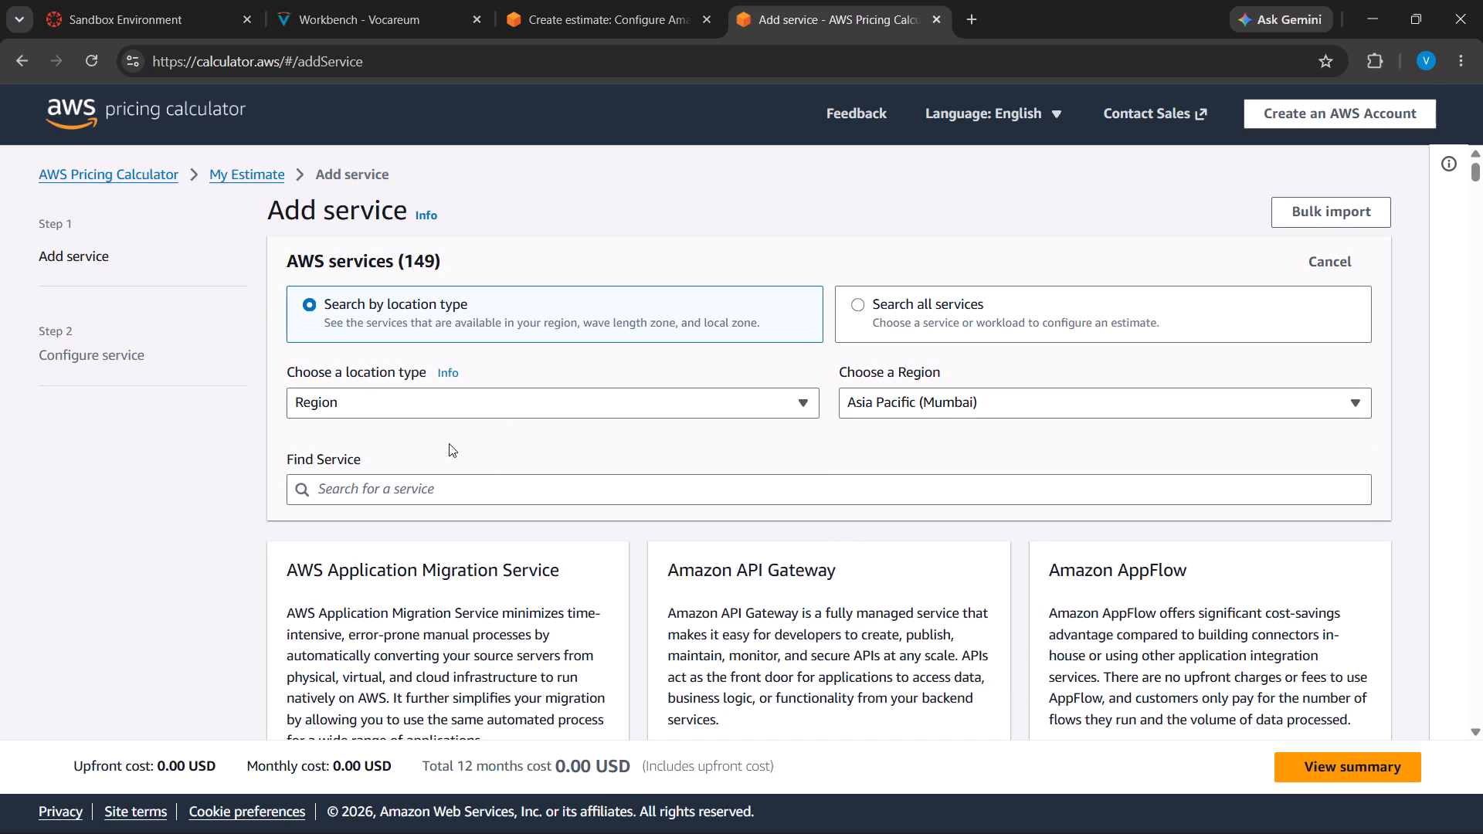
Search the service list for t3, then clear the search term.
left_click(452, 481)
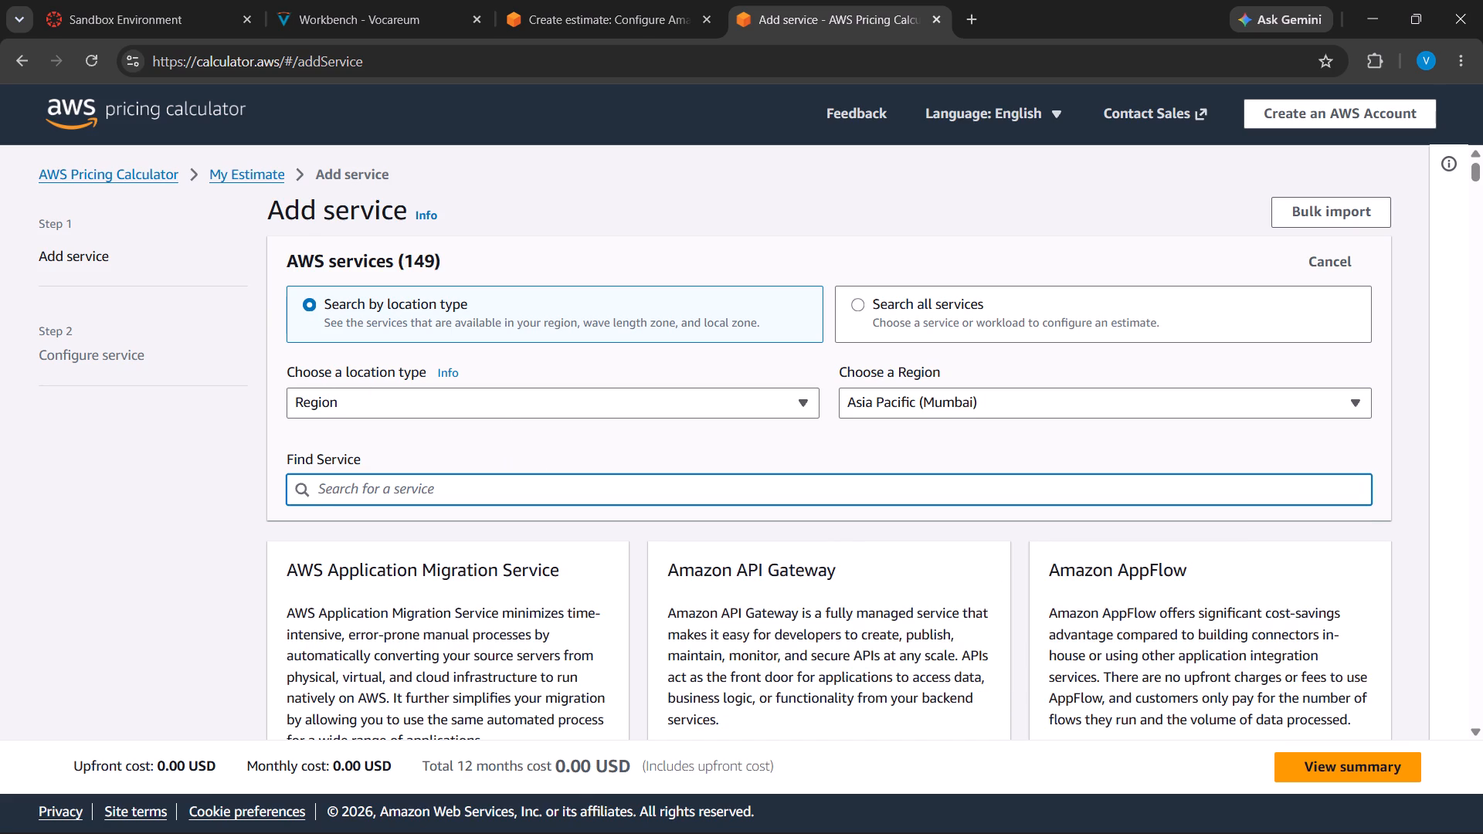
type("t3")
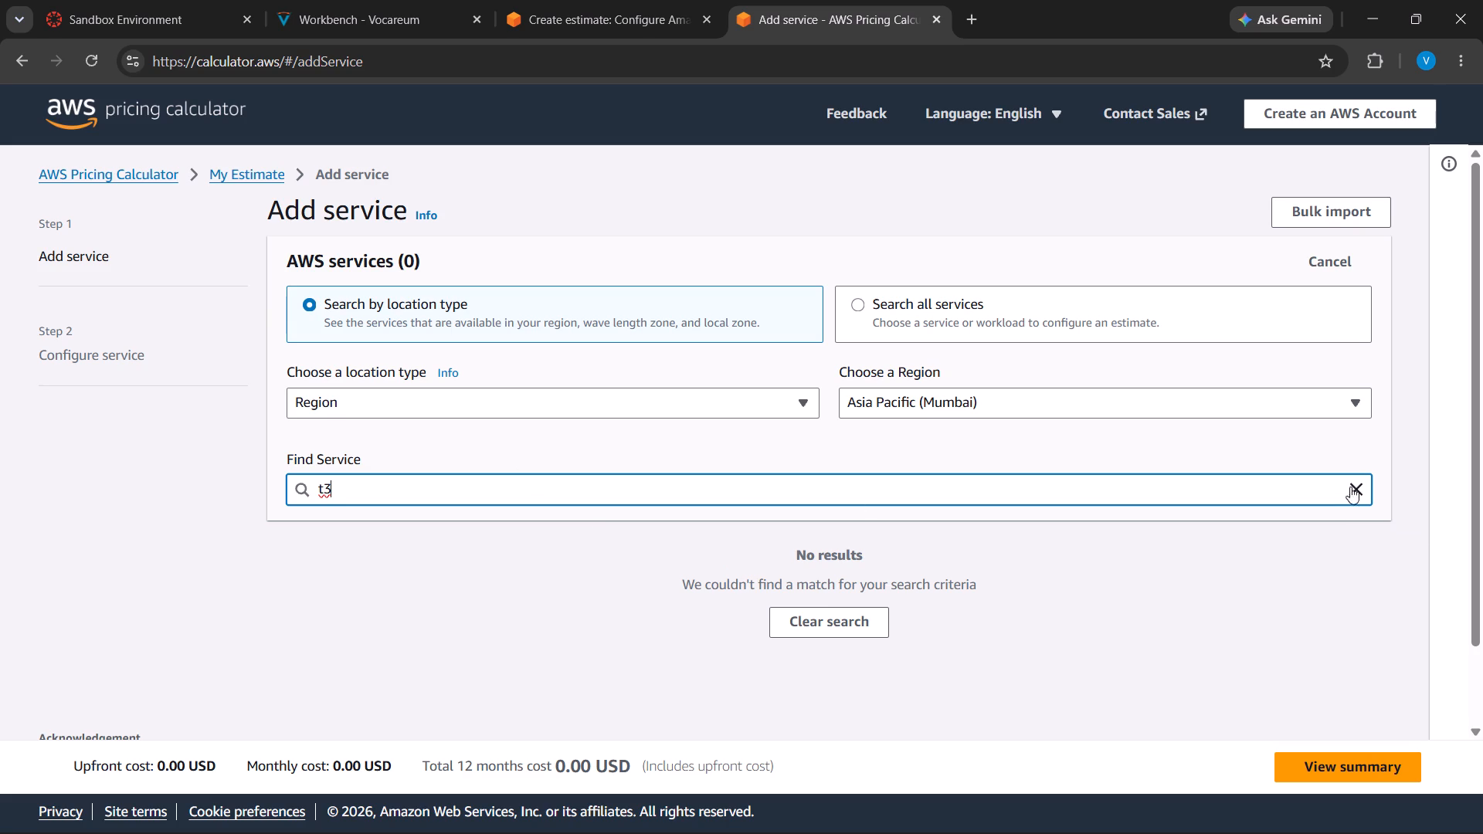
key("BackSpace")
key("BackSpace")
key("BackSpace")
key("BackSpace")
Search the services for ec2 and open the configuration of Amazon EC2.
type("ec")
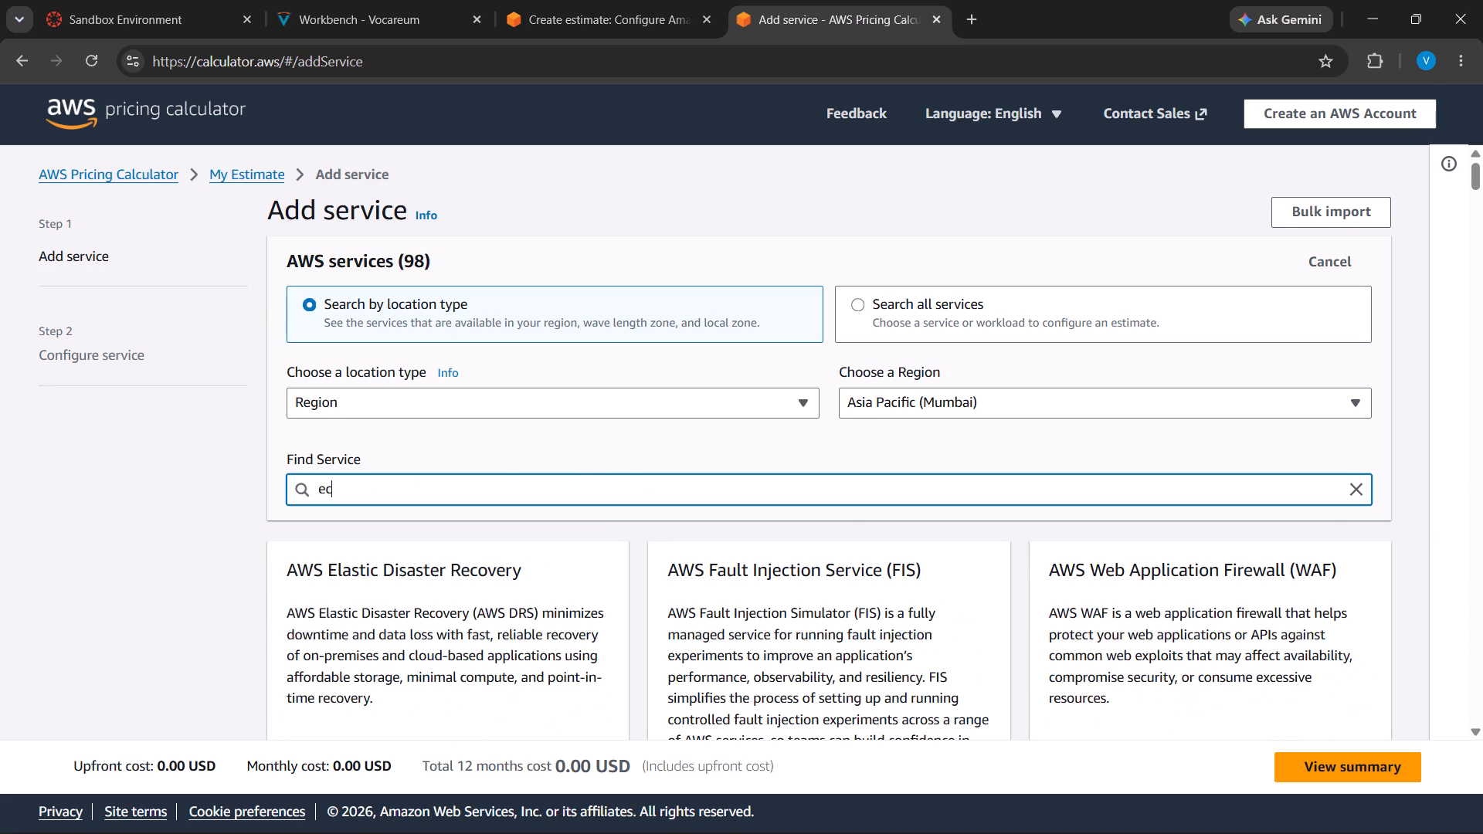
key("1")
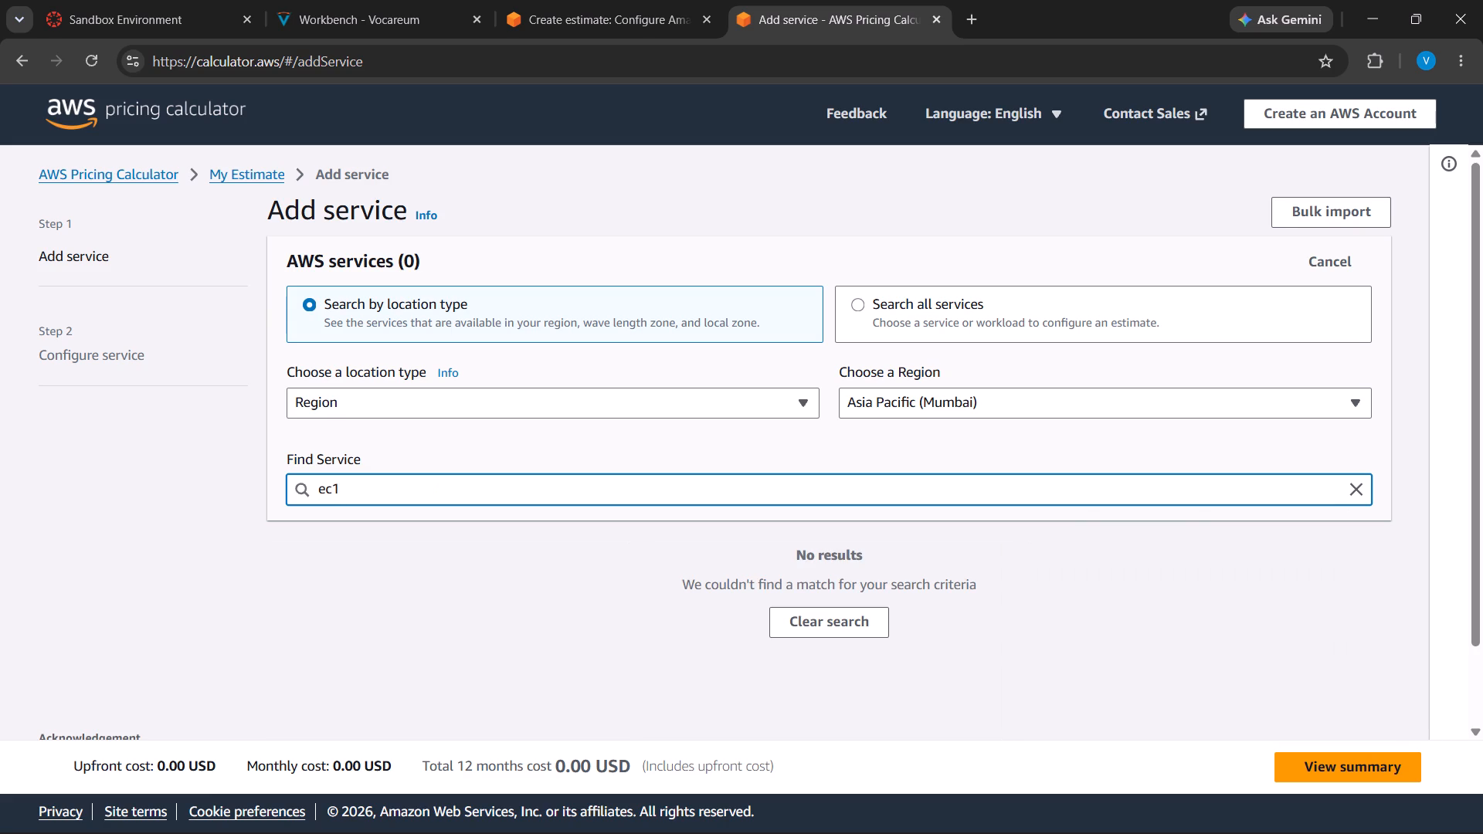
key("BackSpace")
key("2")
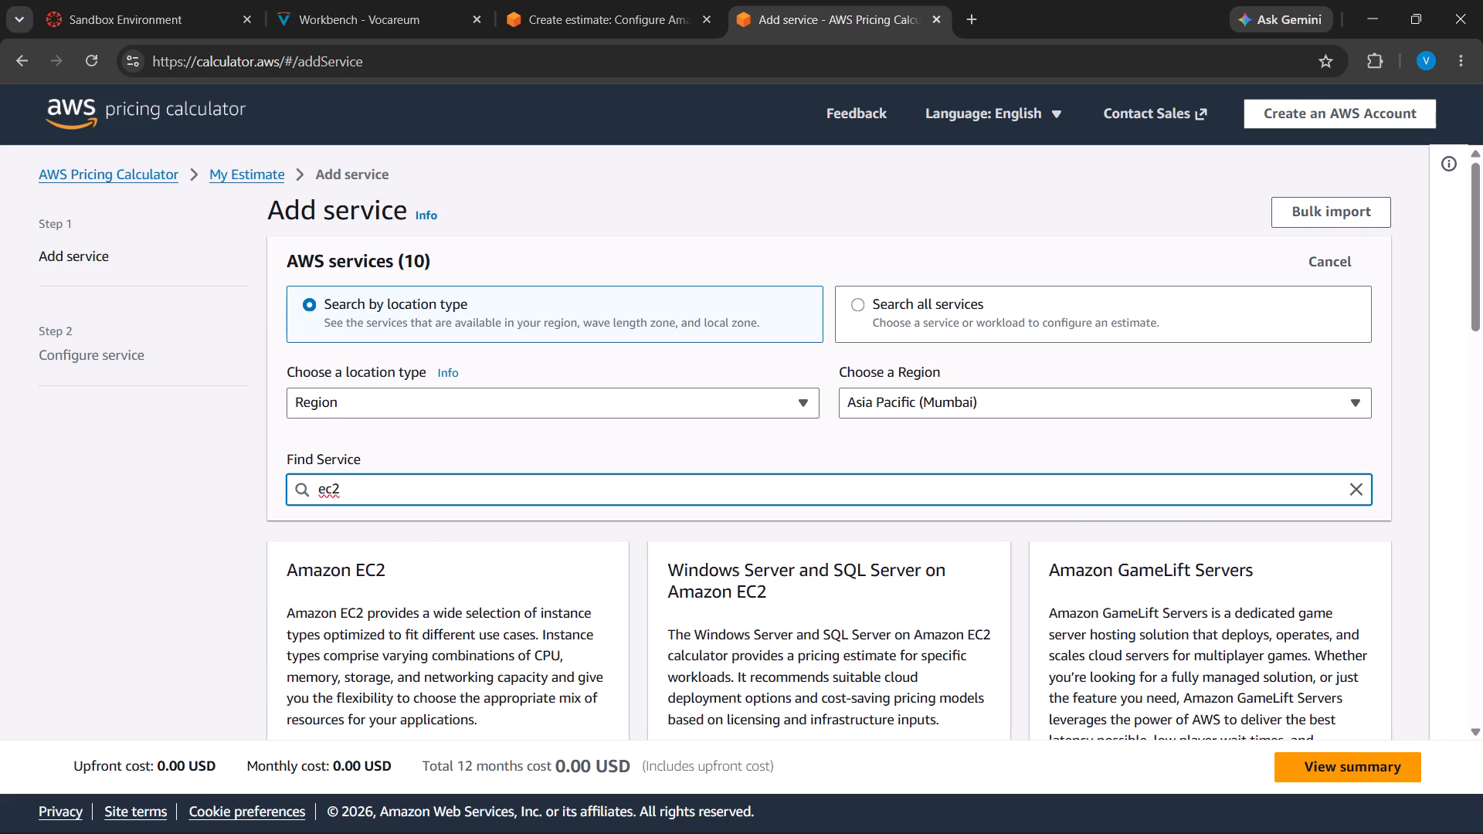
left_click(385, 612)
scroll(483, 476, "down", 3)
left_click(553, 528)
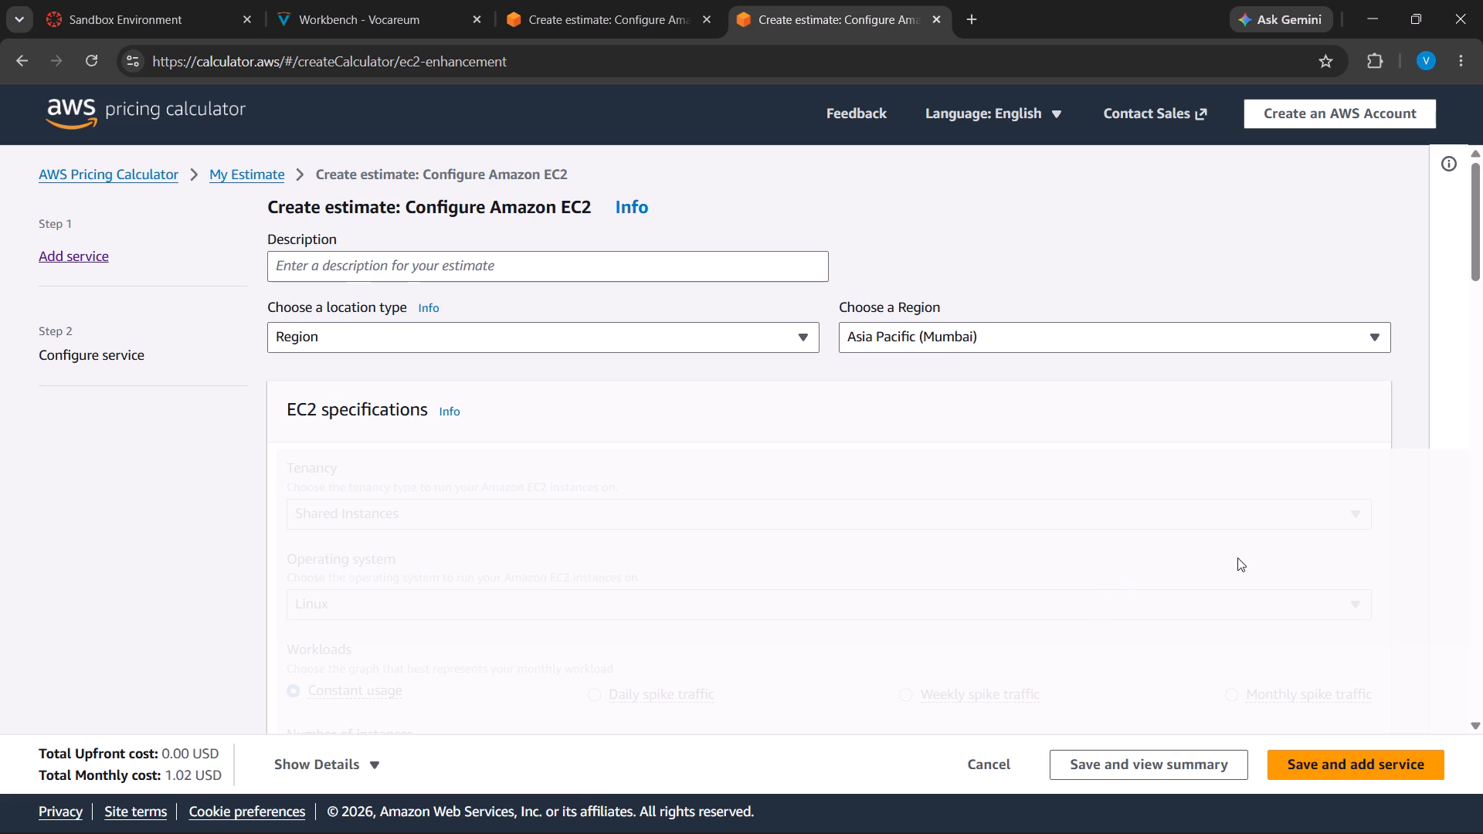
Configure the EC2 specifications with Dedicated Instances tenancy, the Windows Server operating system and a daily spike traffic workload.
scroll(687, 586, "down", 3)
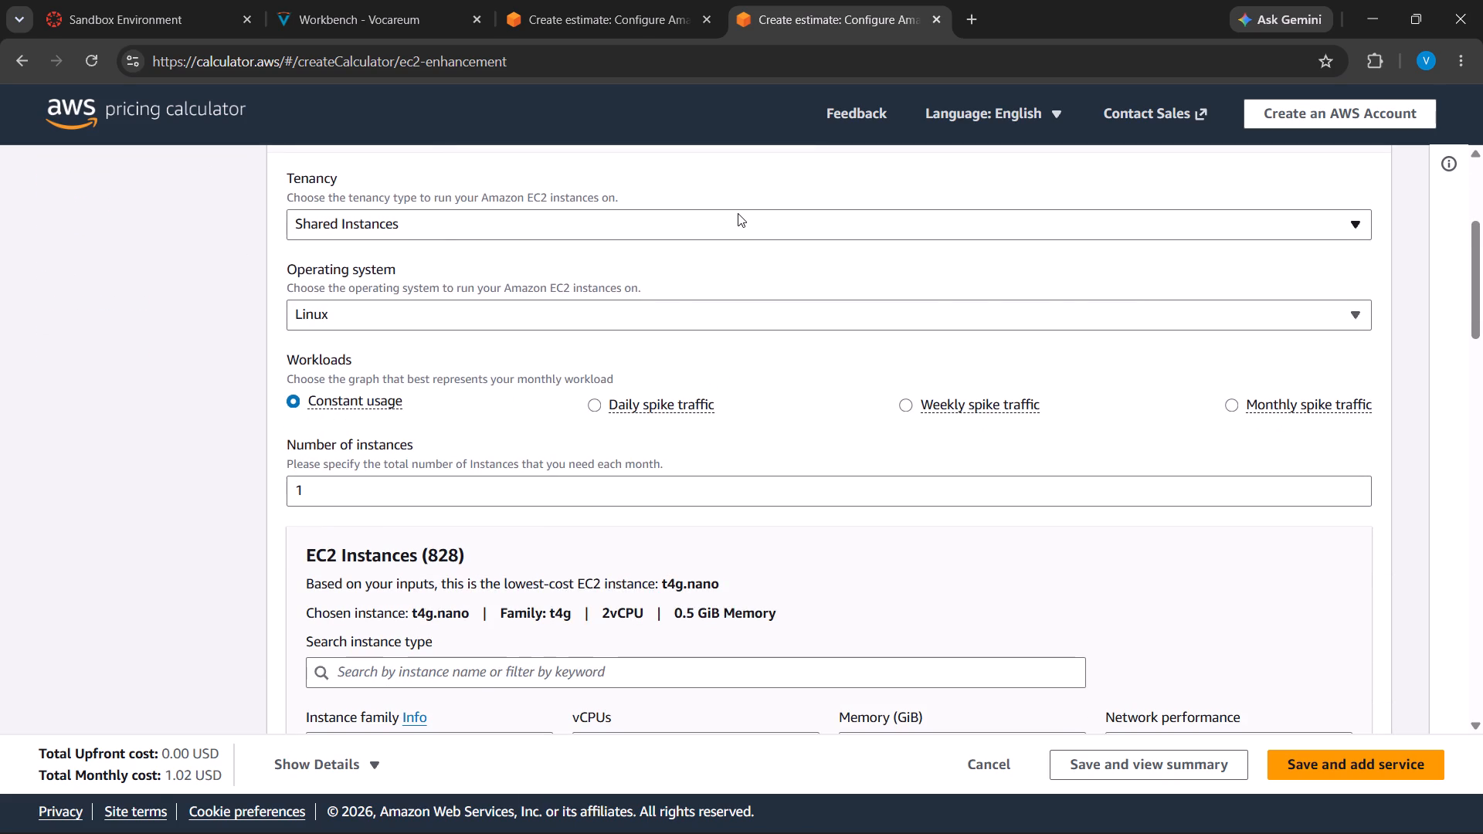
left_click(738, 213)
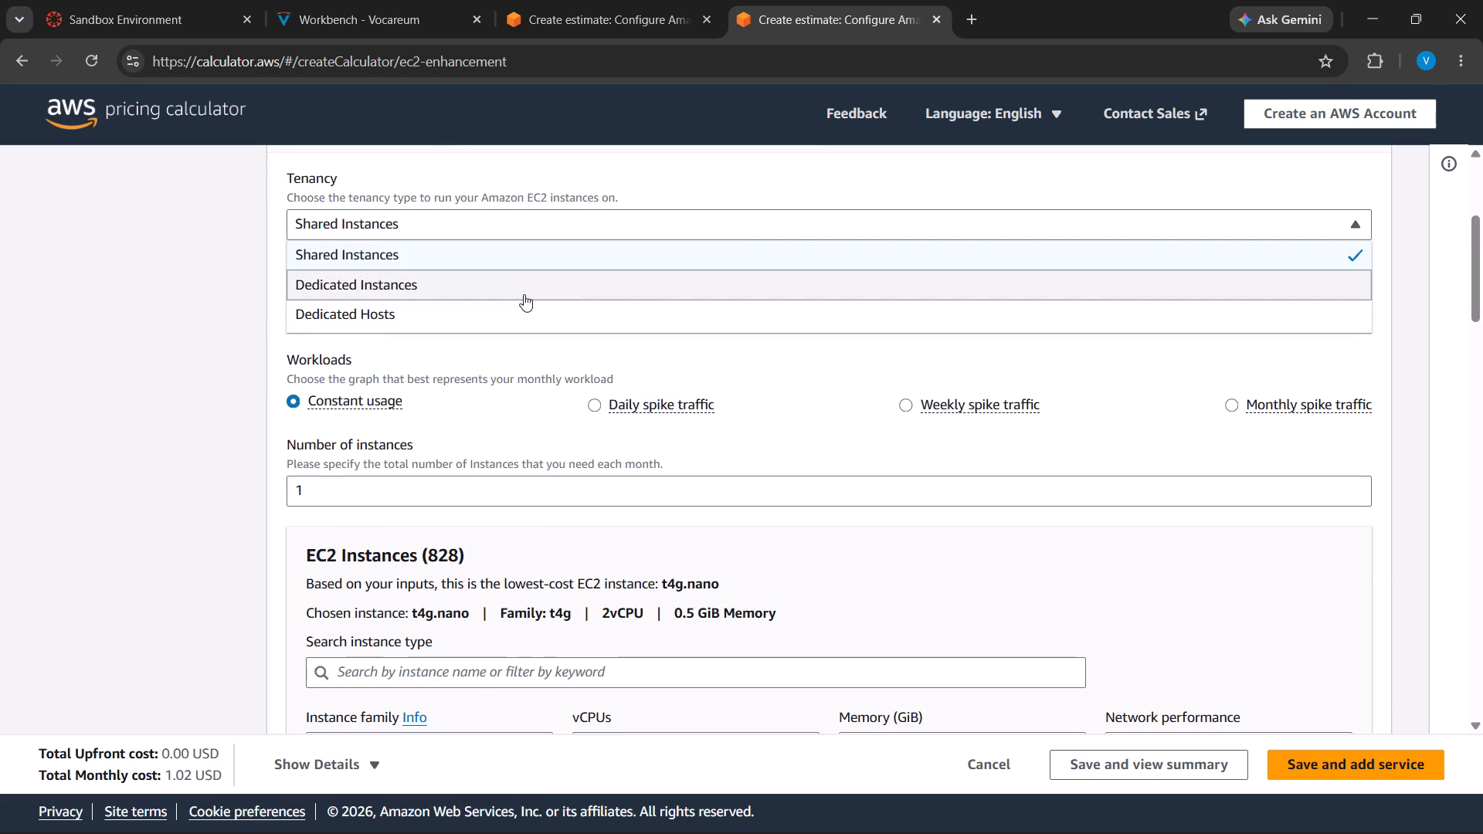
left_click(524, 294)
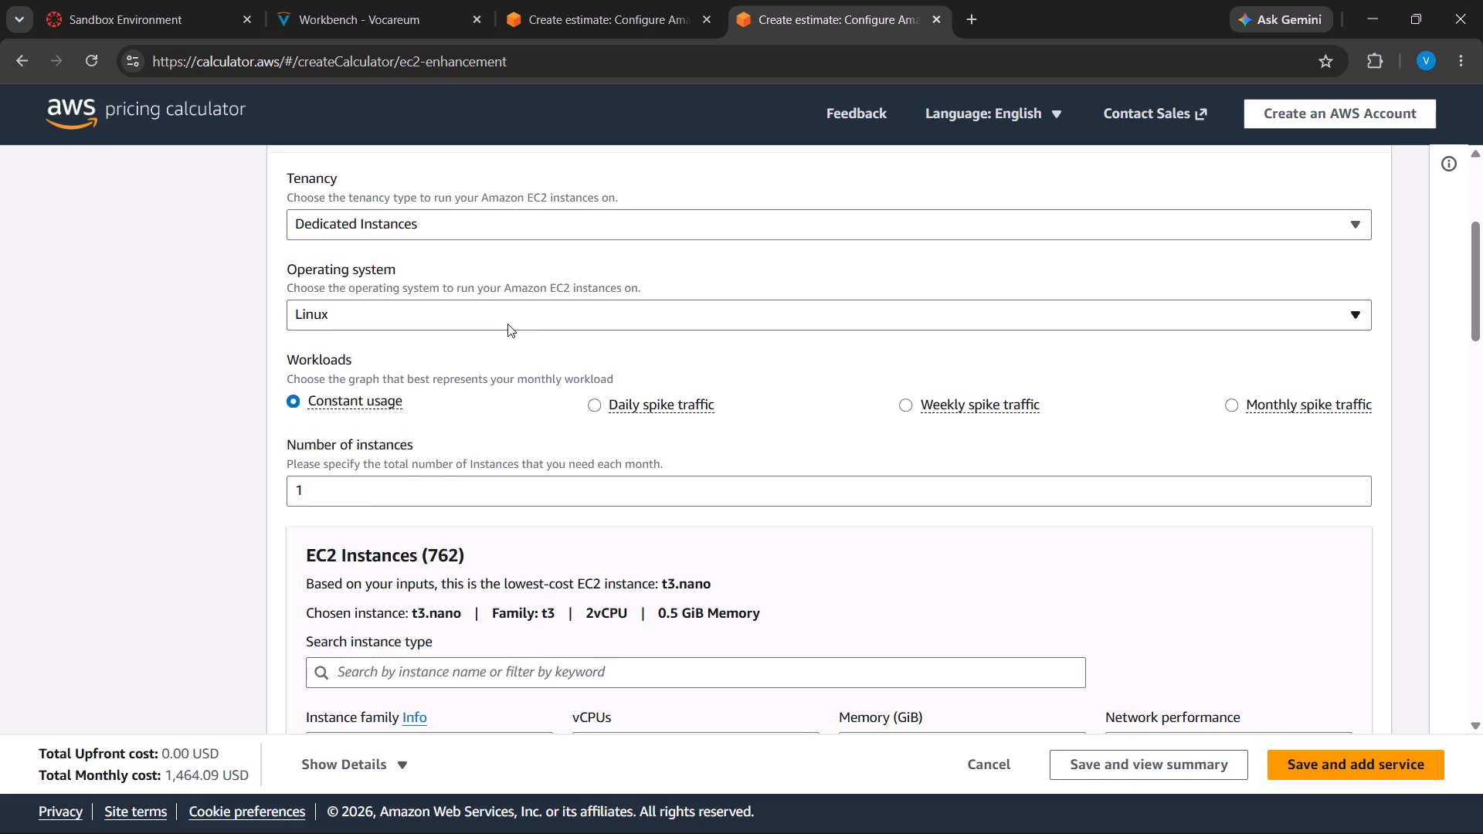
left_click(507, 324)
left_click(450, 383)
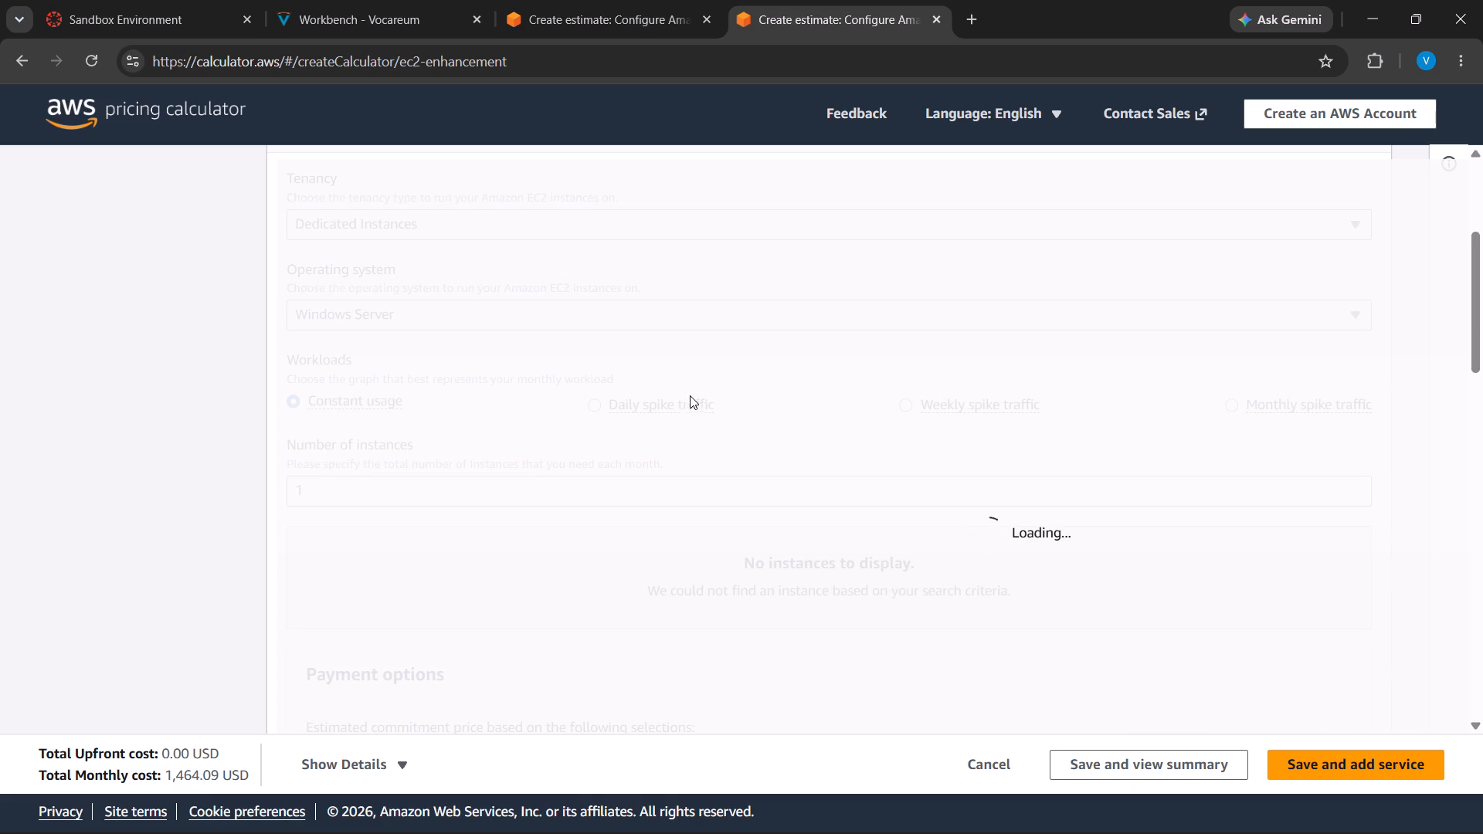
left_click(596, 402)
Select the t3.small instance from the EC2 instance list for the Mumbai region.
scroll(671, 405, "down", 2)
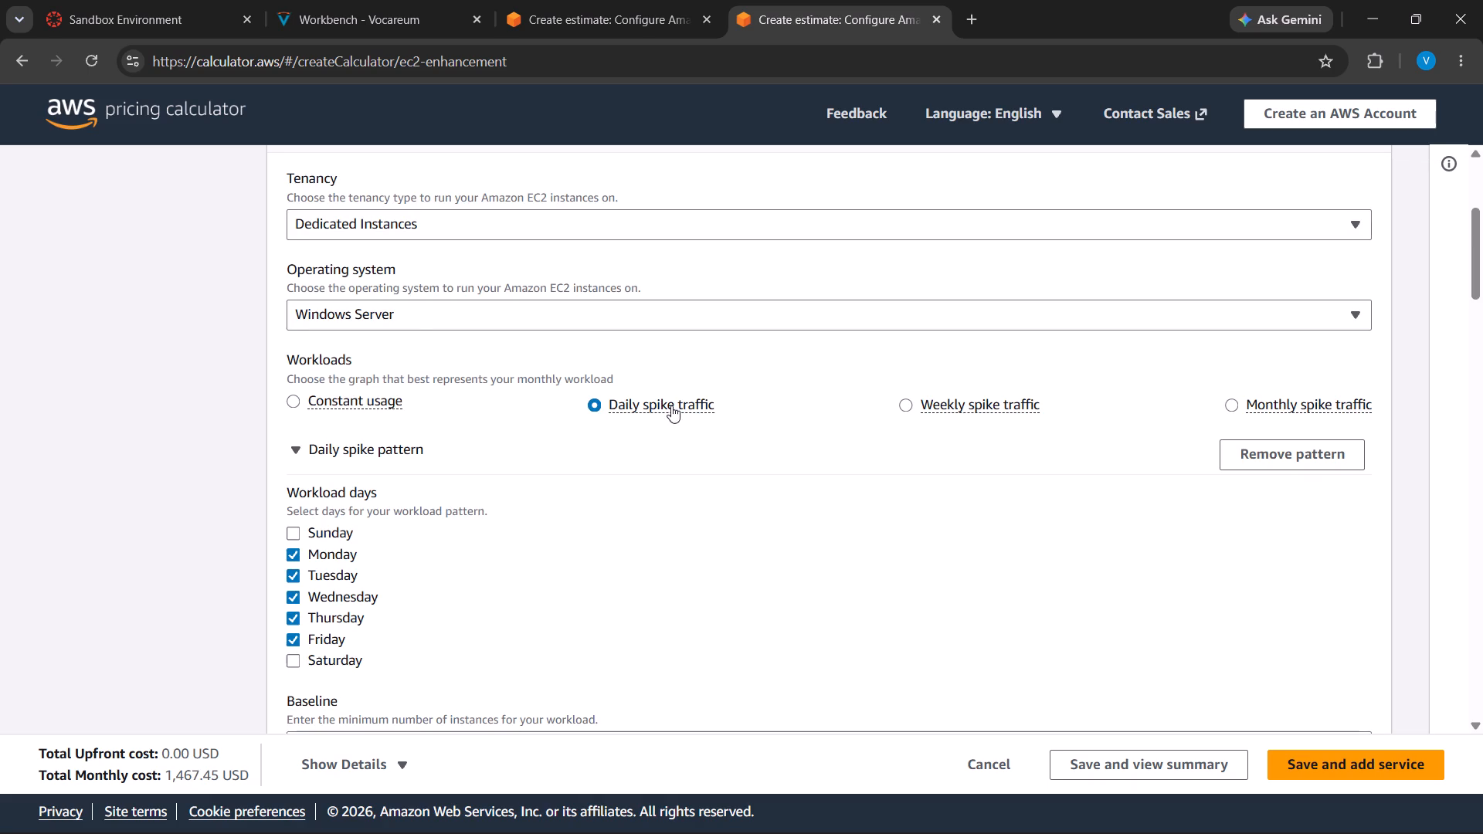
scroll(603, 432, "down", 6)
scroll(690, 397, "down", 5)
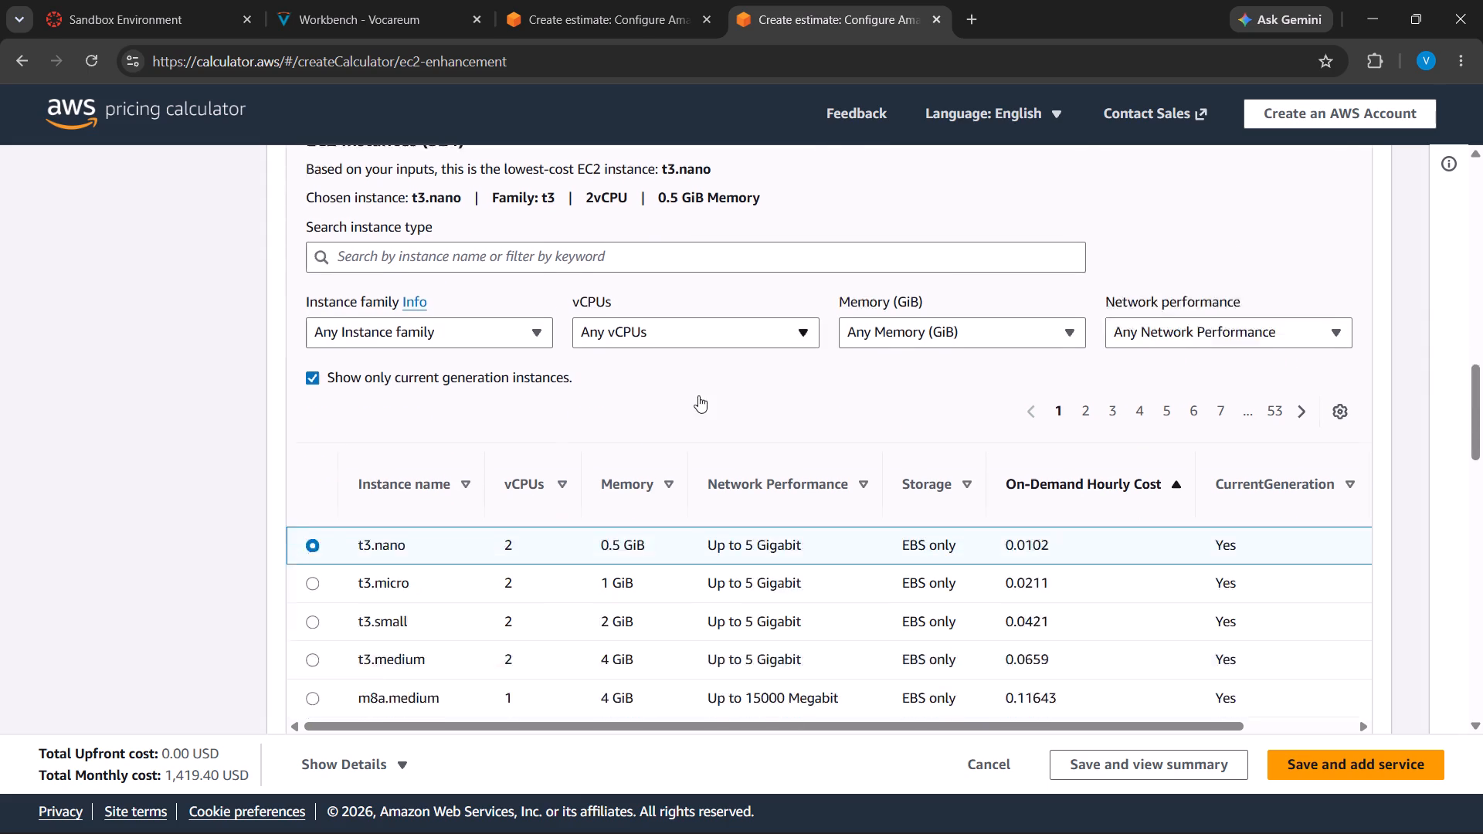
scroll(497, 348, "up", 1)
left_click(398, 420)
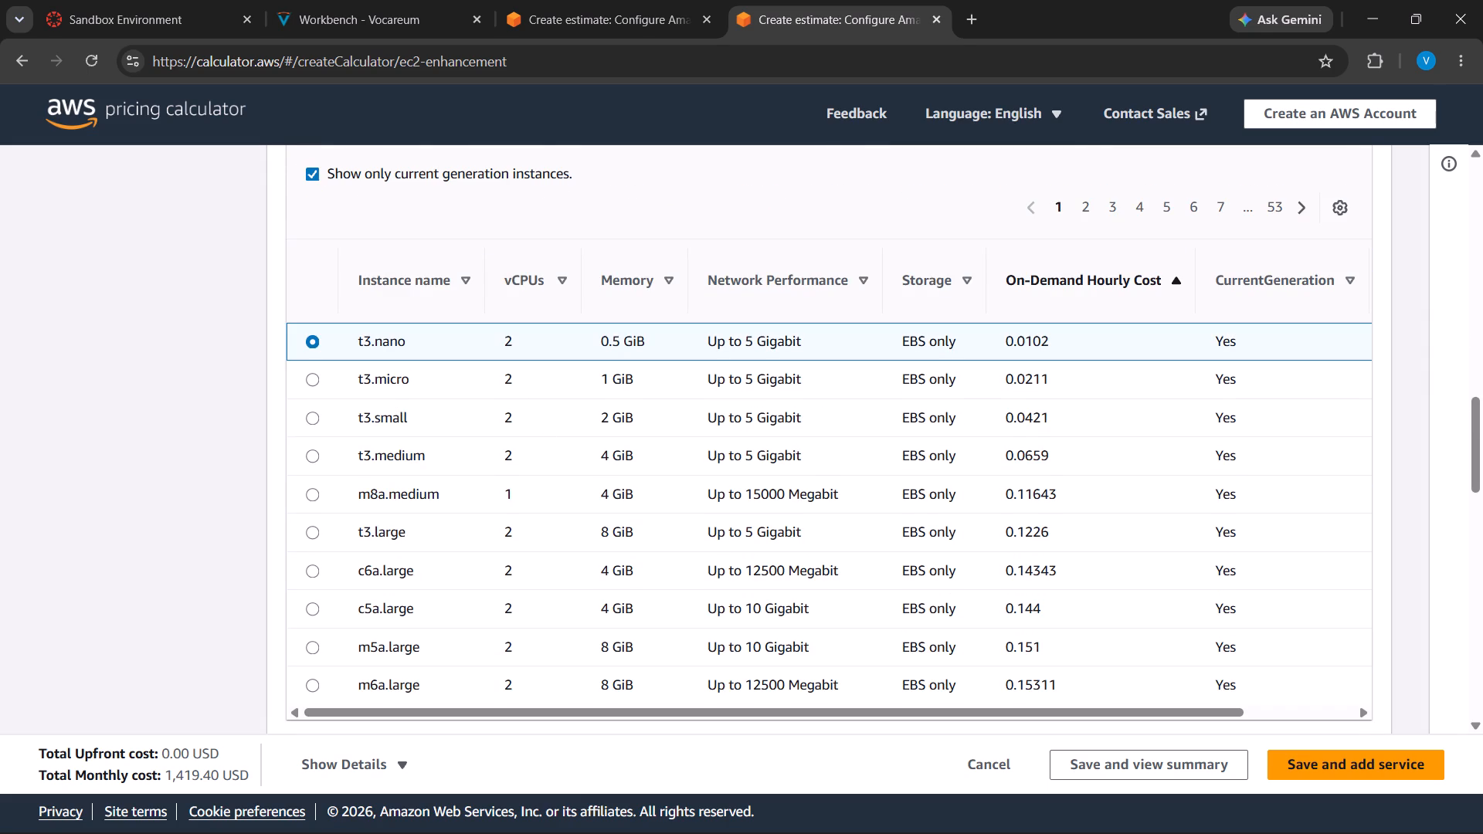
left_click(306, 419)
left_click(313, 422)
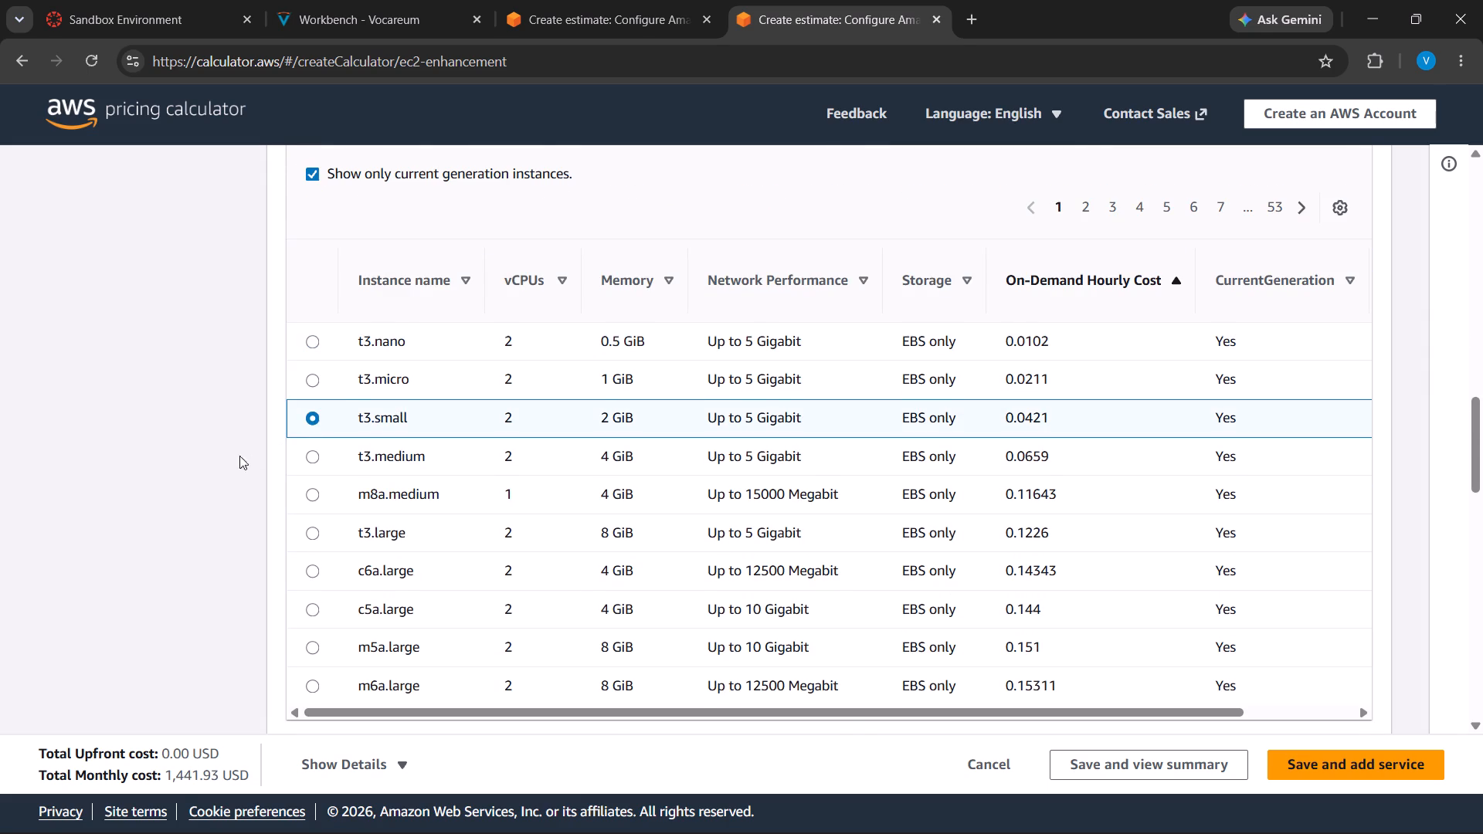
Filter the EC2 instance list to 2 GiB memory and the t3 instance family.
scroll(232, 457, "down", 3)
scroll(464, 494, "down", 4)
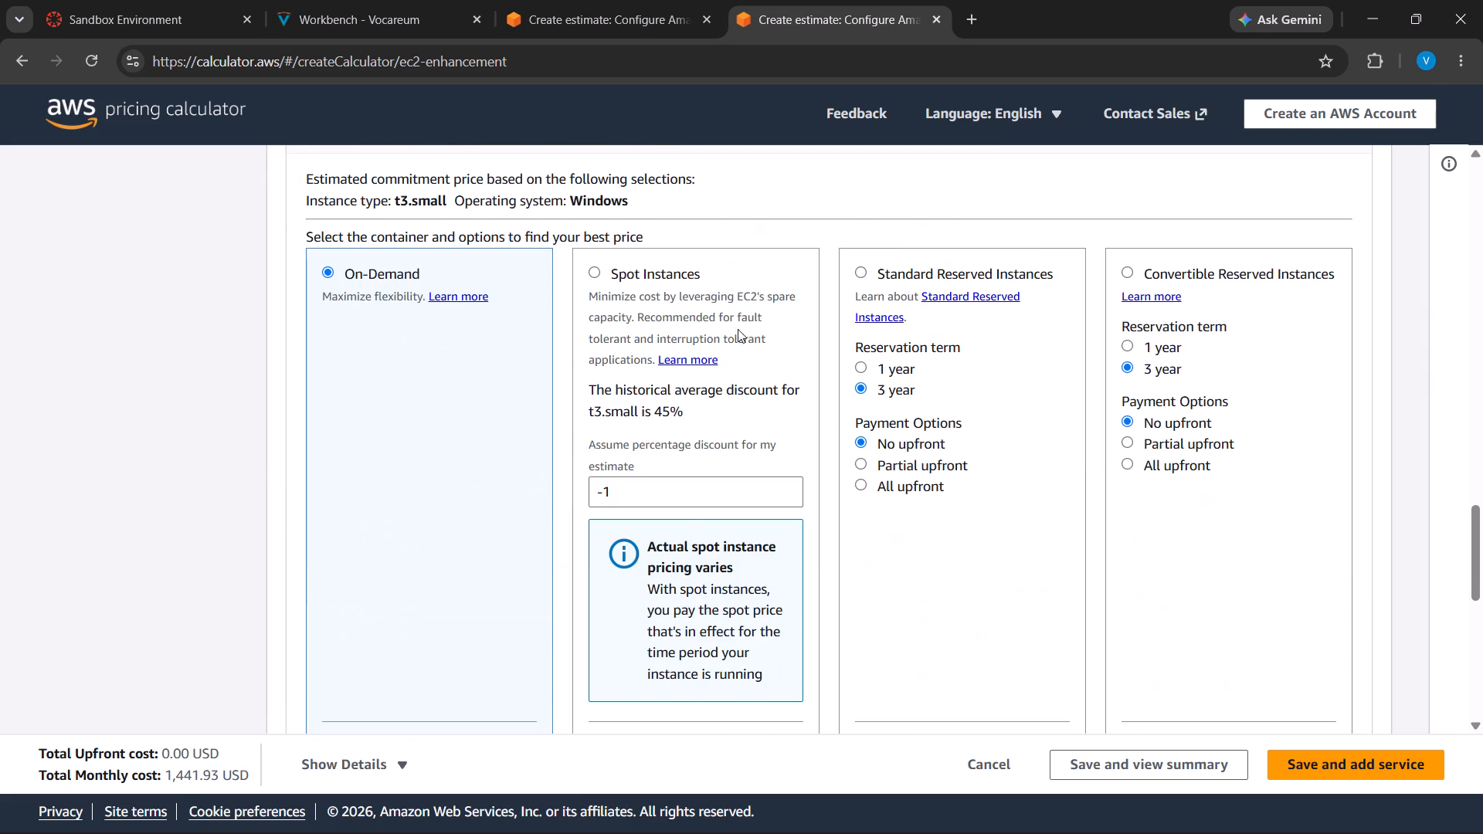
scroll(646, 386, "up", 2)
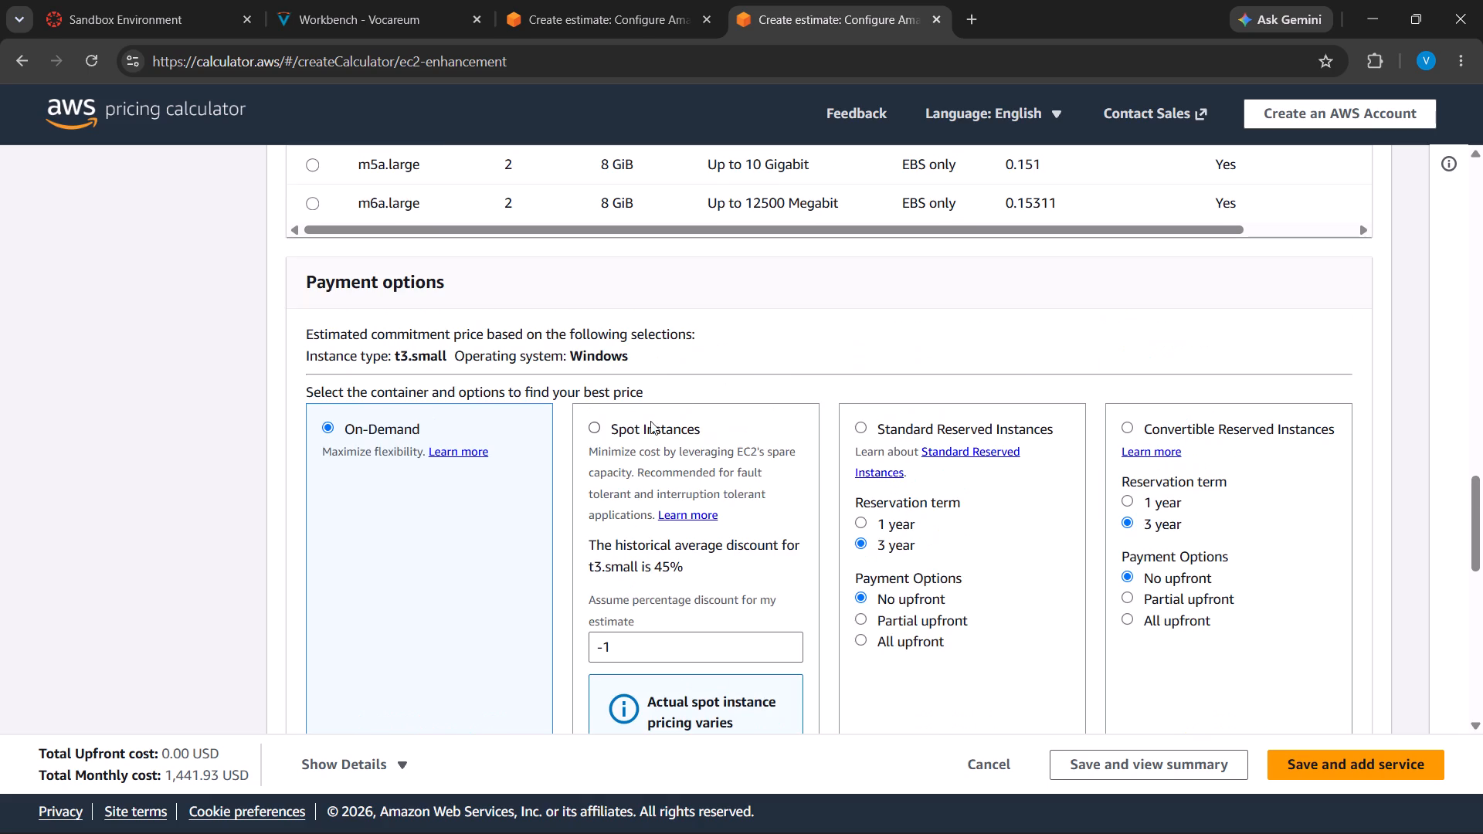
scroll(797, 360, "up", 4)
scroll(1089, 323, "up", 4)
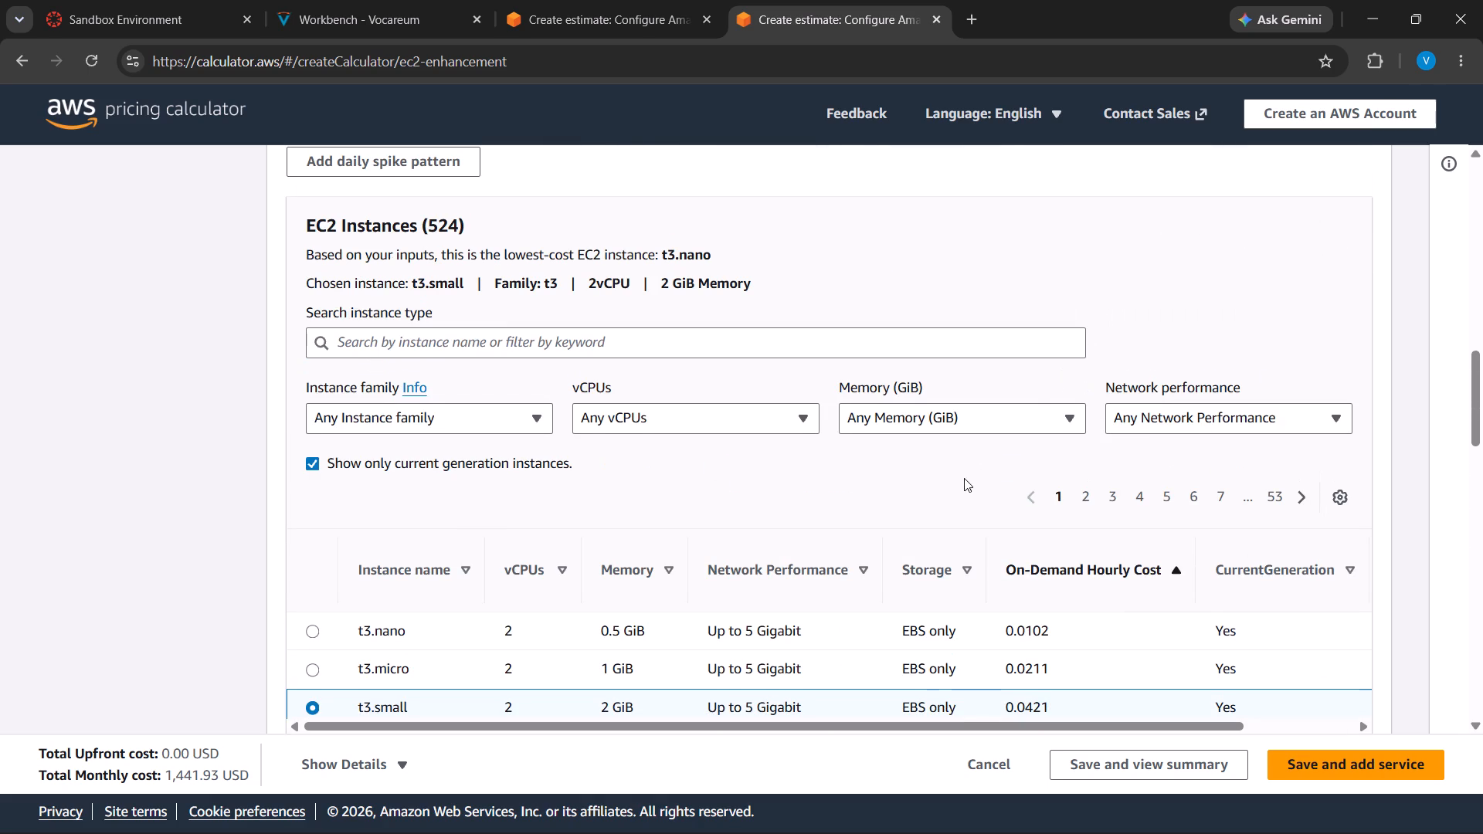
left_click(977, 405)
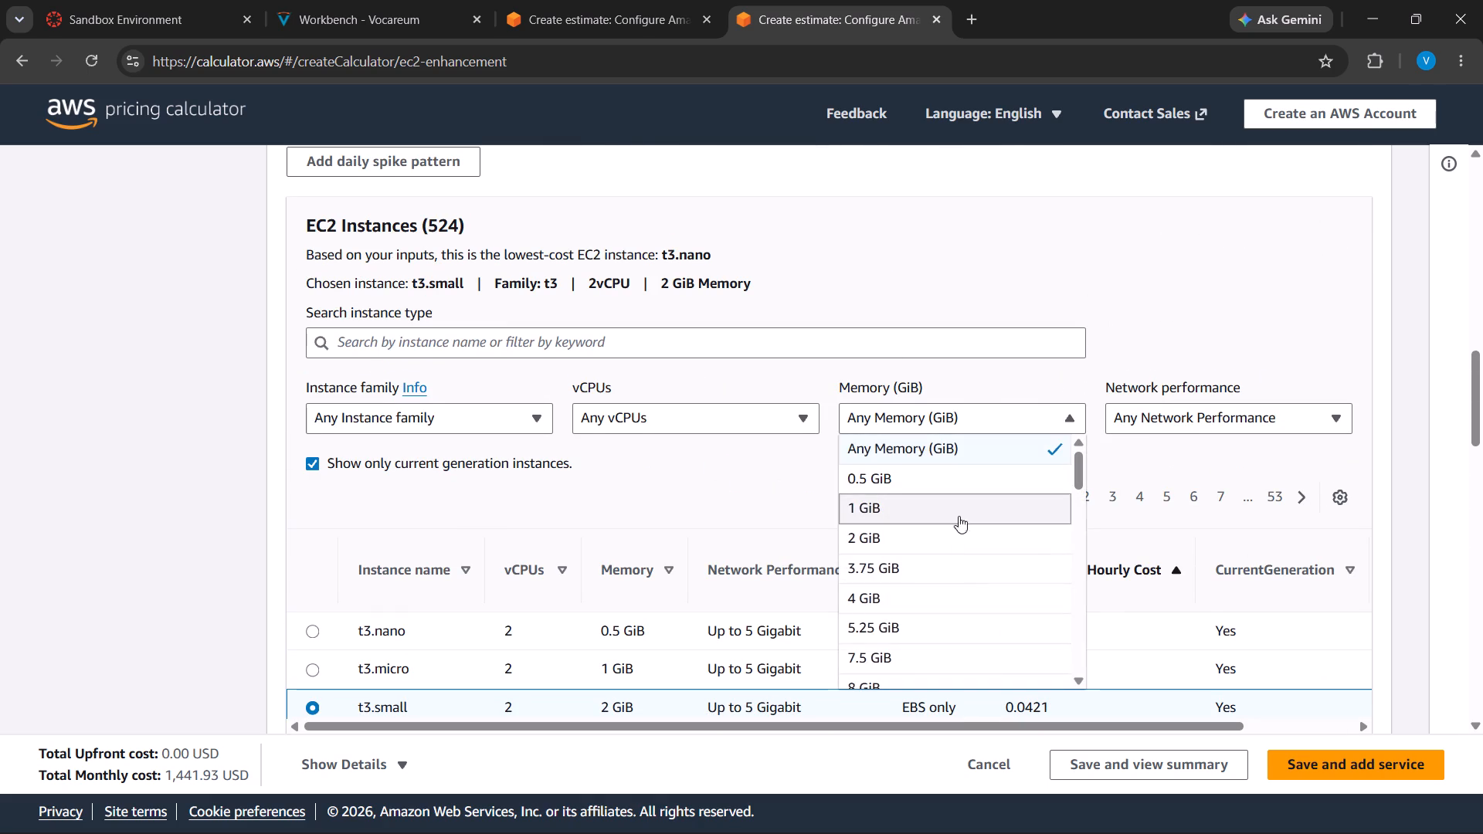
left_click(937, 544)
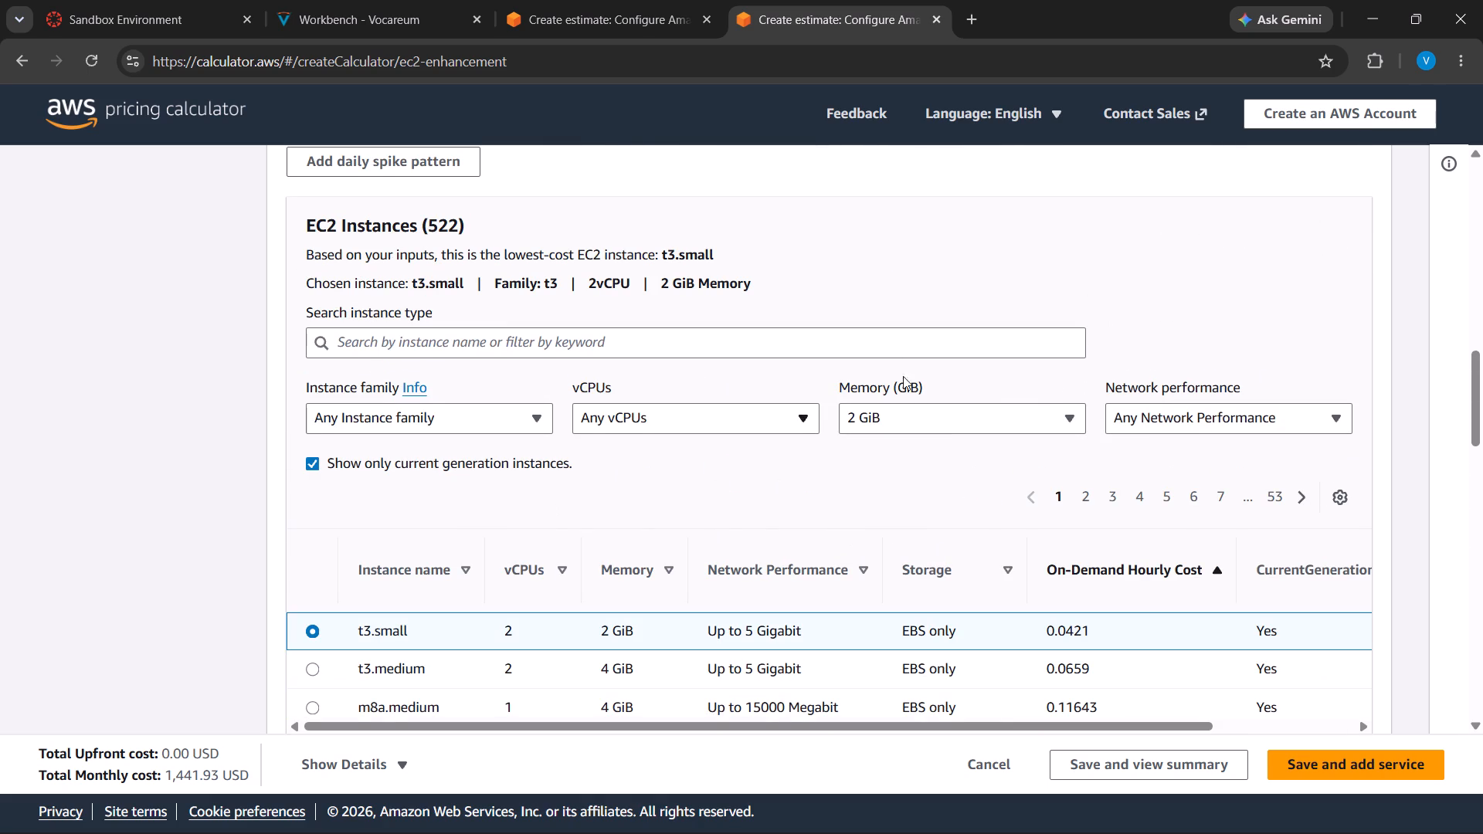
left_click(477, 411)
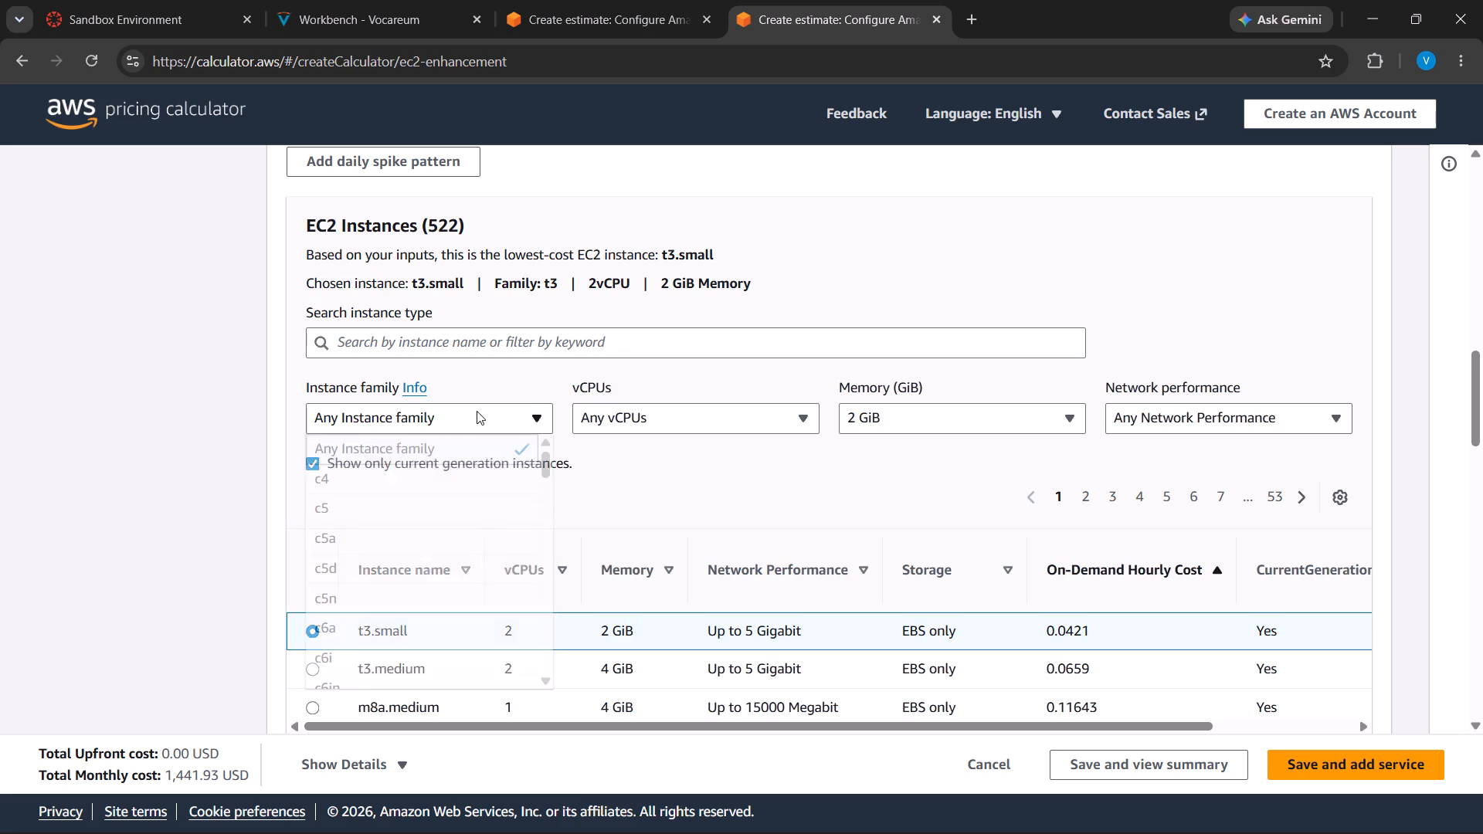
scroll(439, 560, "down", 10)
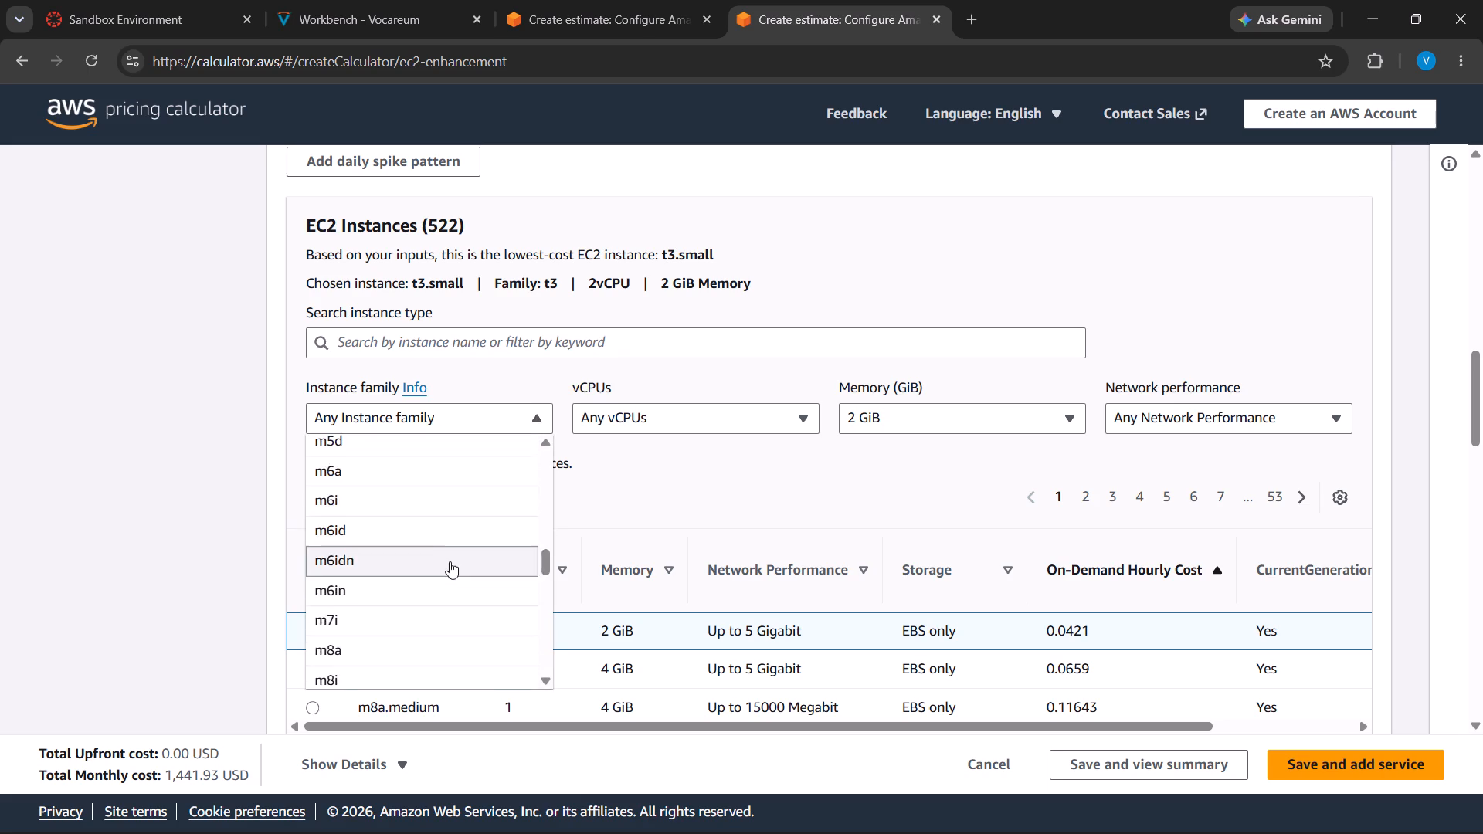
scroll(448, 562, "down", 7)
scroll(392, 603, "down", 2)
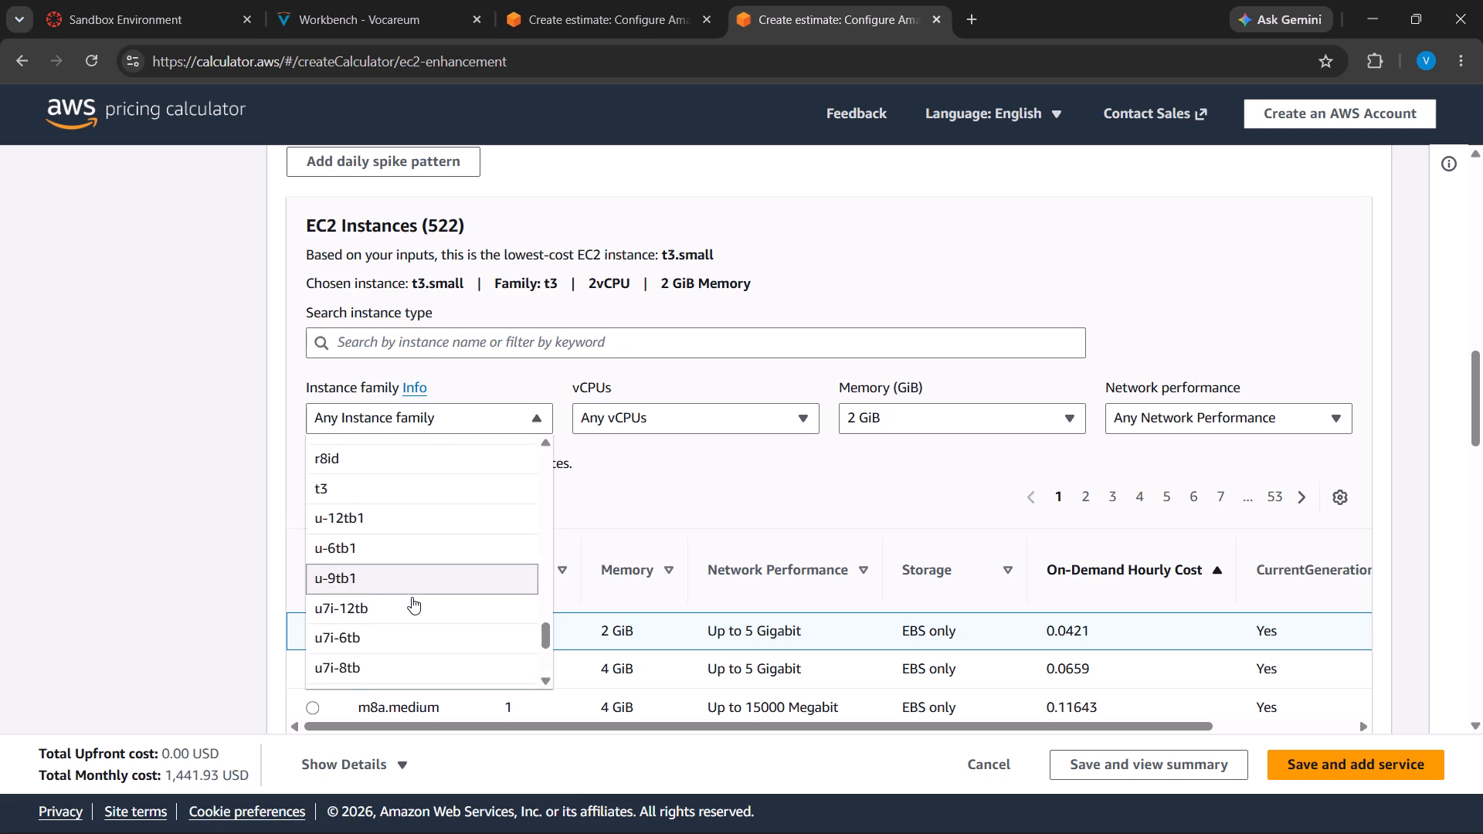
scroll(410, 537, "up", 2)
left_click(388, 510)
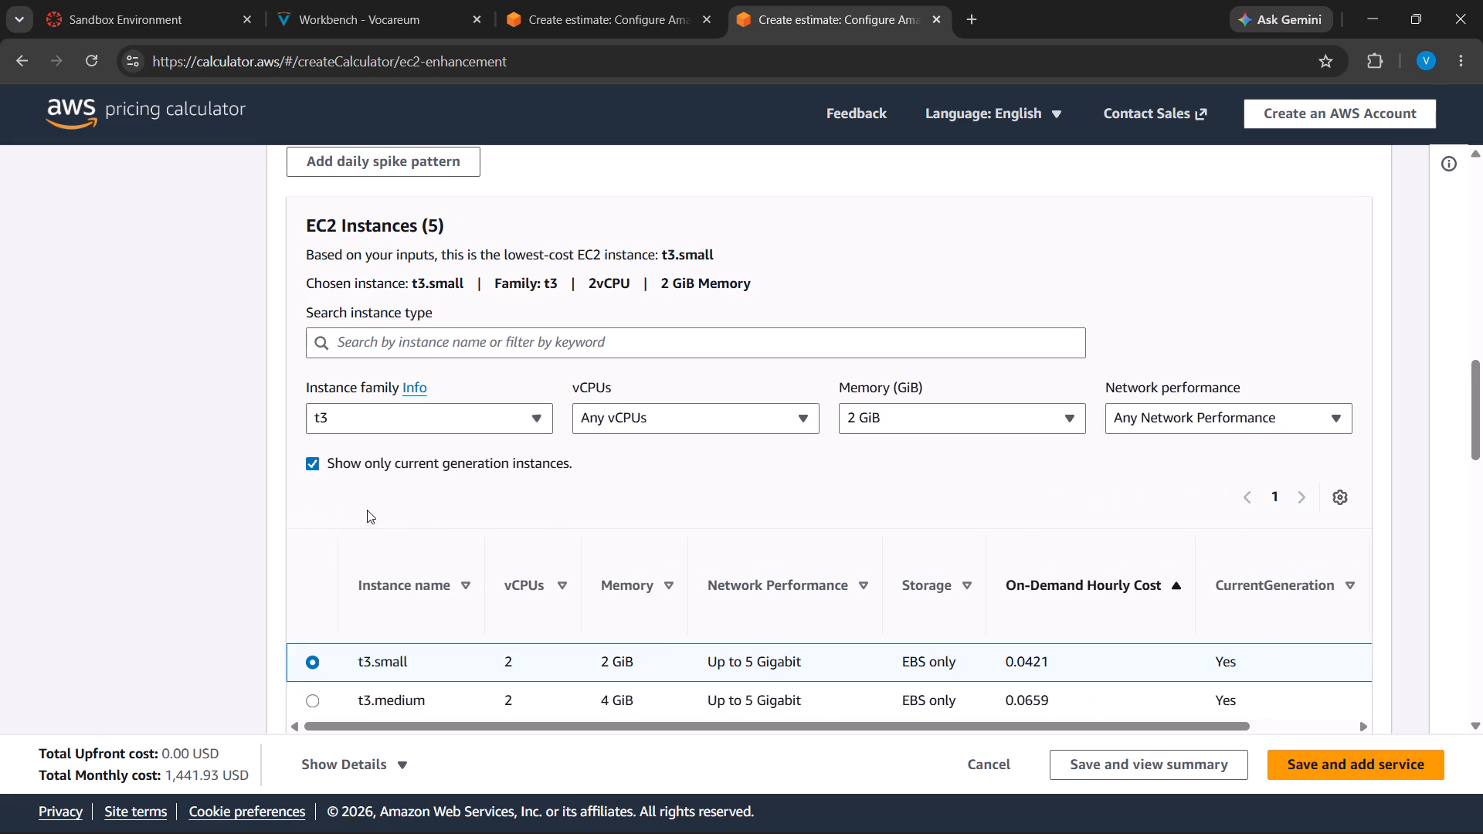
Review the payment options for t3.small and choose Standard Reserved Instances for the Mumbai estimate.
scroll(214, 495, "down", 6)
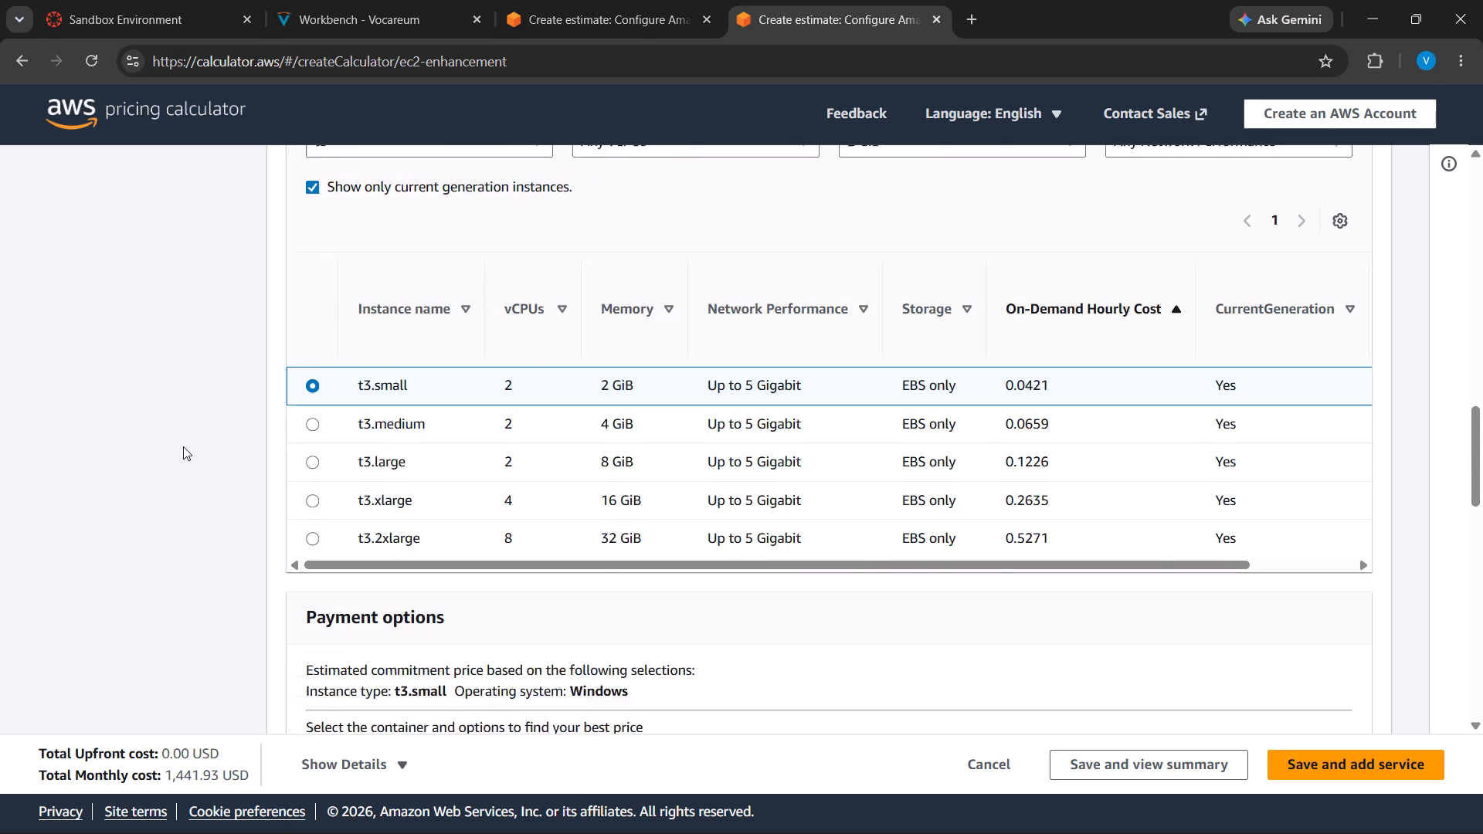
scroll(226, 497, "down", 3)
scroll(914, 520, "up", 2)
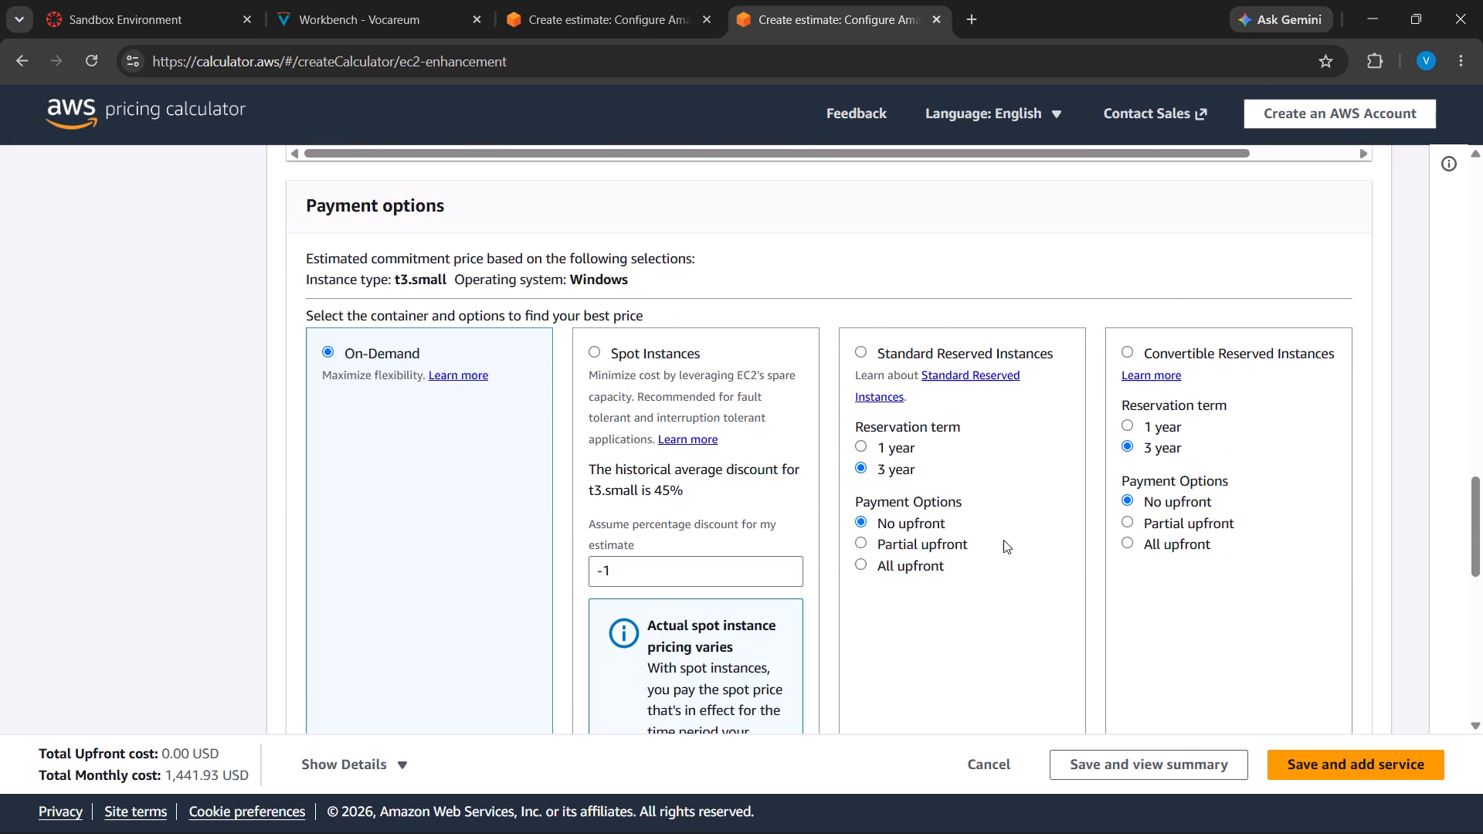
scroll(1013, 437, "down", 1)
scroll(761, 320, "down", 4)
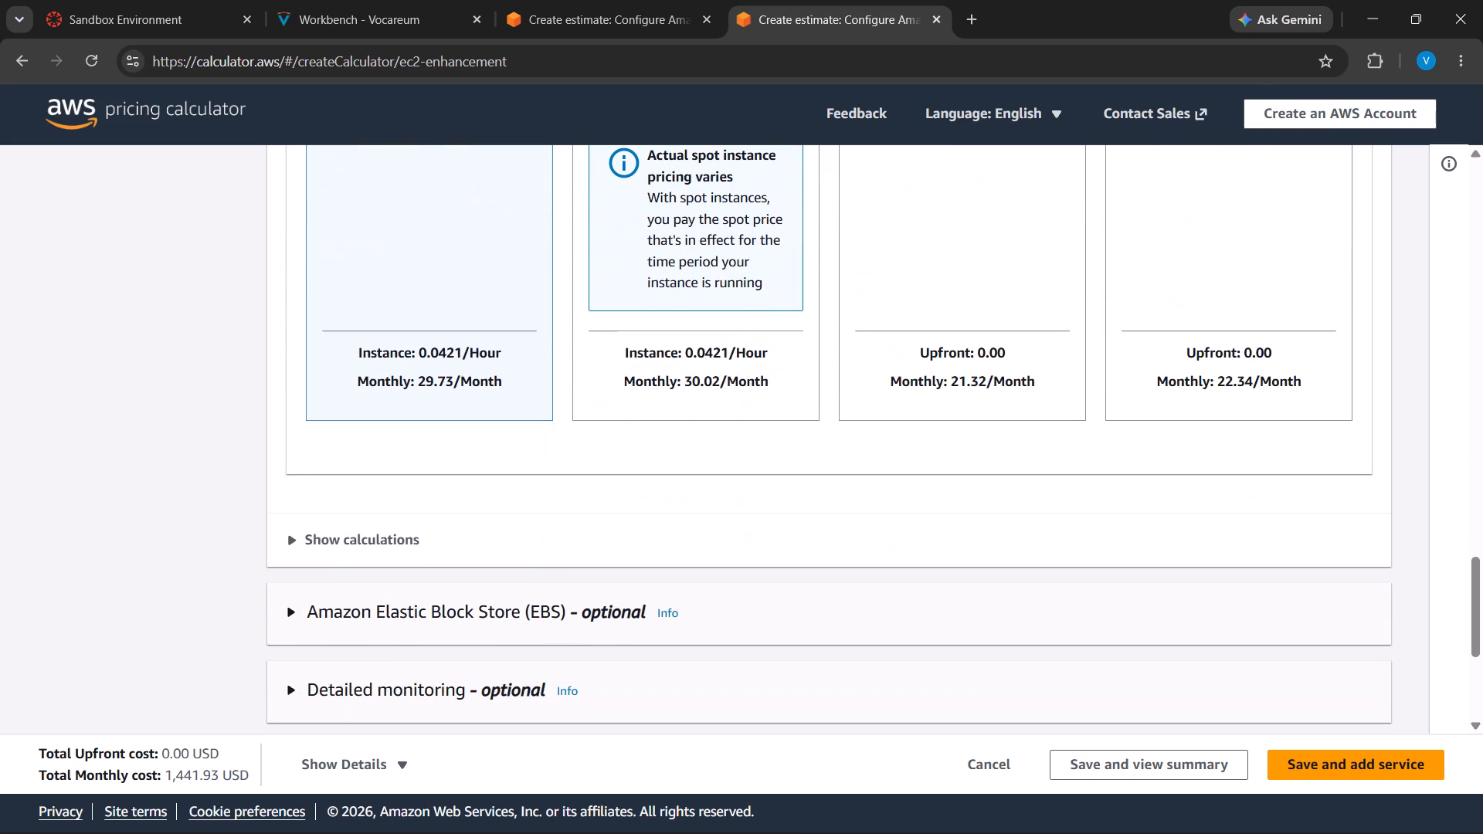
scroll(810, 317, "up", 2)
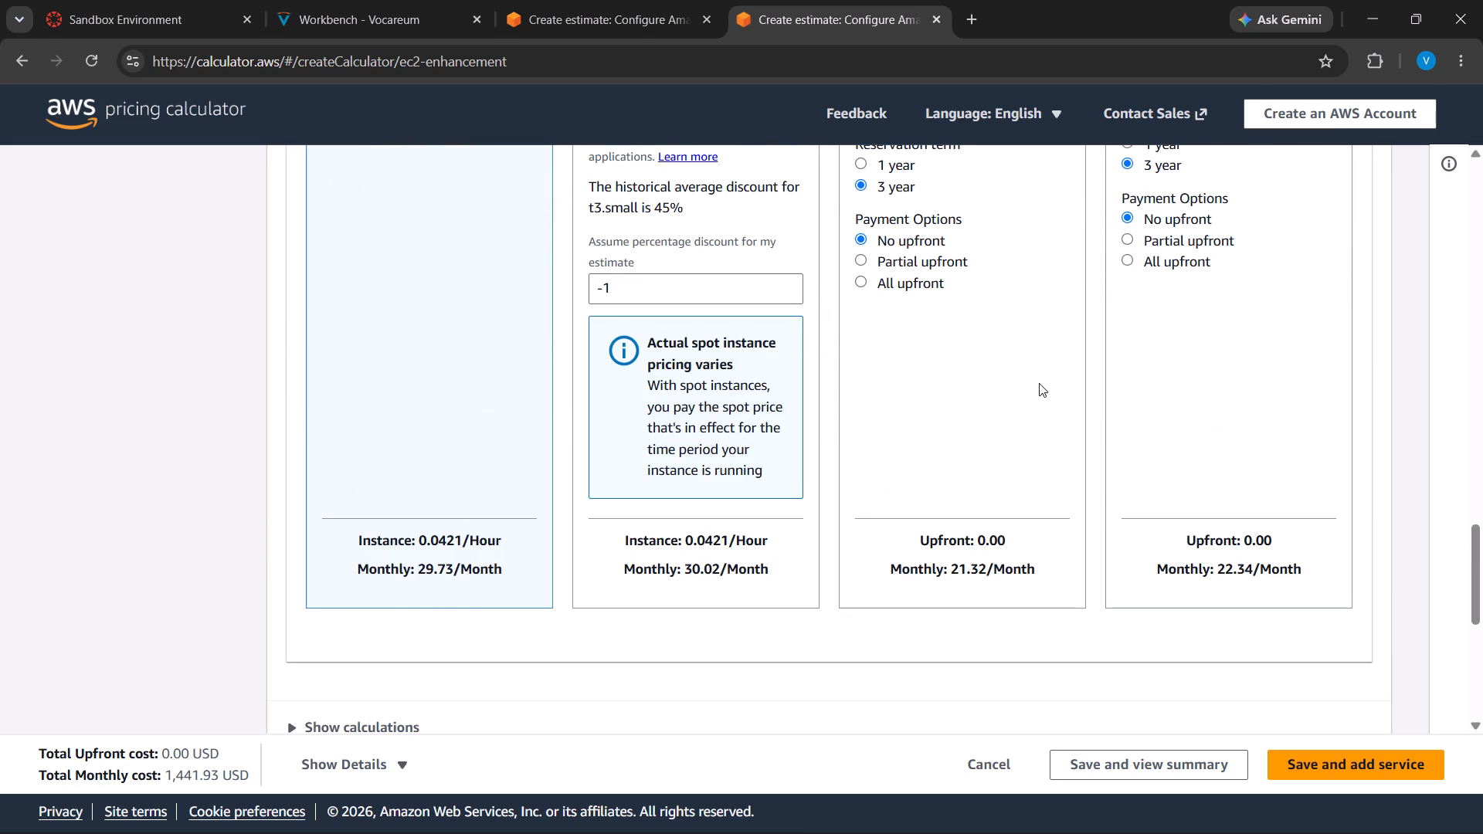
scroll(1052, 443, "up", 1)
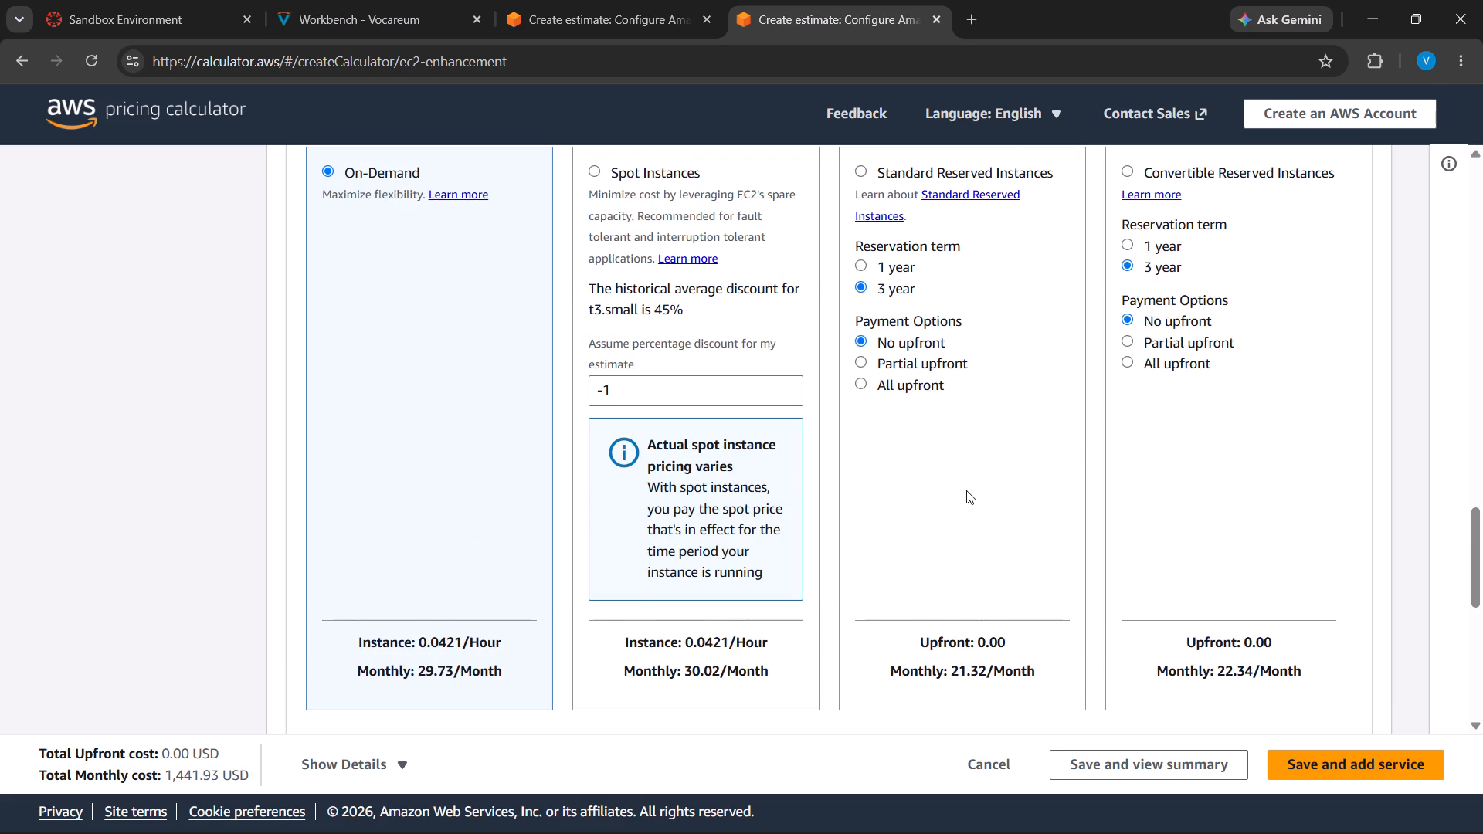
scroll(972, 428, "up", 3)
left_click(860, 466)
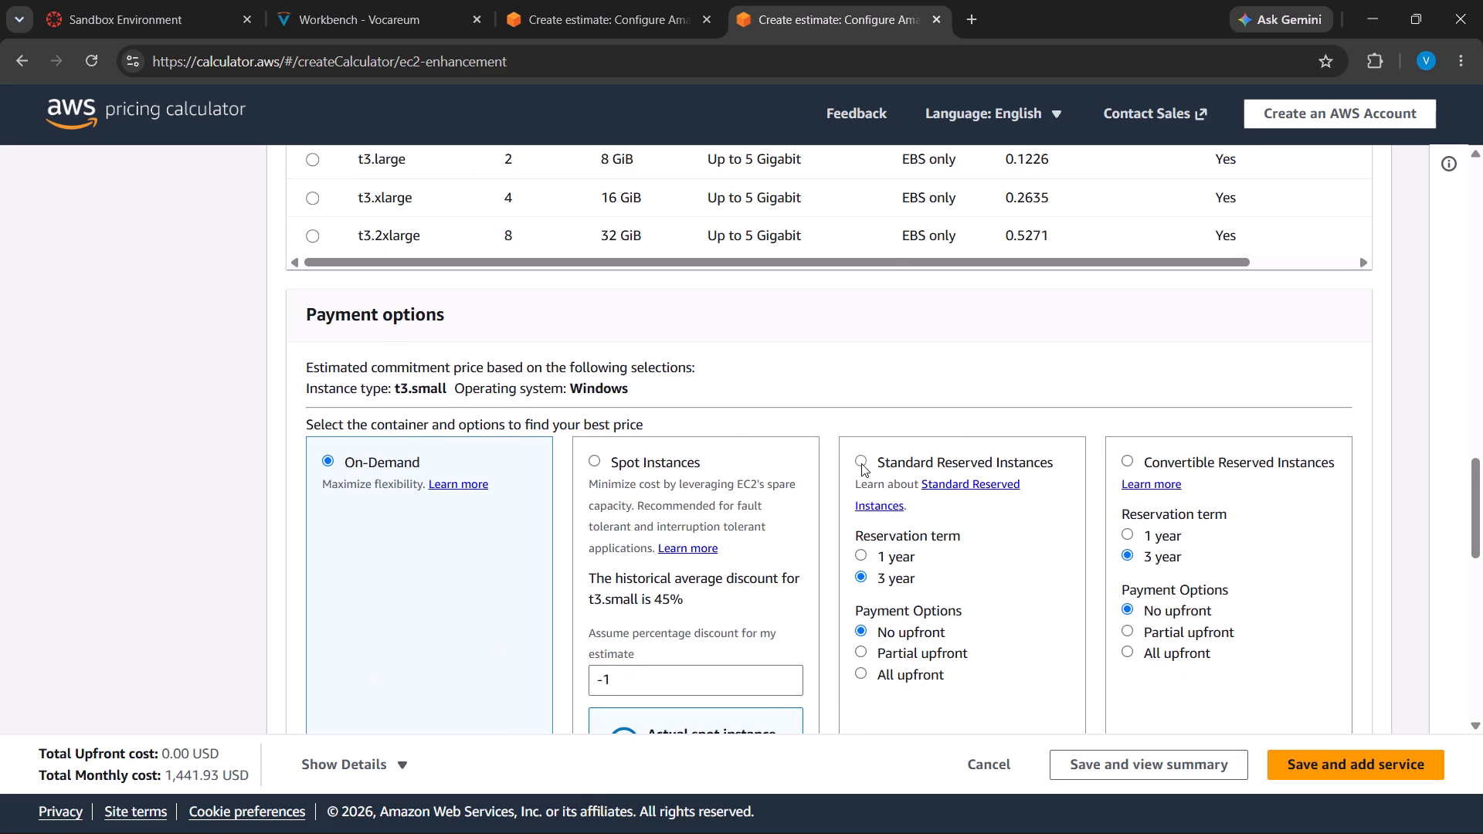
scroll(1036, 555, "down", 3)
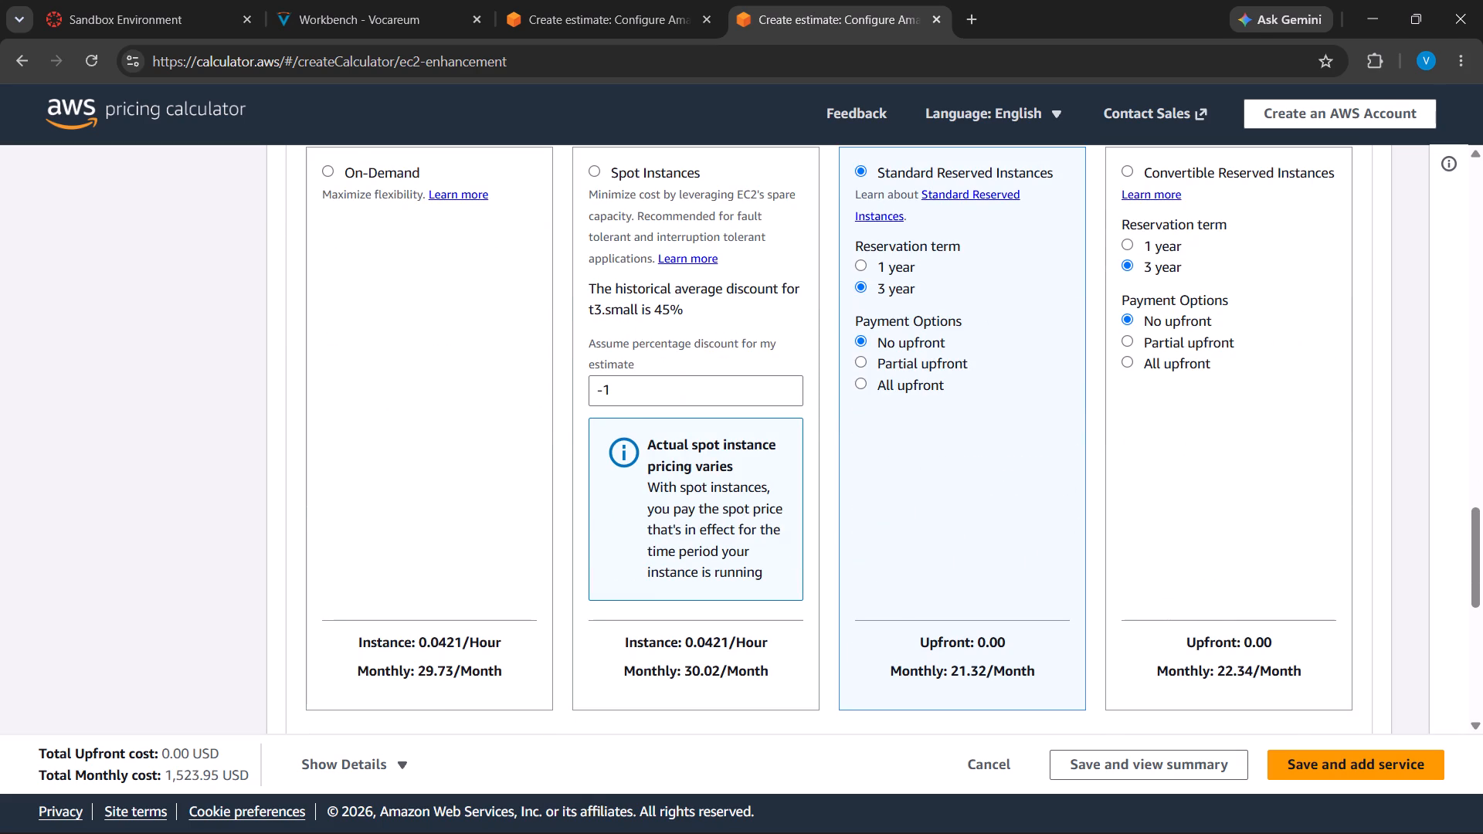
Compare the payment options and monthly costs of the Hyderabad and Mumbai EC2 estimates.
left_click(600, 0)
left_click(808, 0)
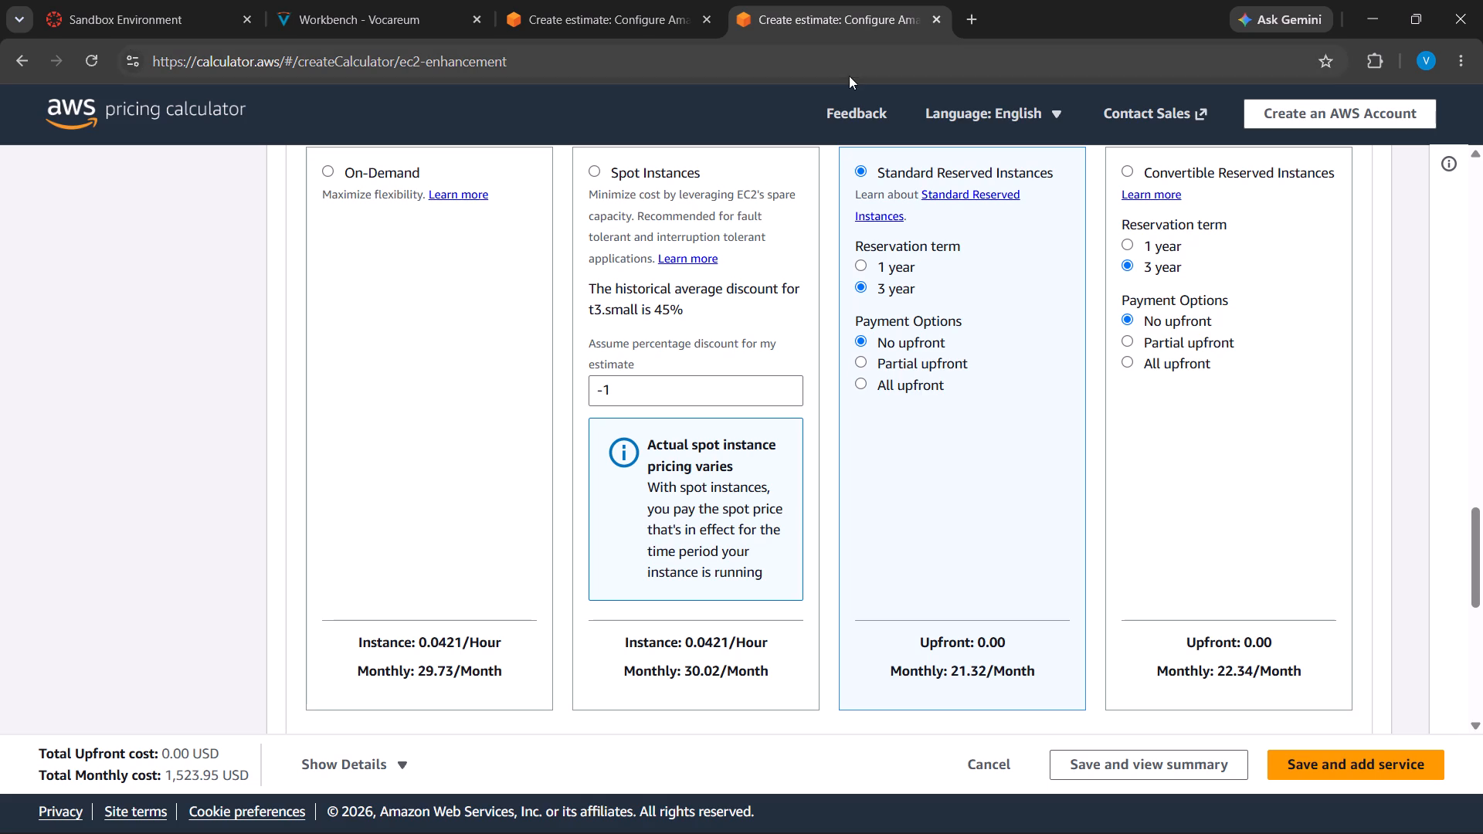
scroll(849, 76, "up", 1)
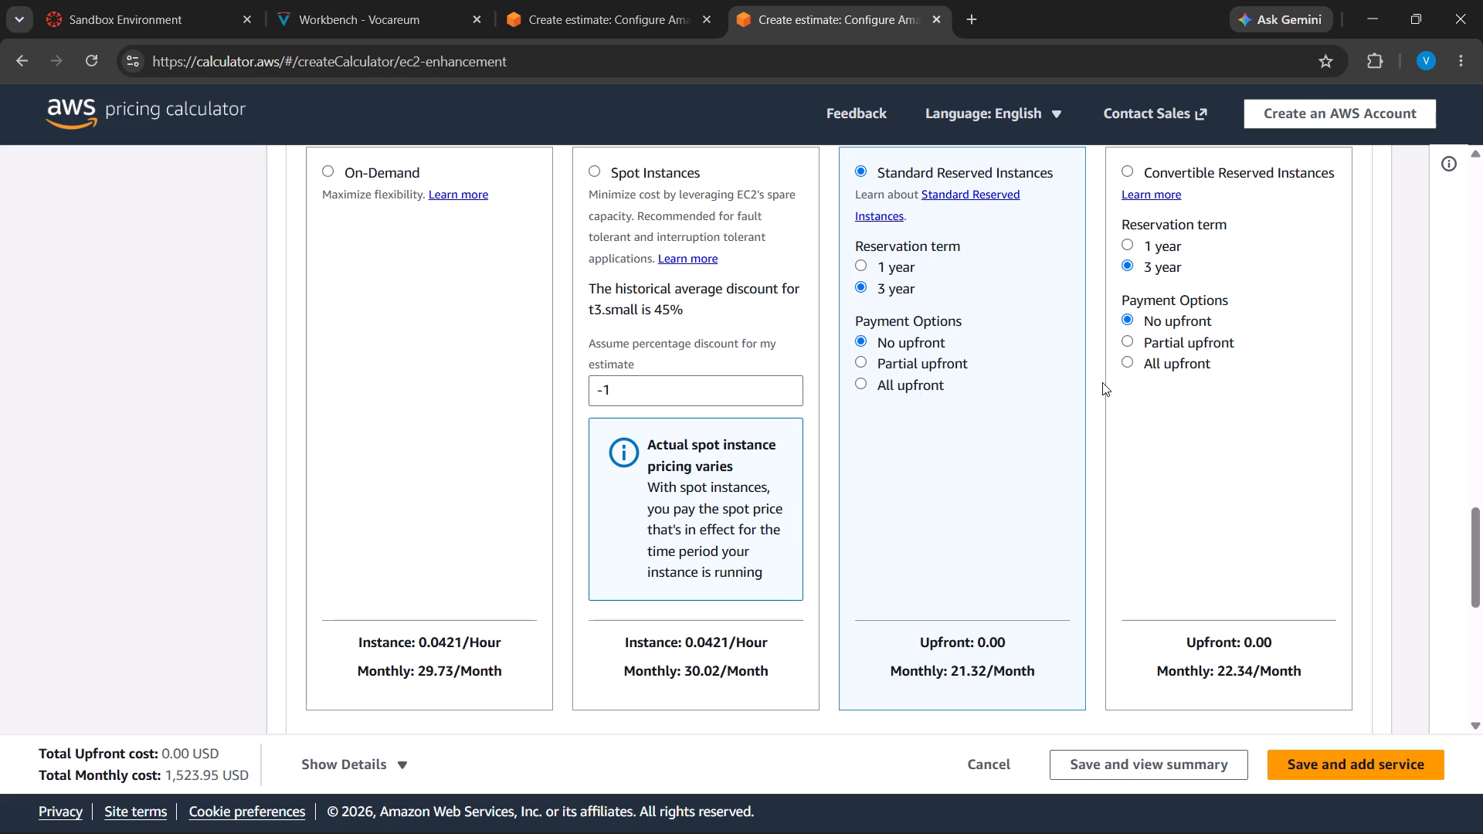
left_click(651, 0)
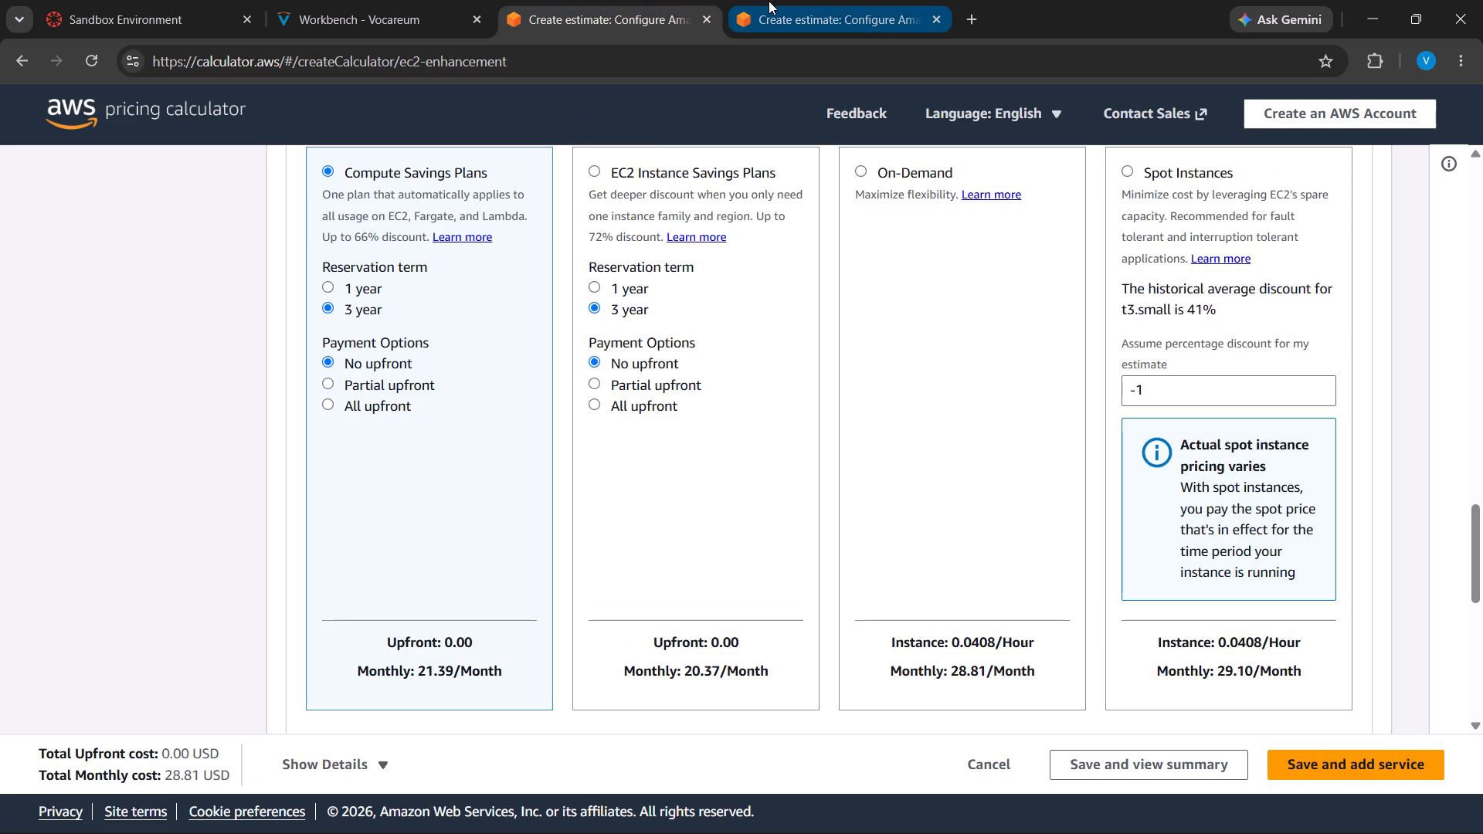
left_click(769, 1)
left_click(646, 0)
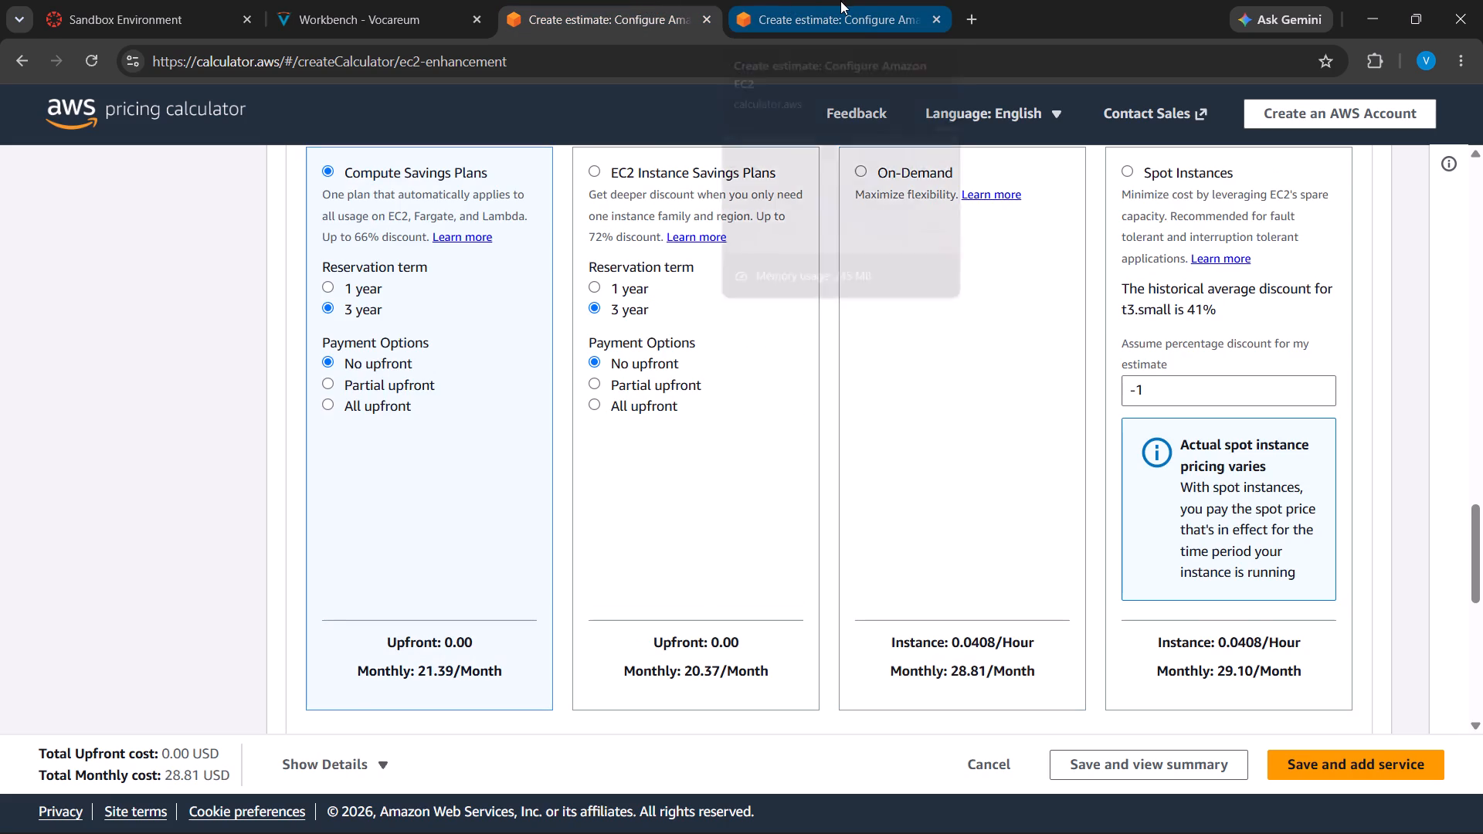
left_click(765, 0)
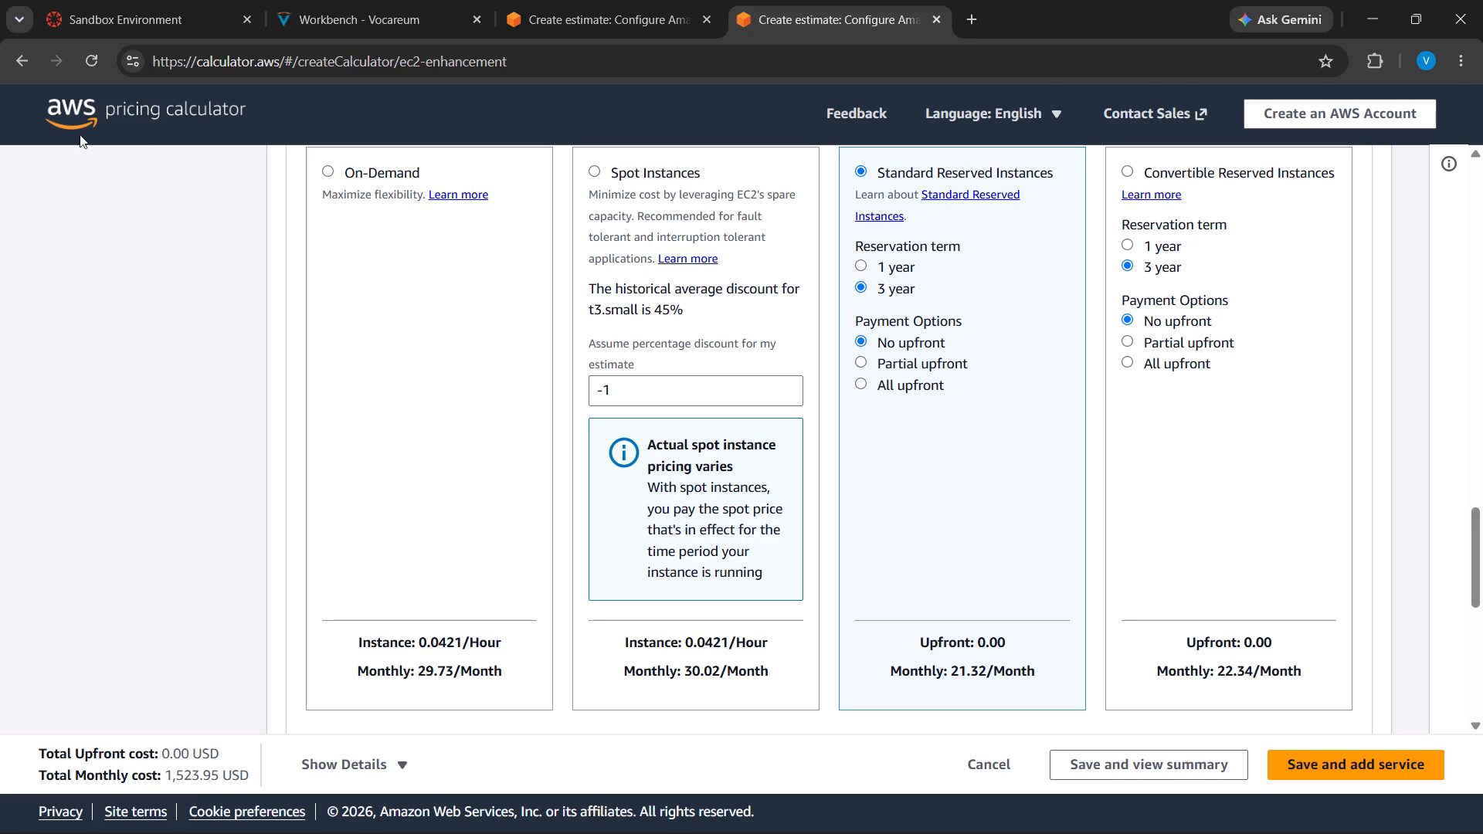
left_click(522, 0)
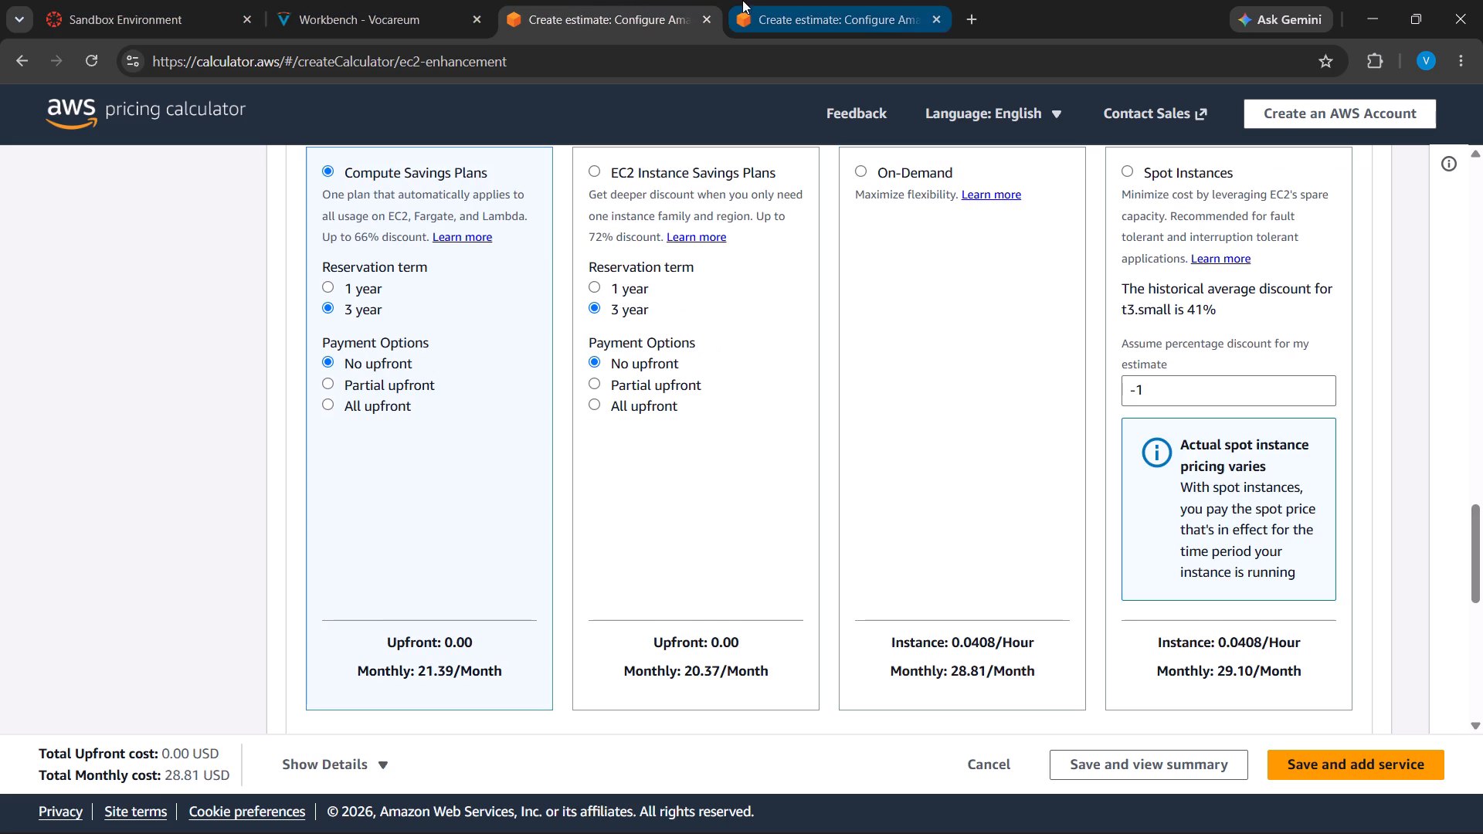
left_click(742, 0)
left_click(636, 10)
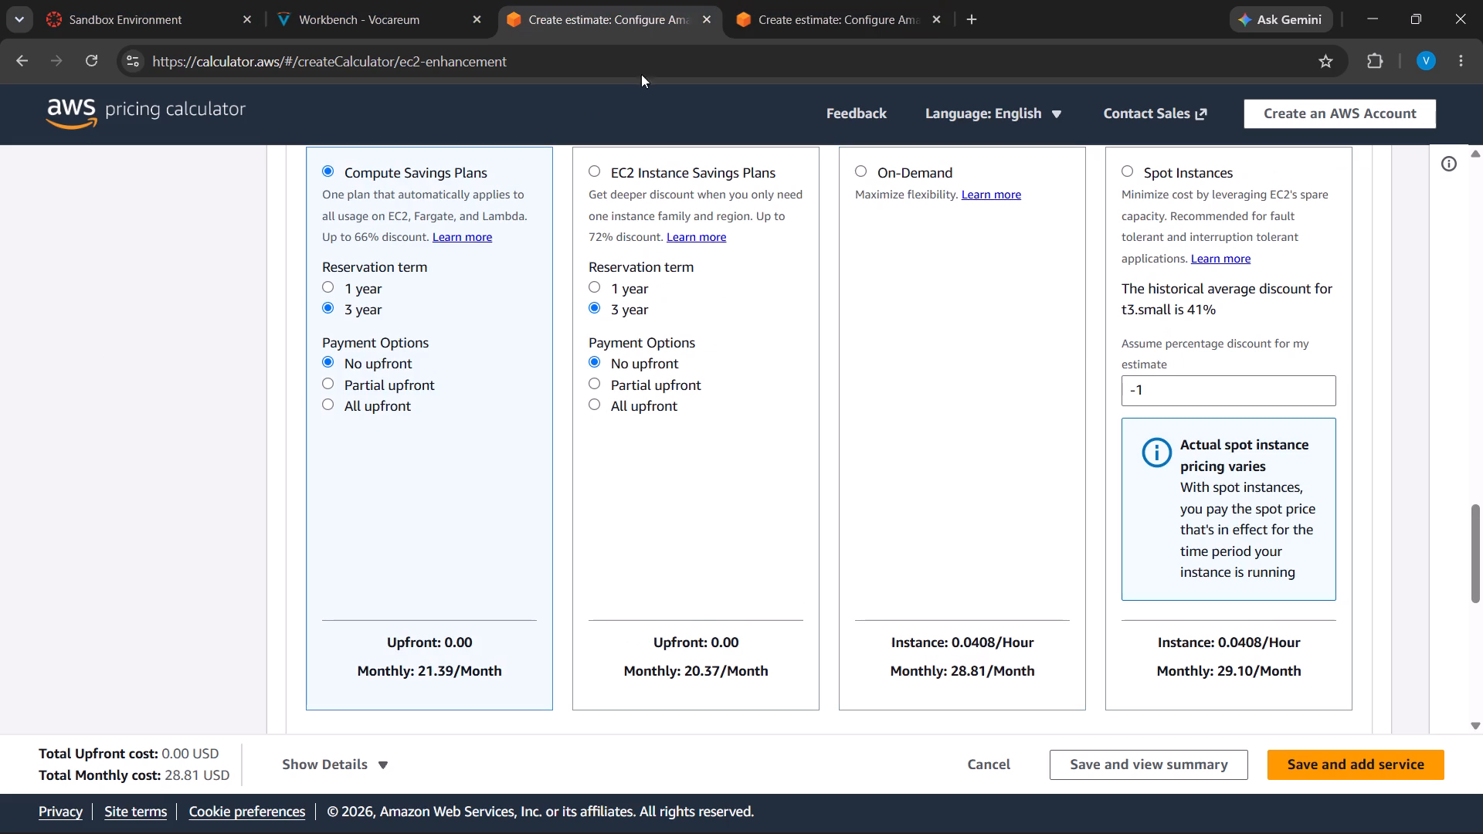
left_click(829, 18)
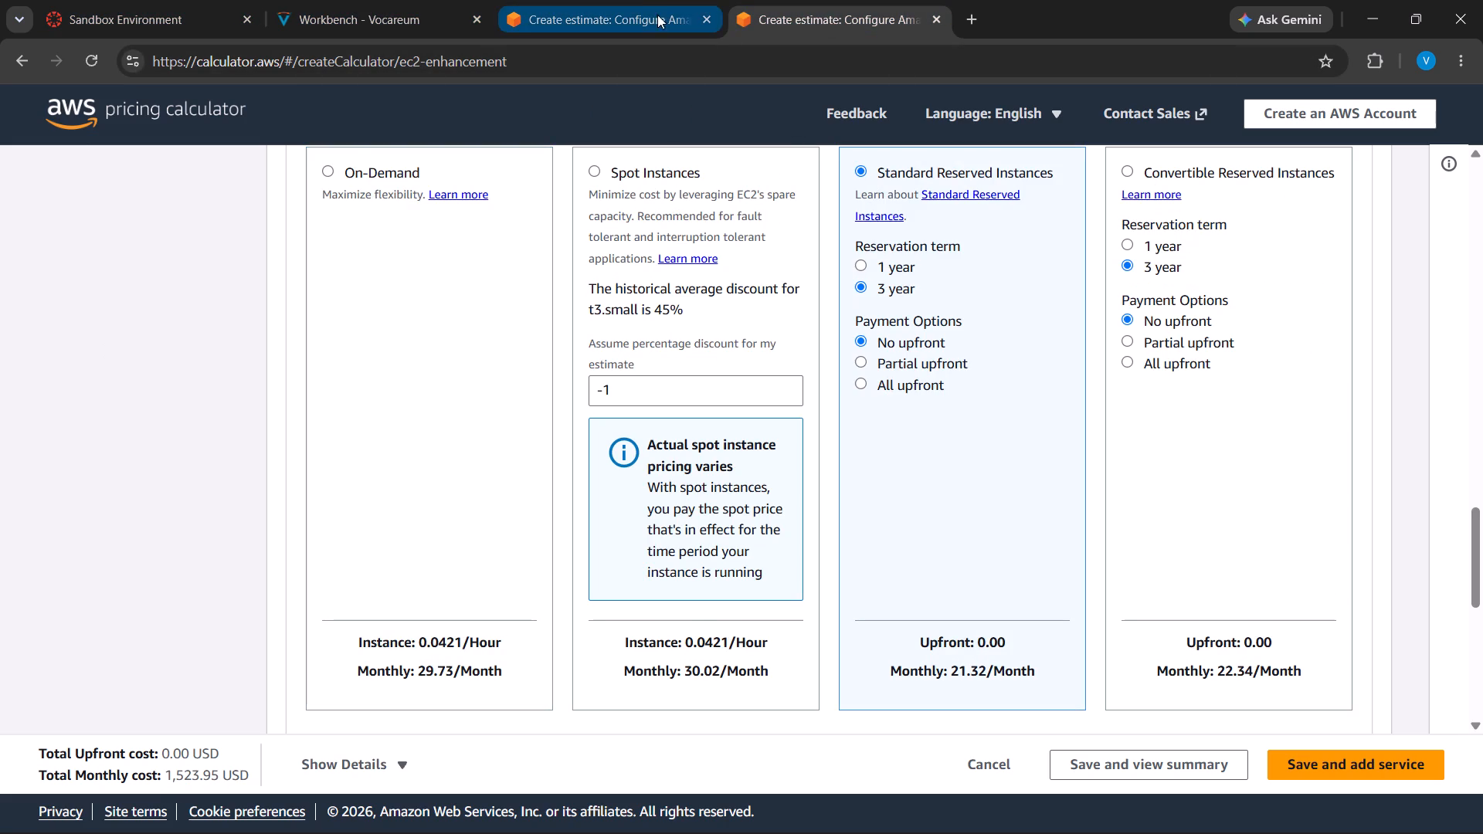
Save the Hyderabad EC2 estimate with shared tenancy and view its cost summary.
left_click(662, 5)
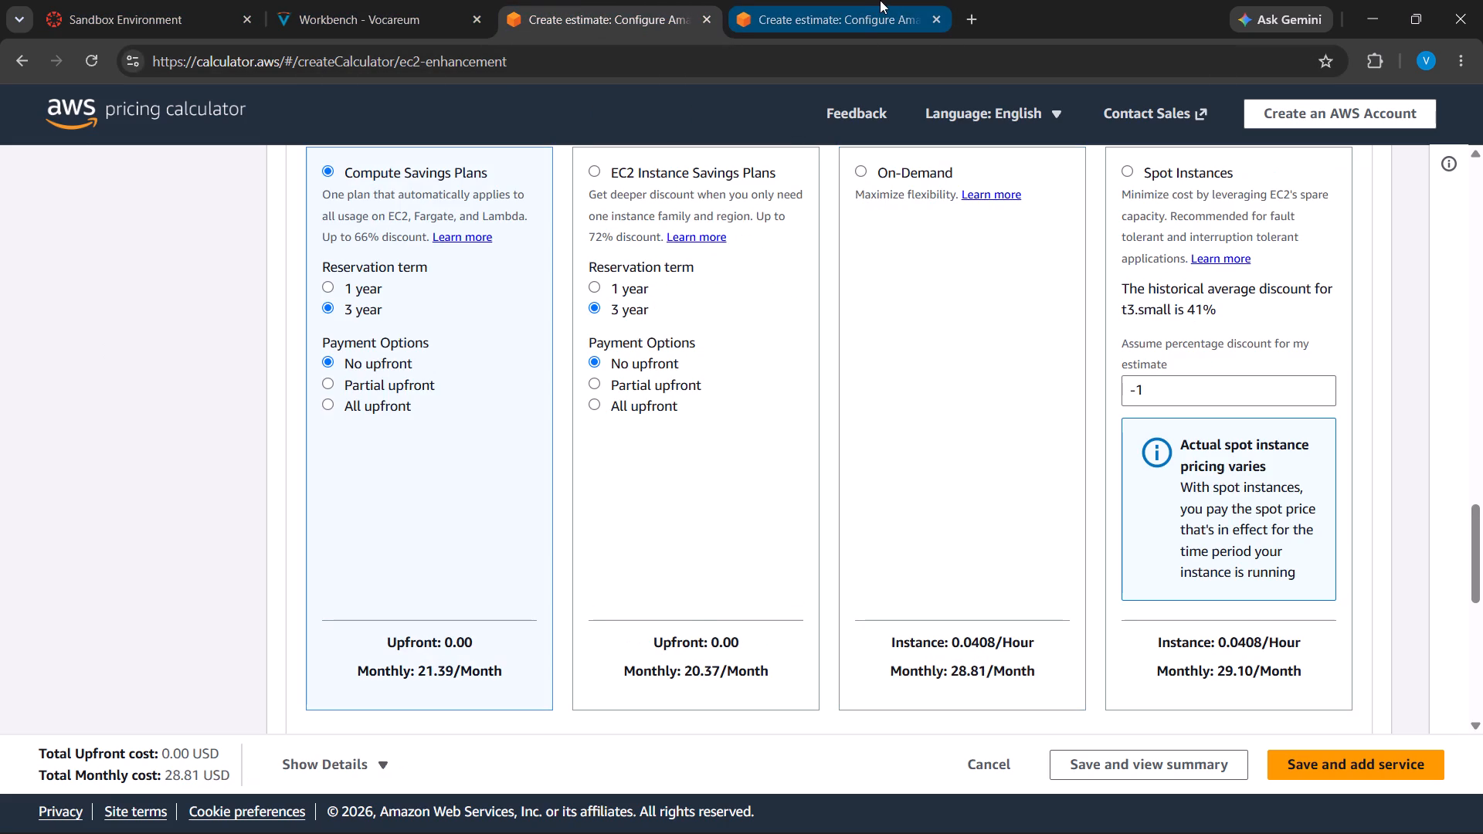
scroll(1011, 476, "down", 1)
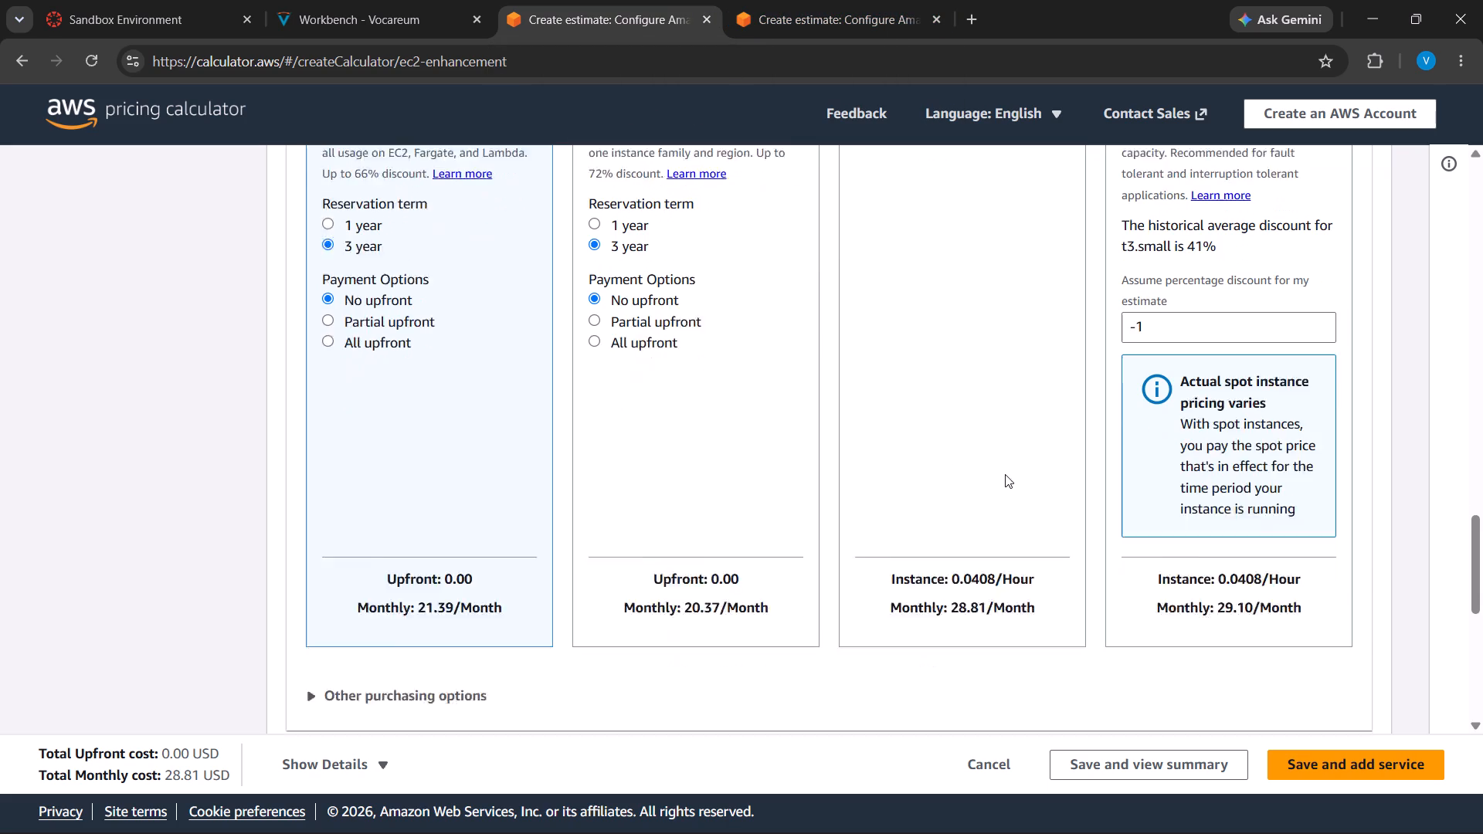
scroll(639, 605, "down", 4)
scroll(947, 463, "down", 2)
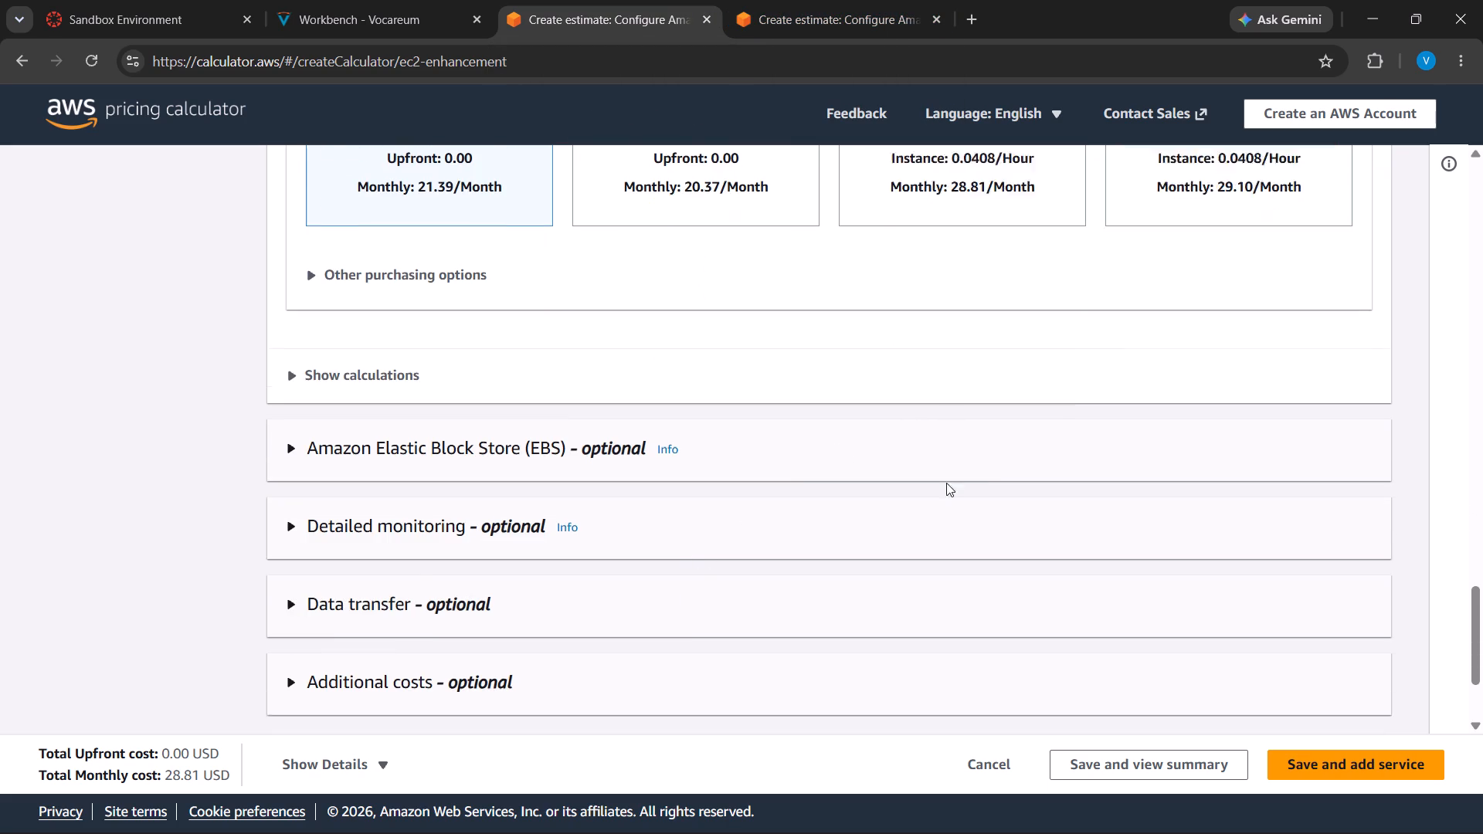
scroll(946, 483, "down", 2)
scroll(961, 626, "down", 1)
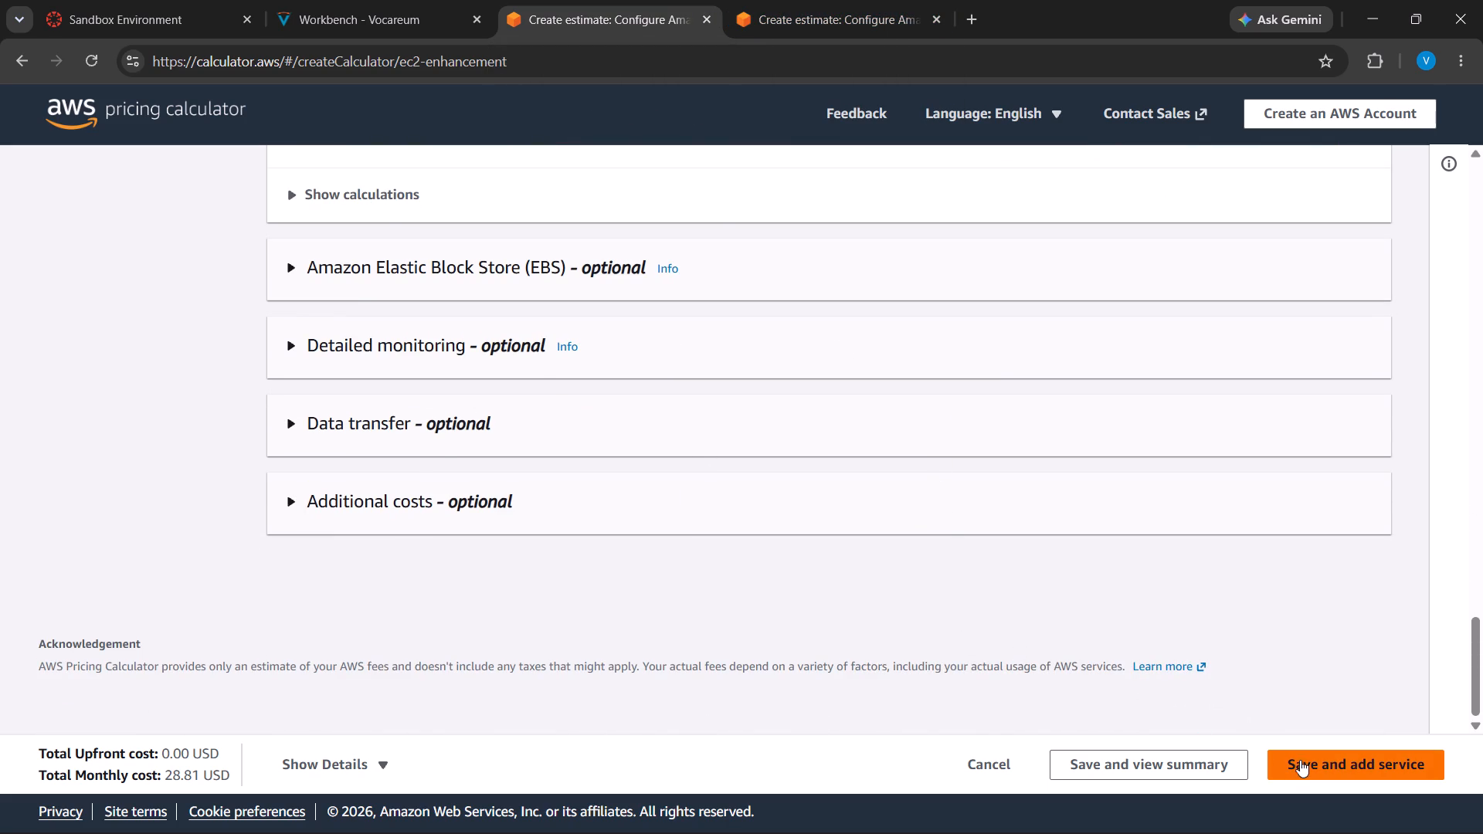
left_click(1144, 771)
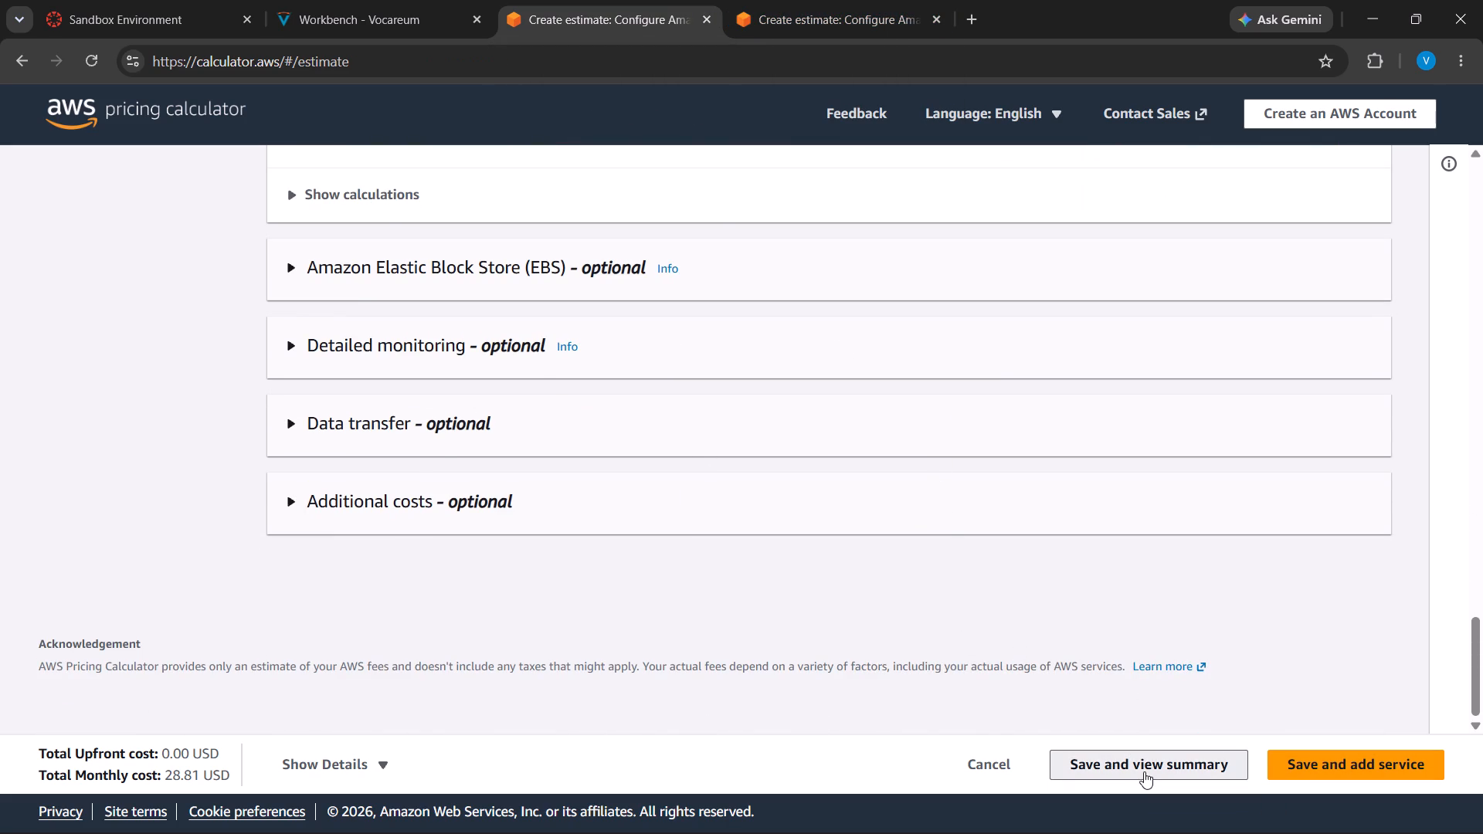
scroll(799, 443, "down", 3)
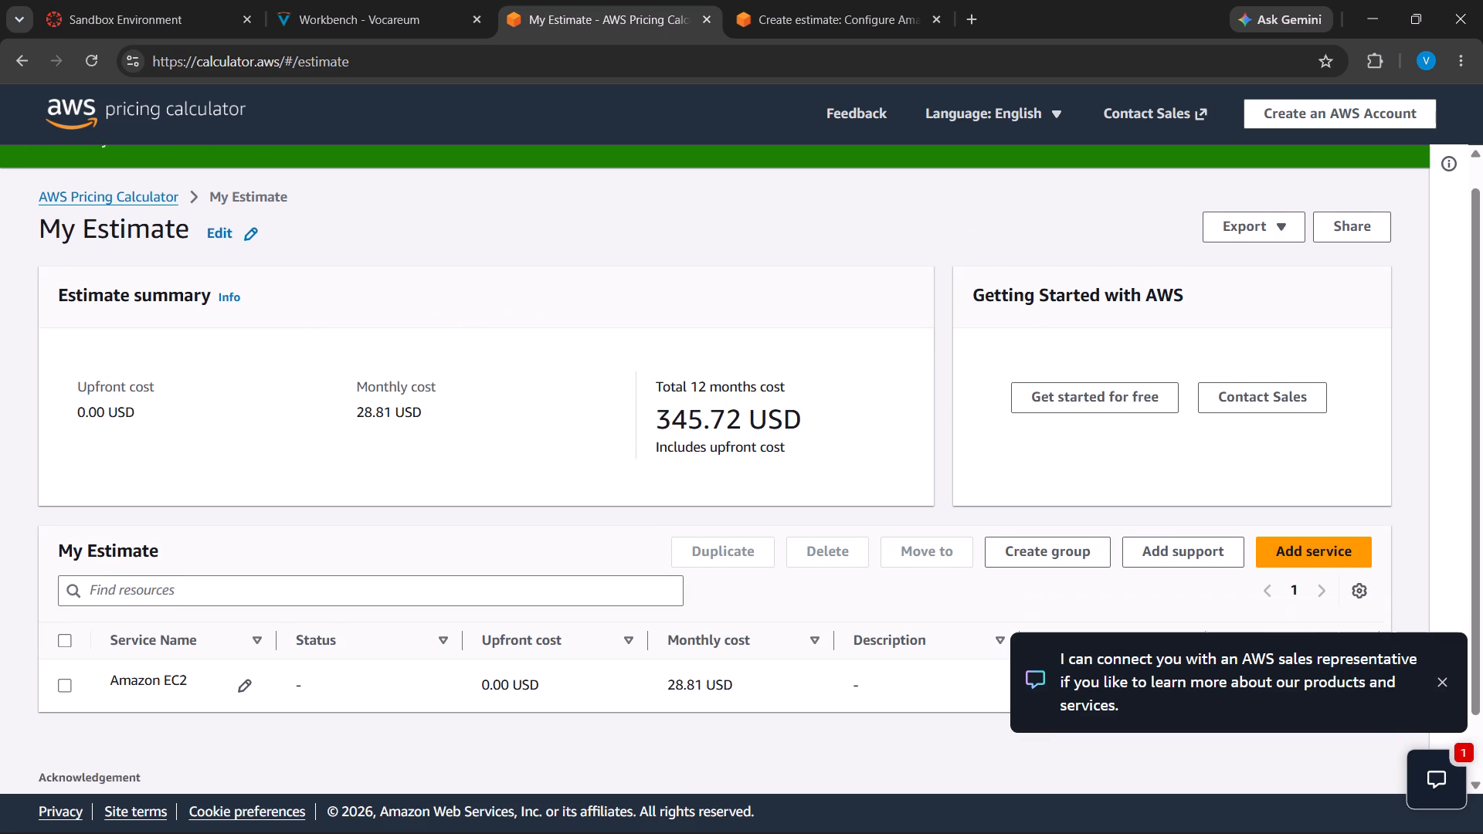
scroll(799, 443, "up", 2)
scroll(799, 443, "down", 4)
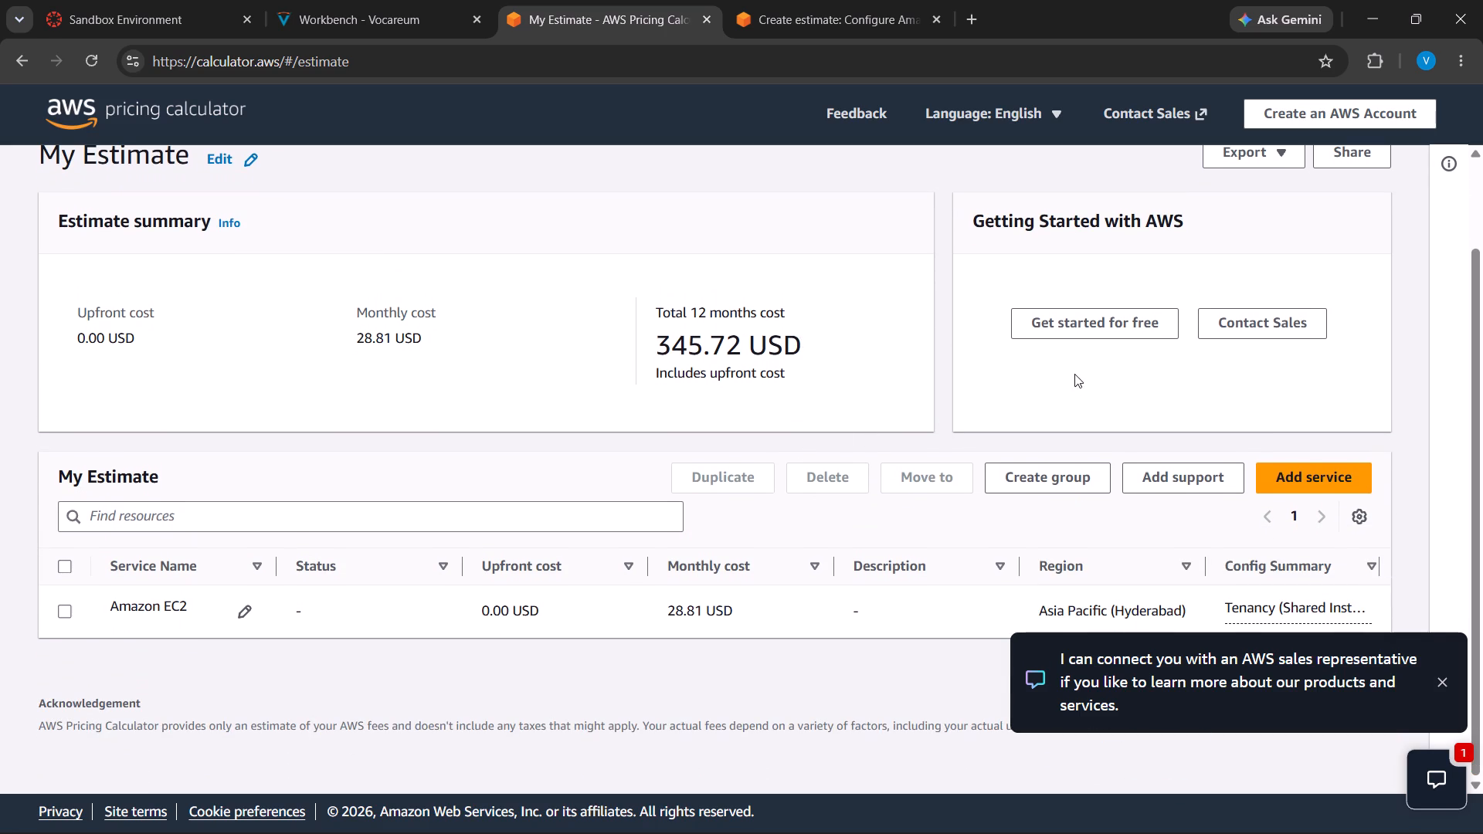
left_click(777, 680)
Save the Mumbai EC2 estimate with dedicated tenancy and compare its cost summary with the Hyderabad one.
left_click(785, 0)
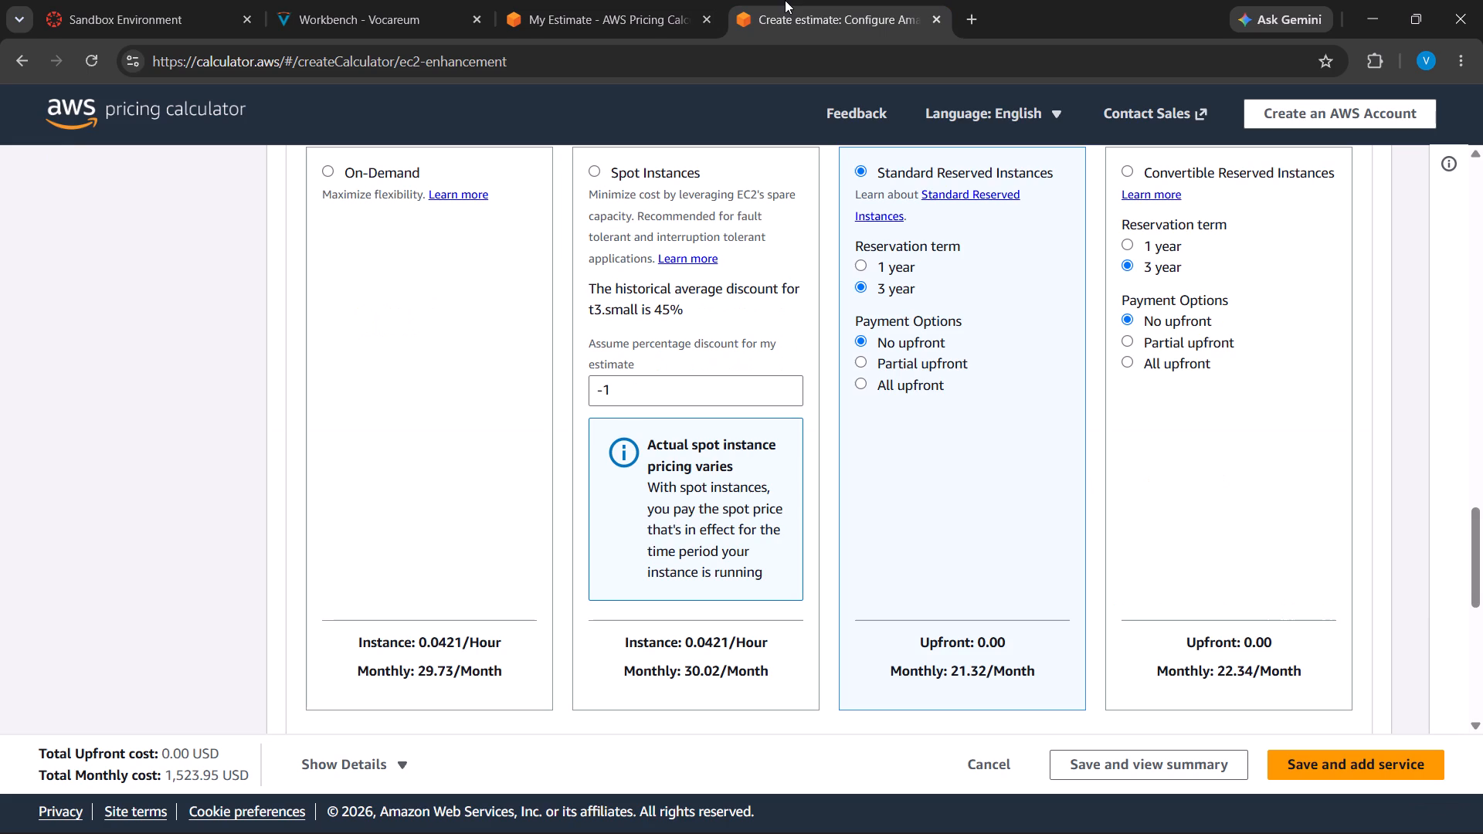
left_click(1214, 768)
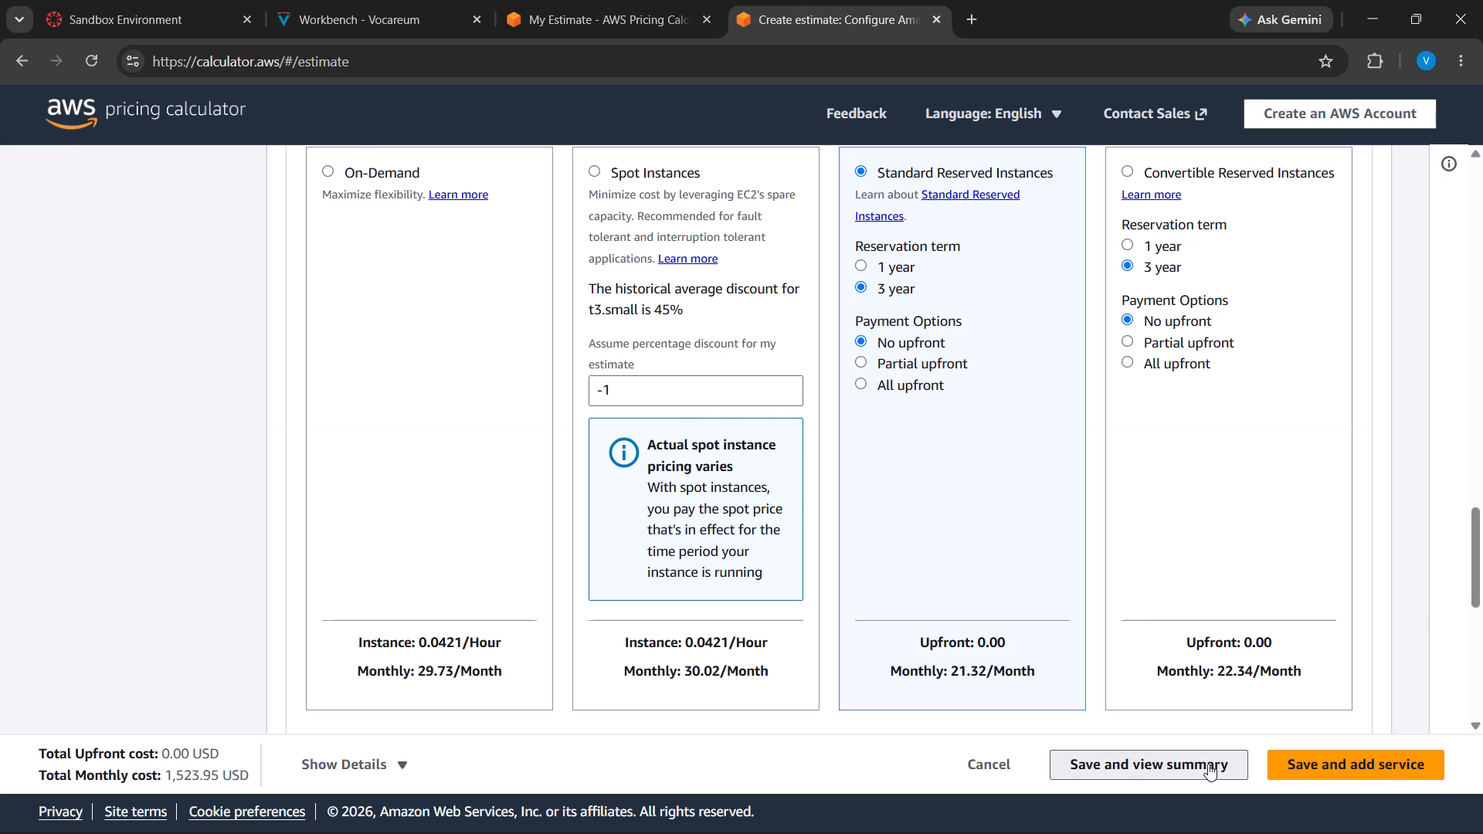
scroll(613, 584, "down", 4)
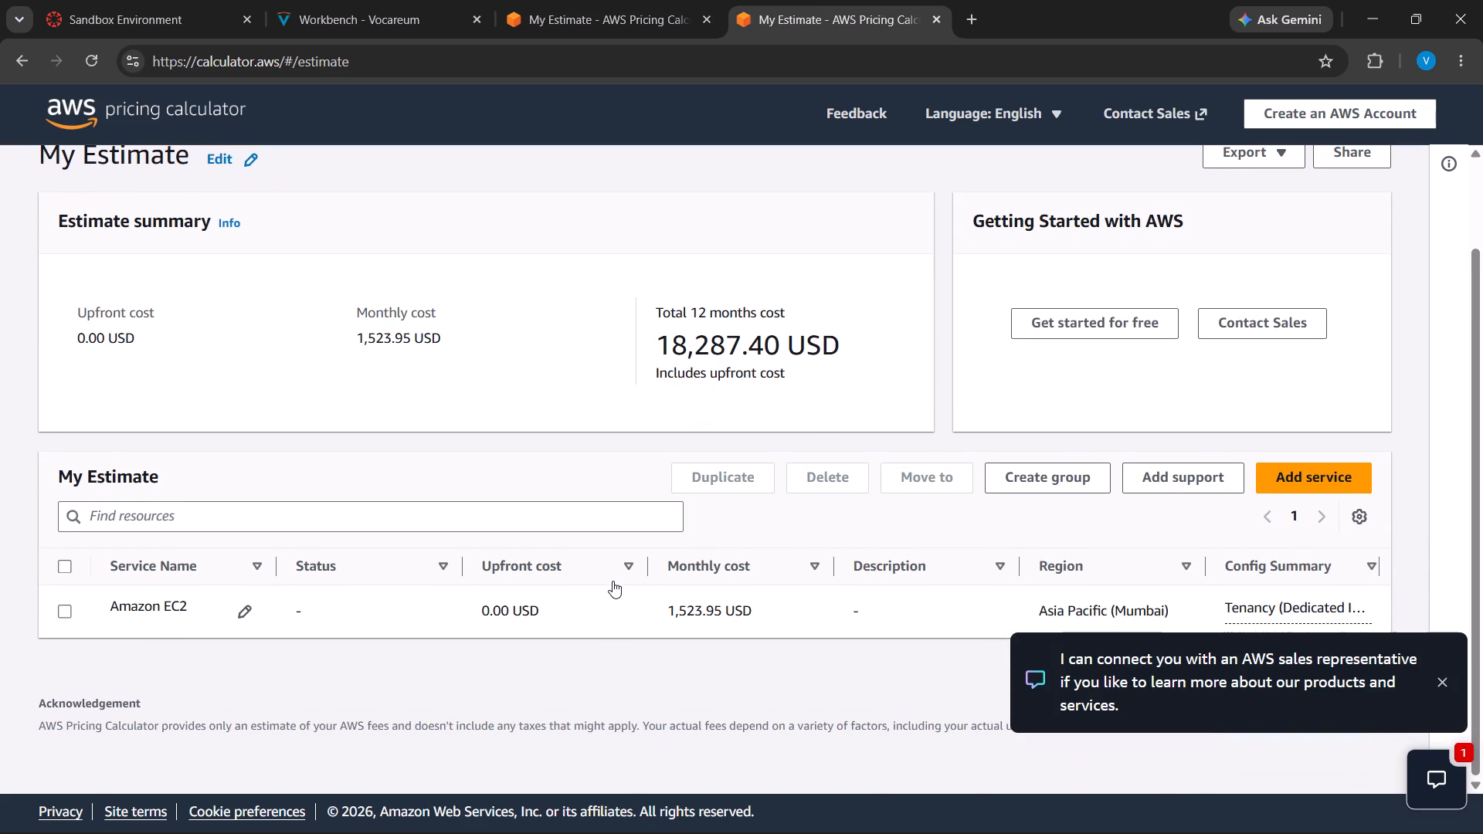
left_click(632, 0)
left_click(793, 0)
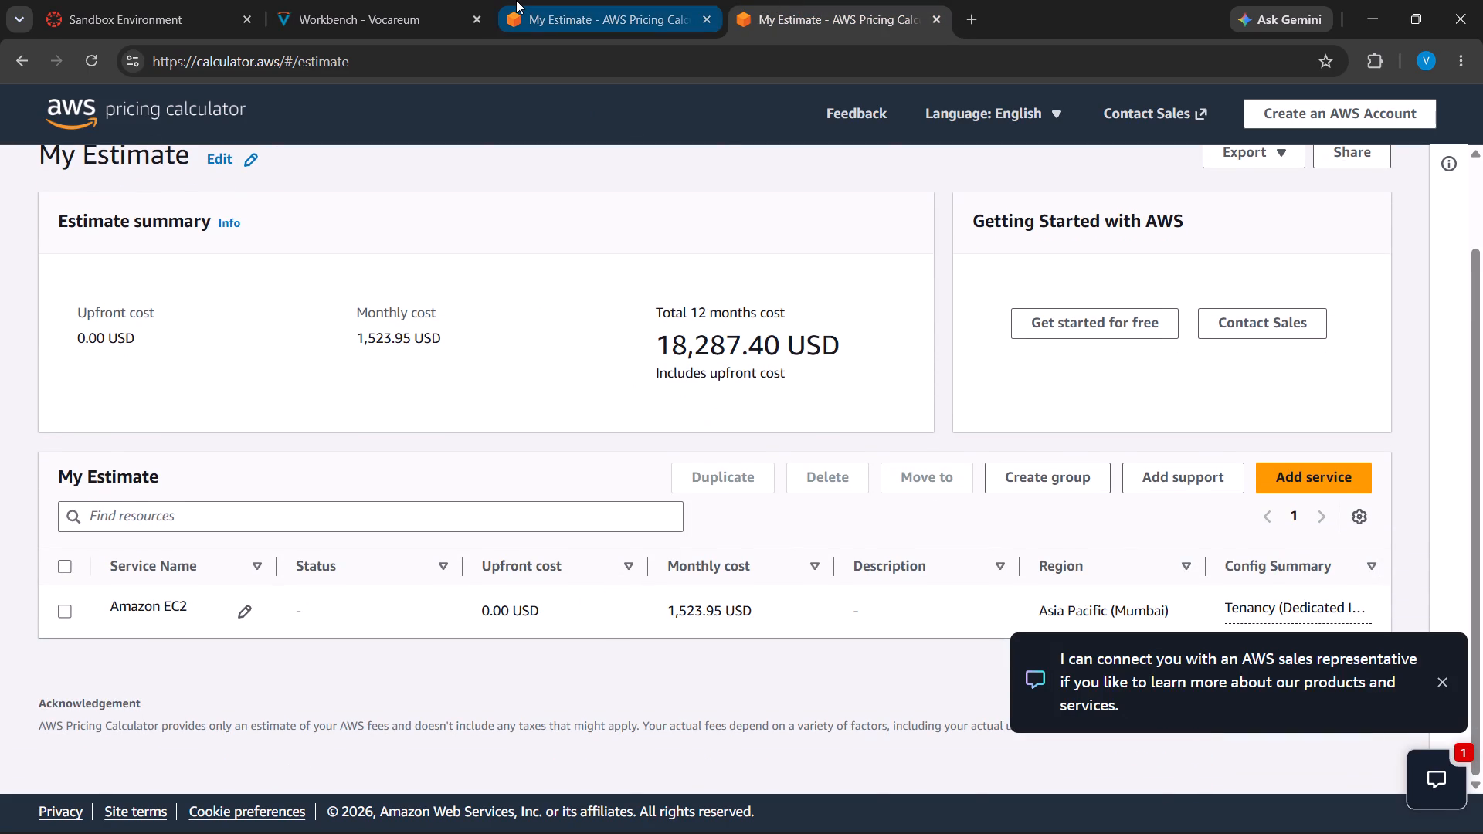
Dismiss the sales chat message and review the cost summary of the Mumbai estimate.
left_click(516, 0)
left_click(786, 0)
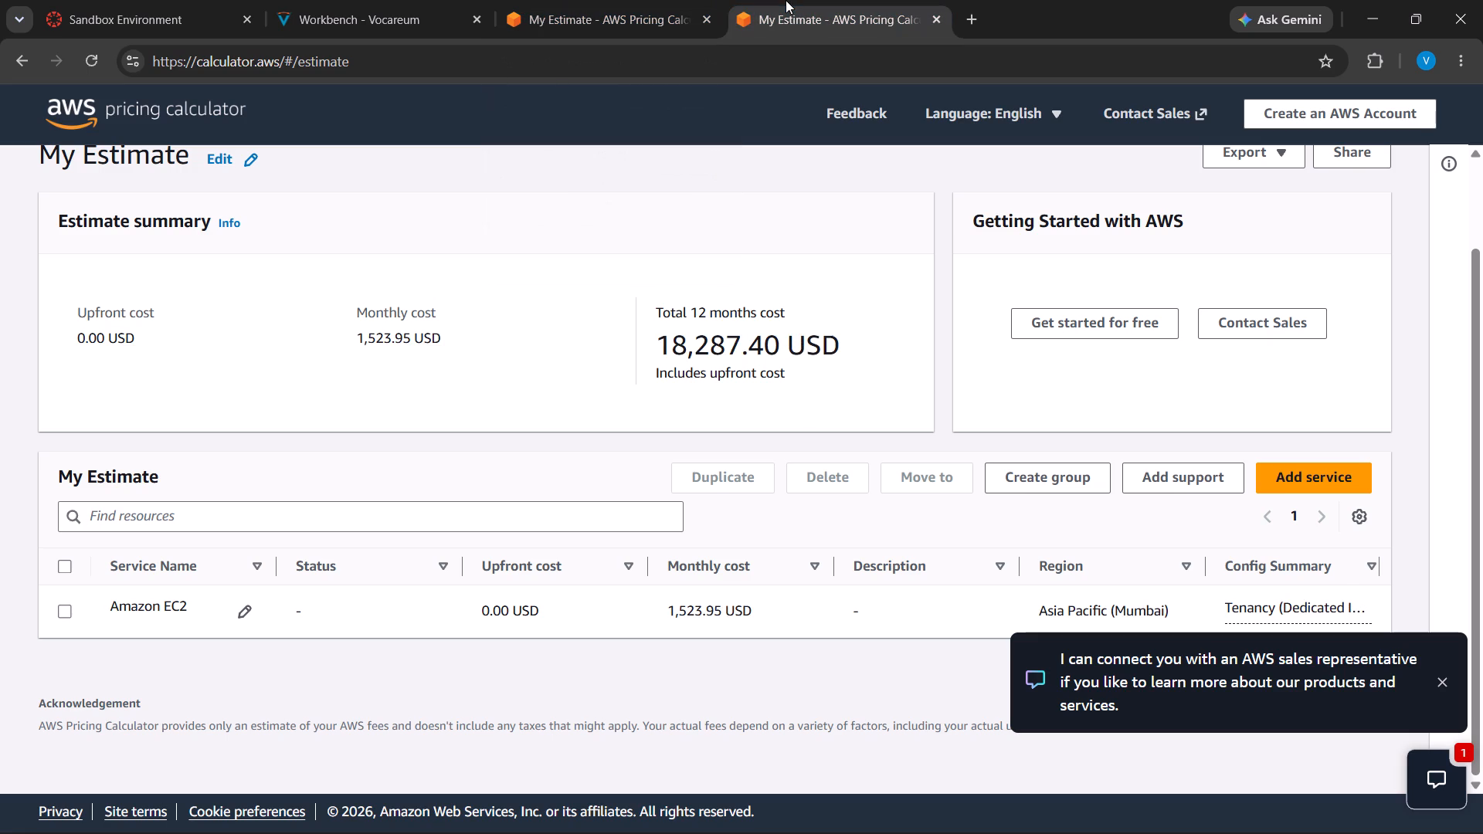
left_click(1440, 679)
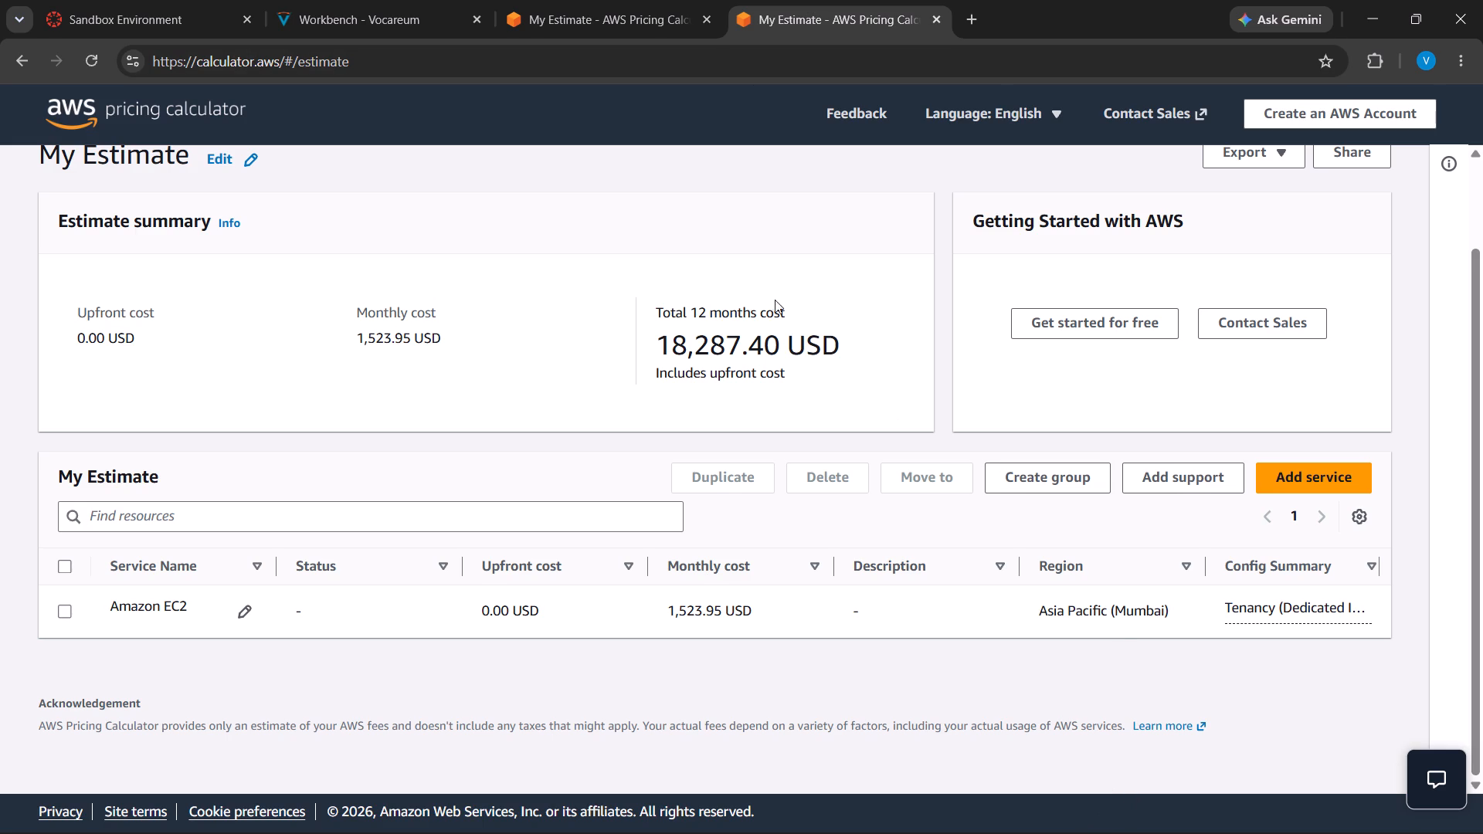
scroll(1118, 631, "up", 1)
scroll(1118, 631, "down", 1)
scroll(1119, 631, "up", 9)
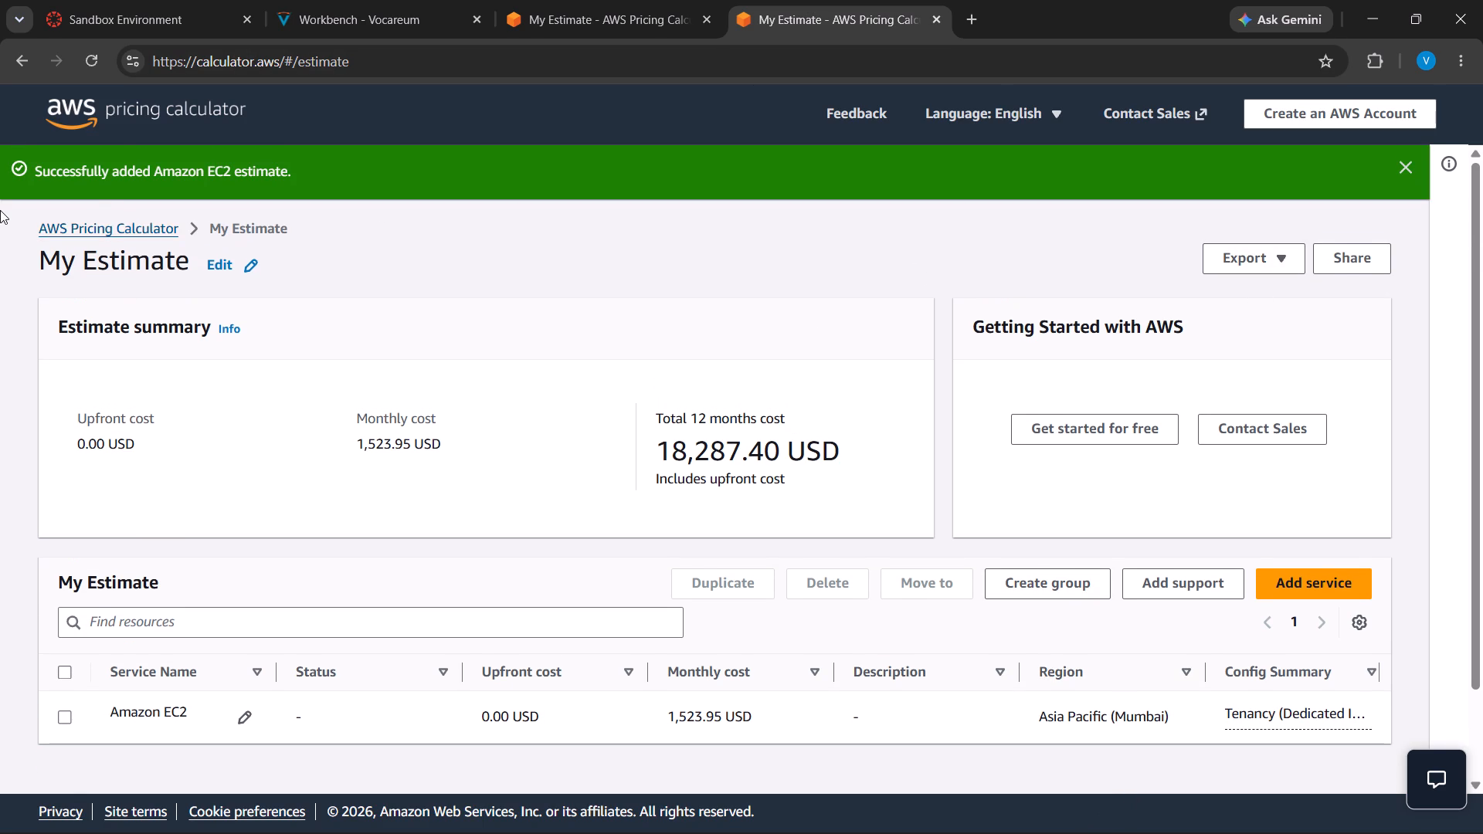
scroll(329, 340, "down", 3)
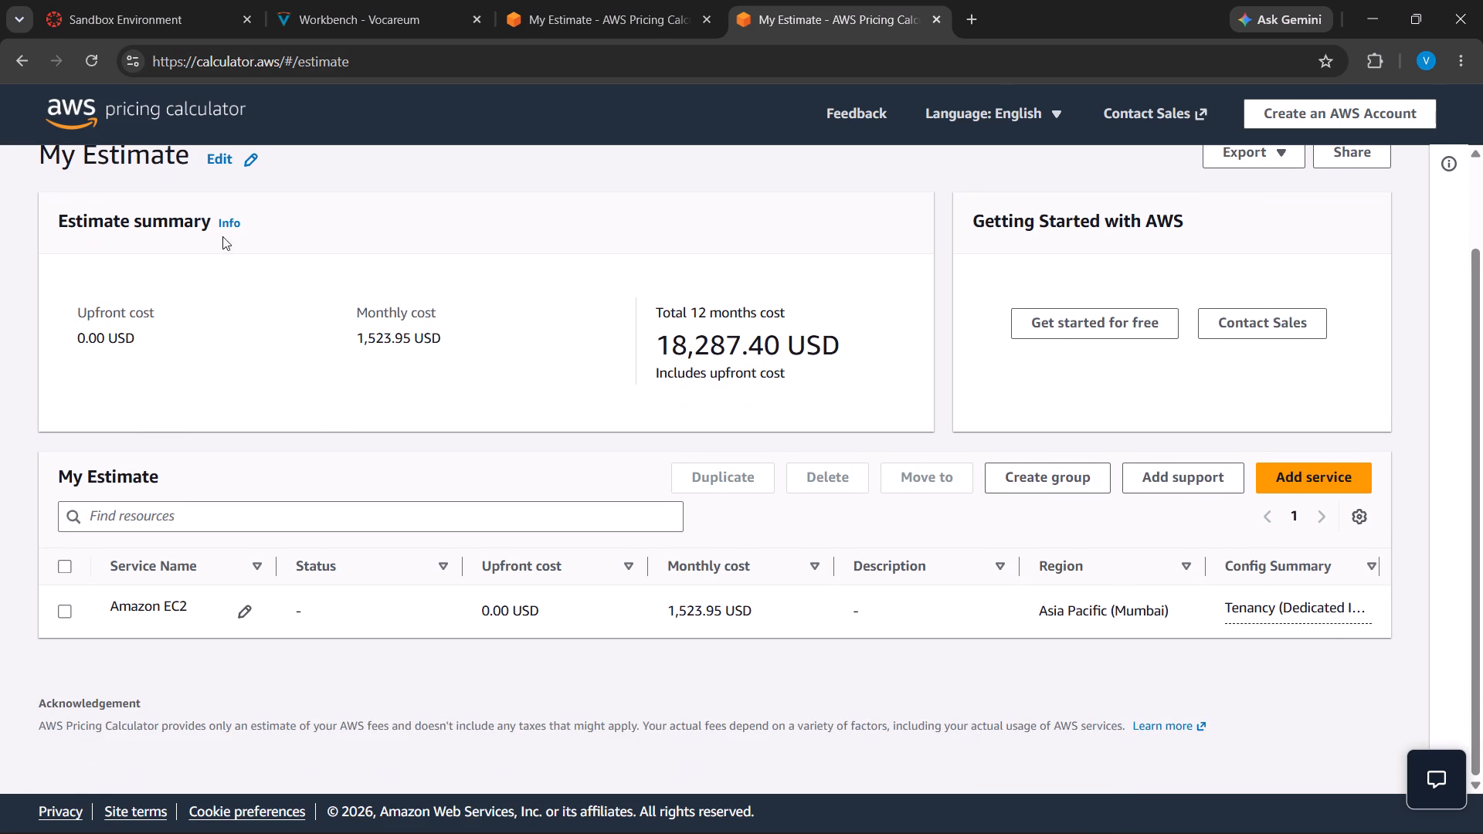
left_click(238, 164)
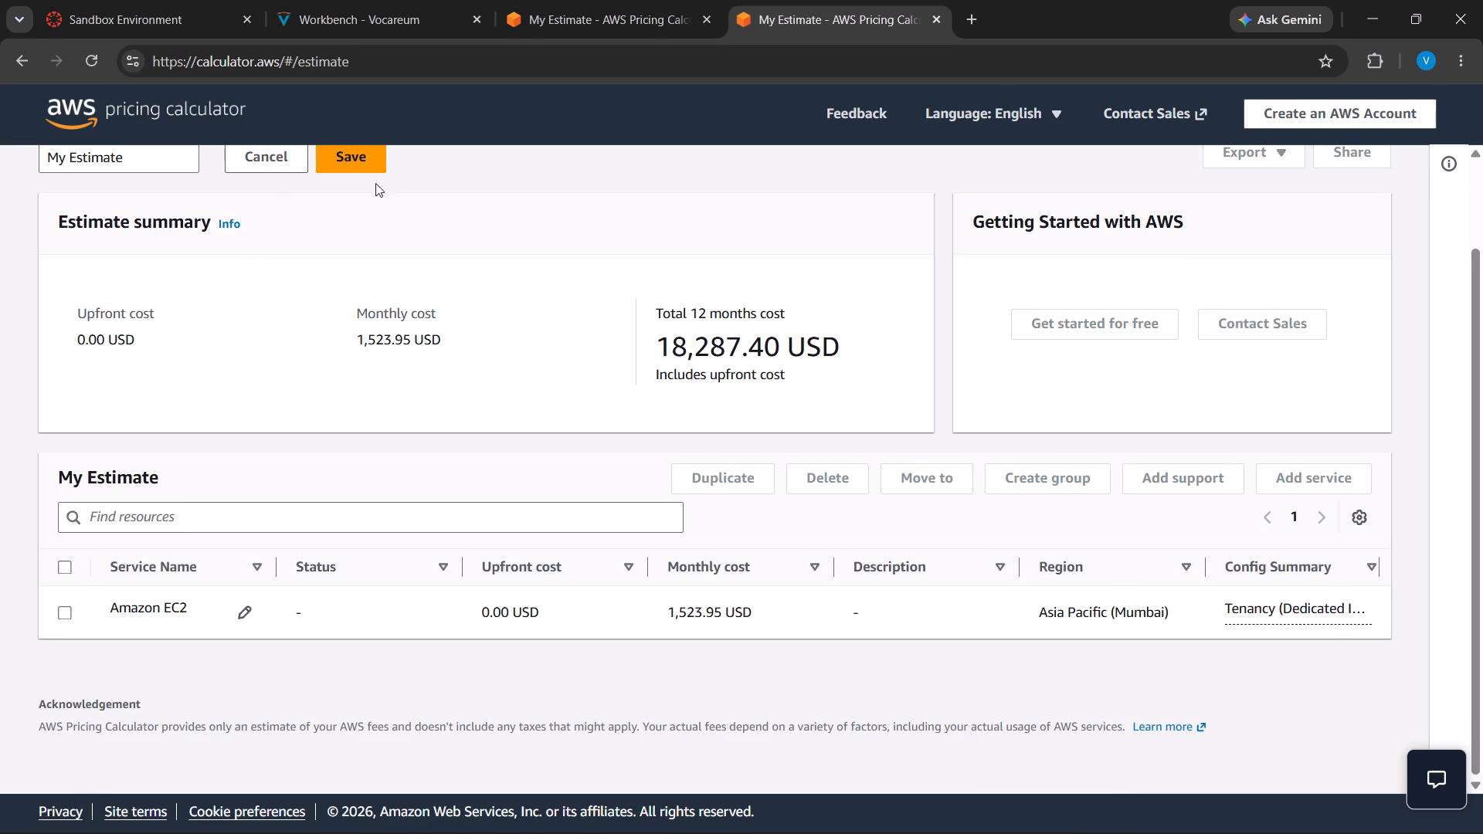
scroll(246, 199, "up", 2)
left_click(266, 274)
Edit the Mumbai Amazon EC2 service and change its region to US East (N. Virginia).
scroll(687, 562, "down", 1)
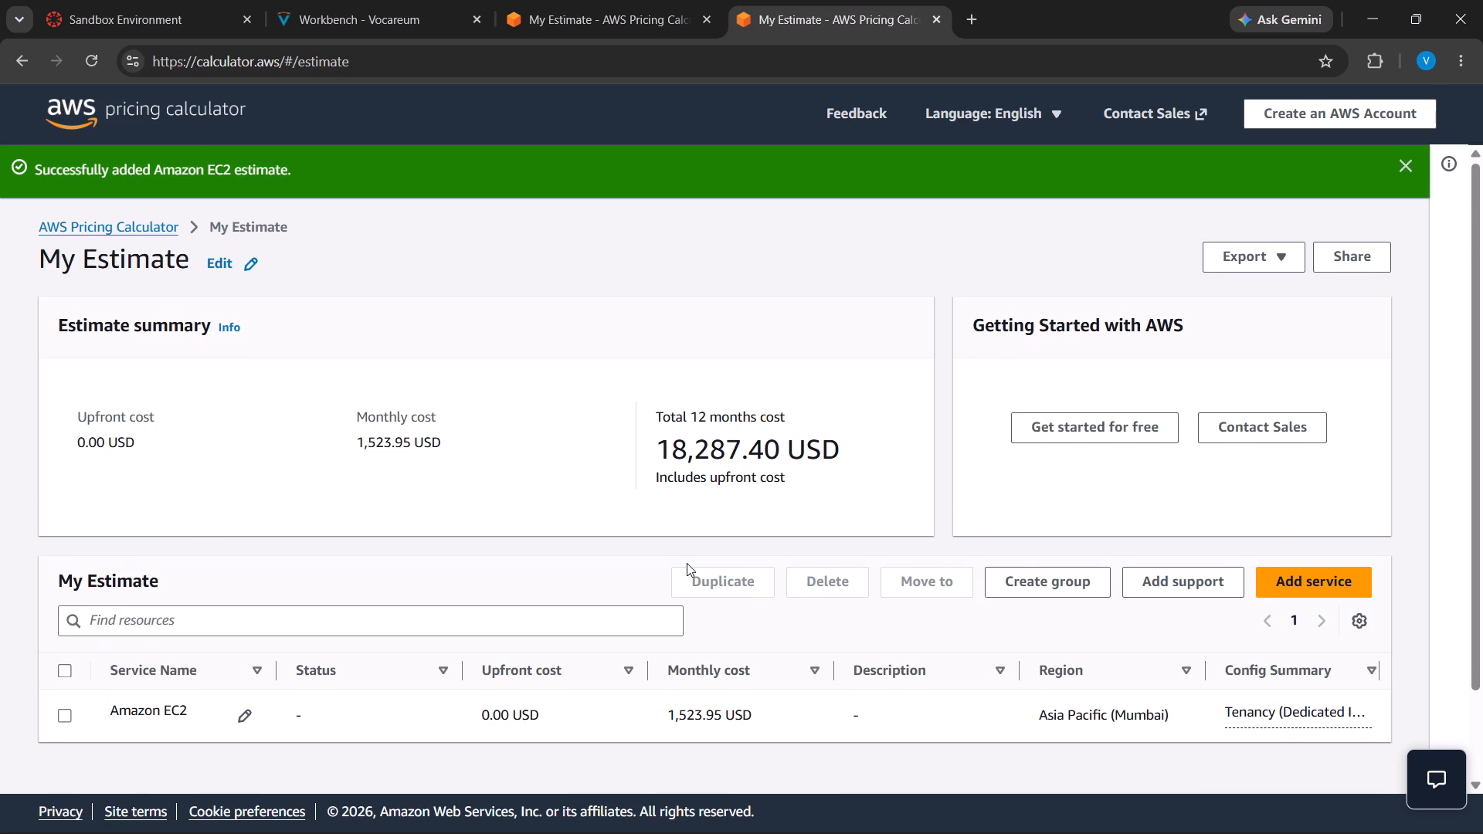
scroll(687, 563, "down", 1)
left_click(251, 612)
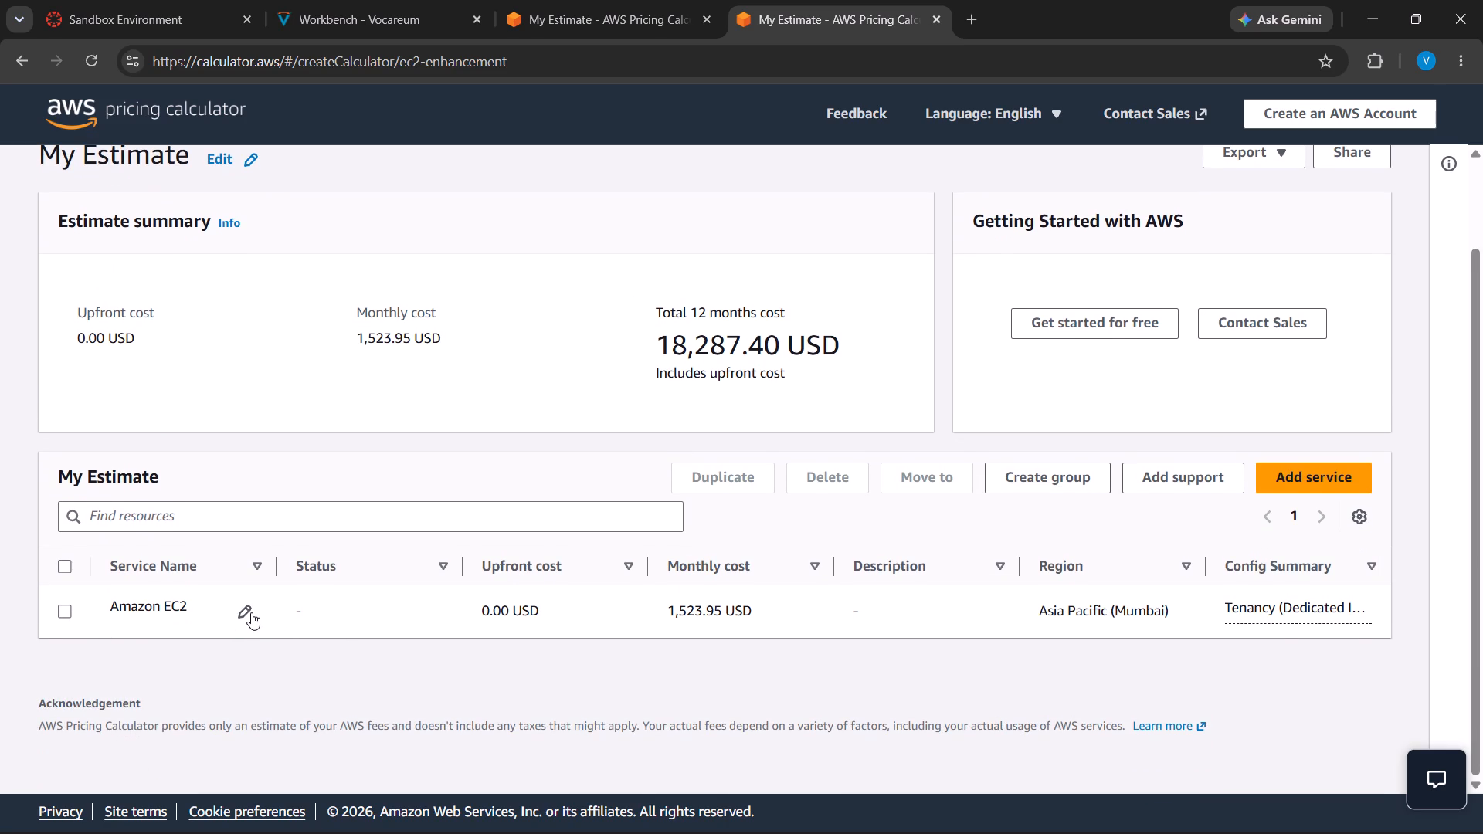
scroll(633, 453, "down", 5)
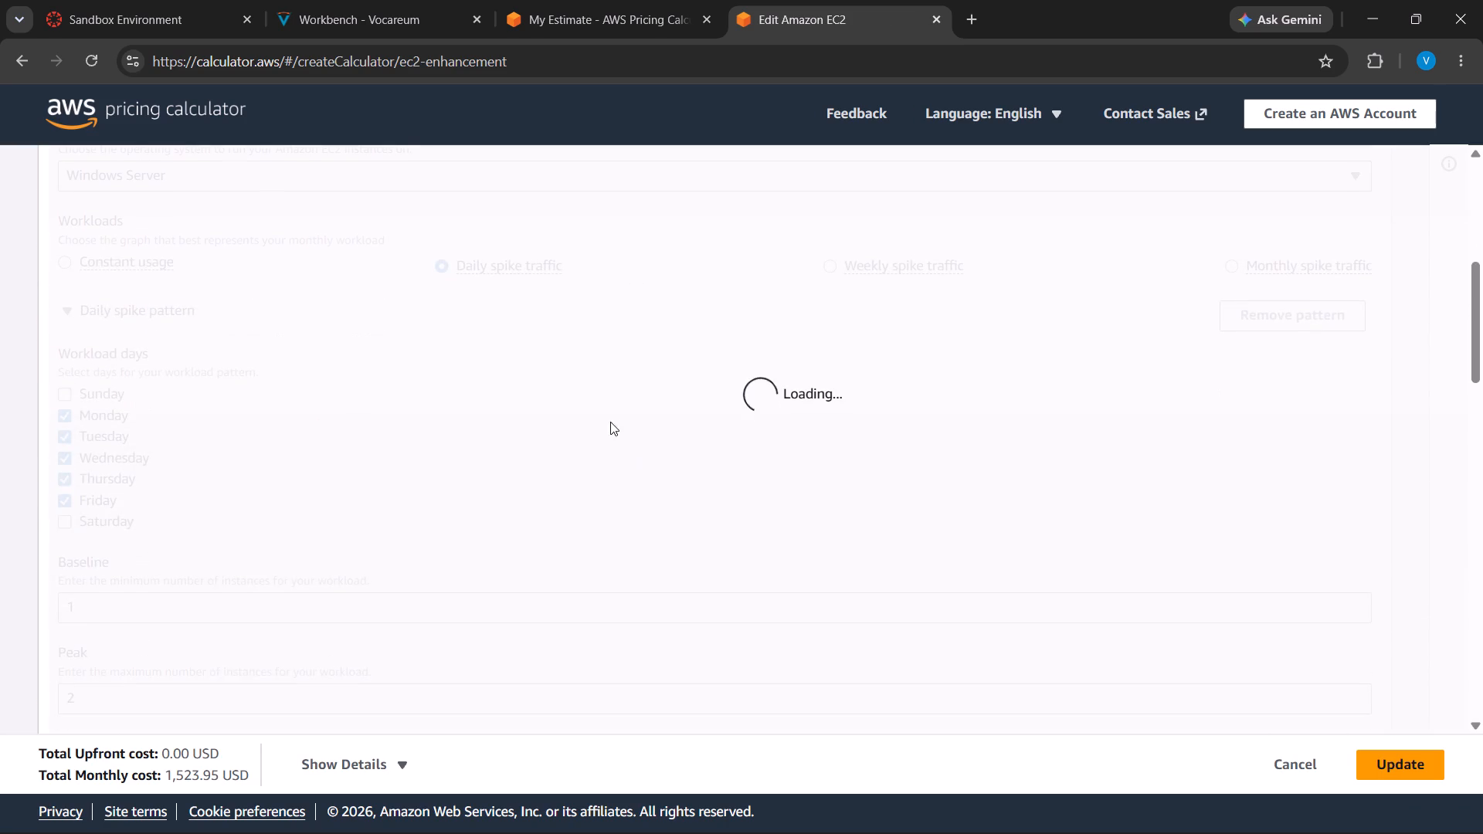
scroll(721, 275, "up", 4)
left_click(914, 293)
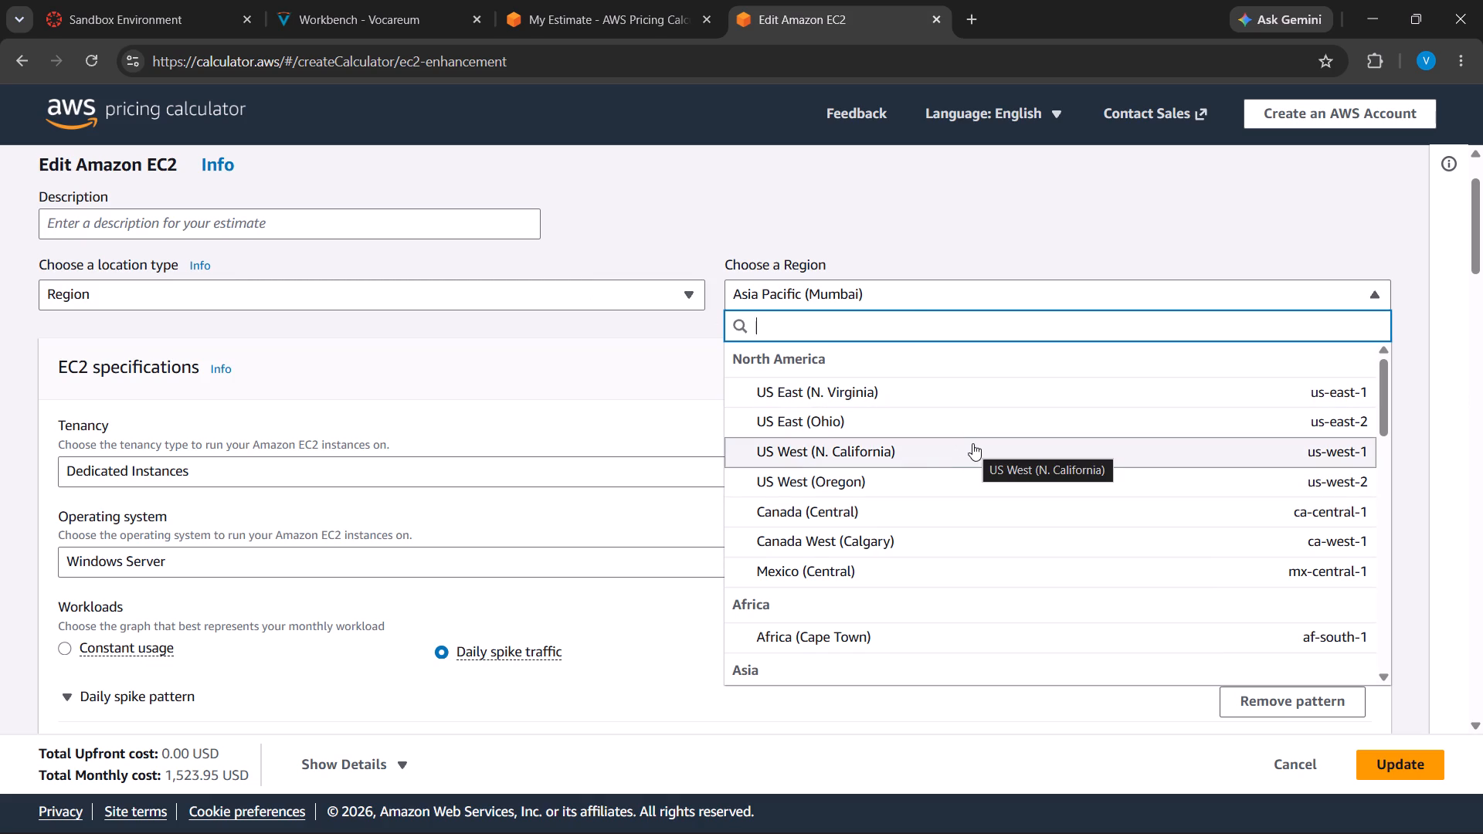
scroll(878, 486, "down", 3)
scroll(946, 442, "down", 9)
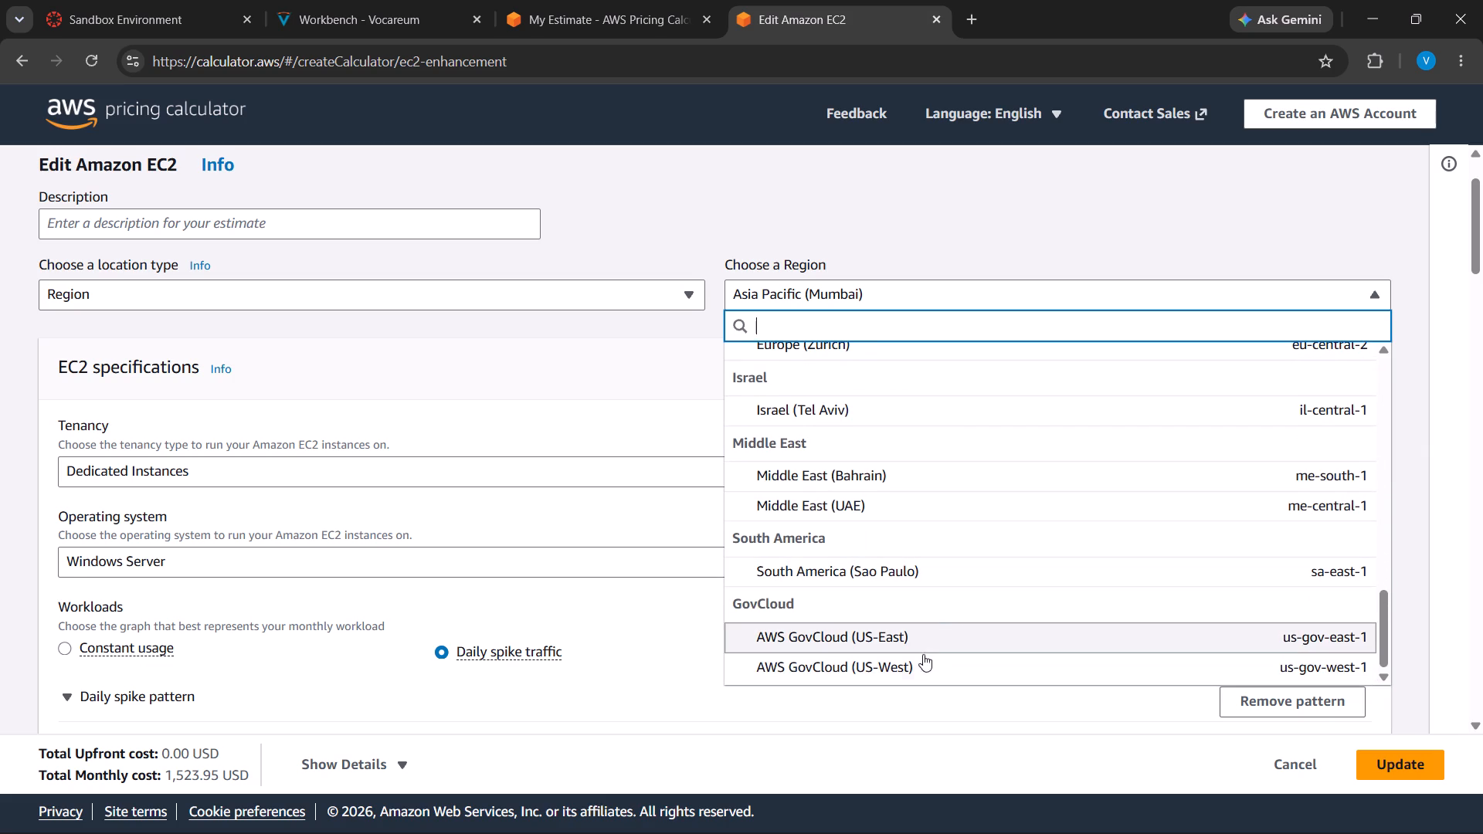
scroll(996, 635, "down", 4)
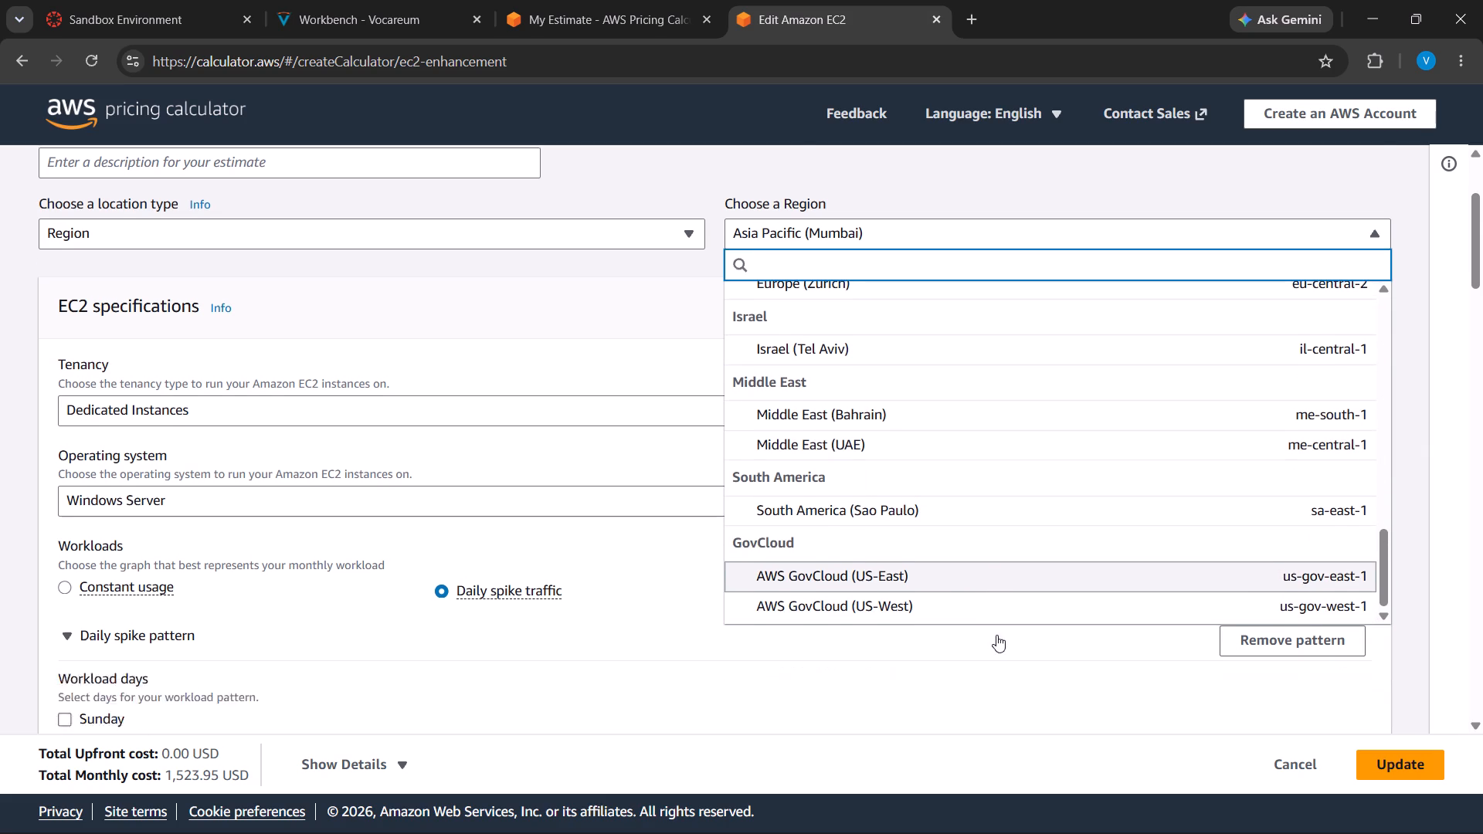
scroll(978, 320, "up", 5)
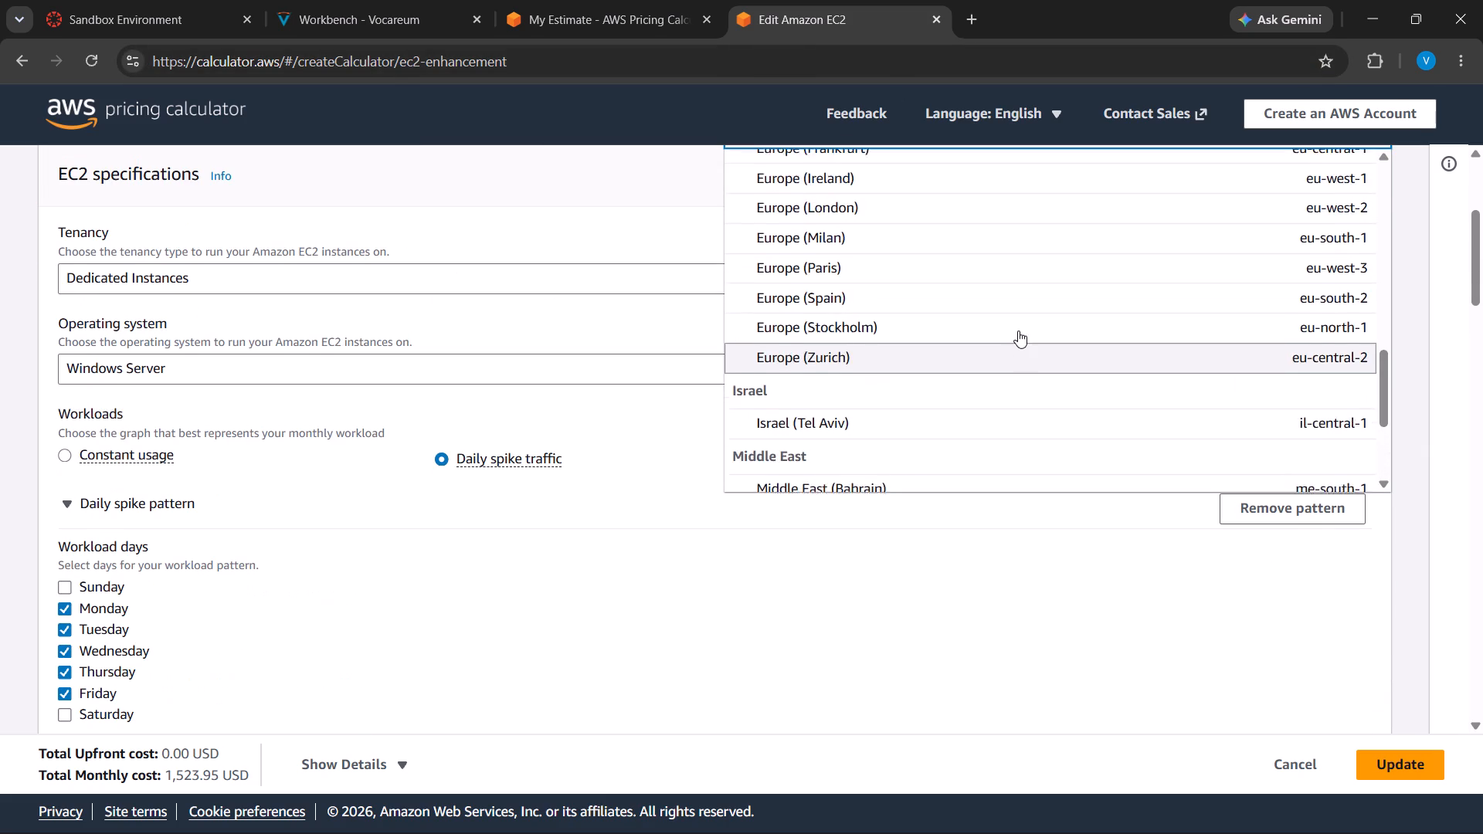
scroll(1013, 332, "up", 3)
scroll(694, 221, "up", 2)
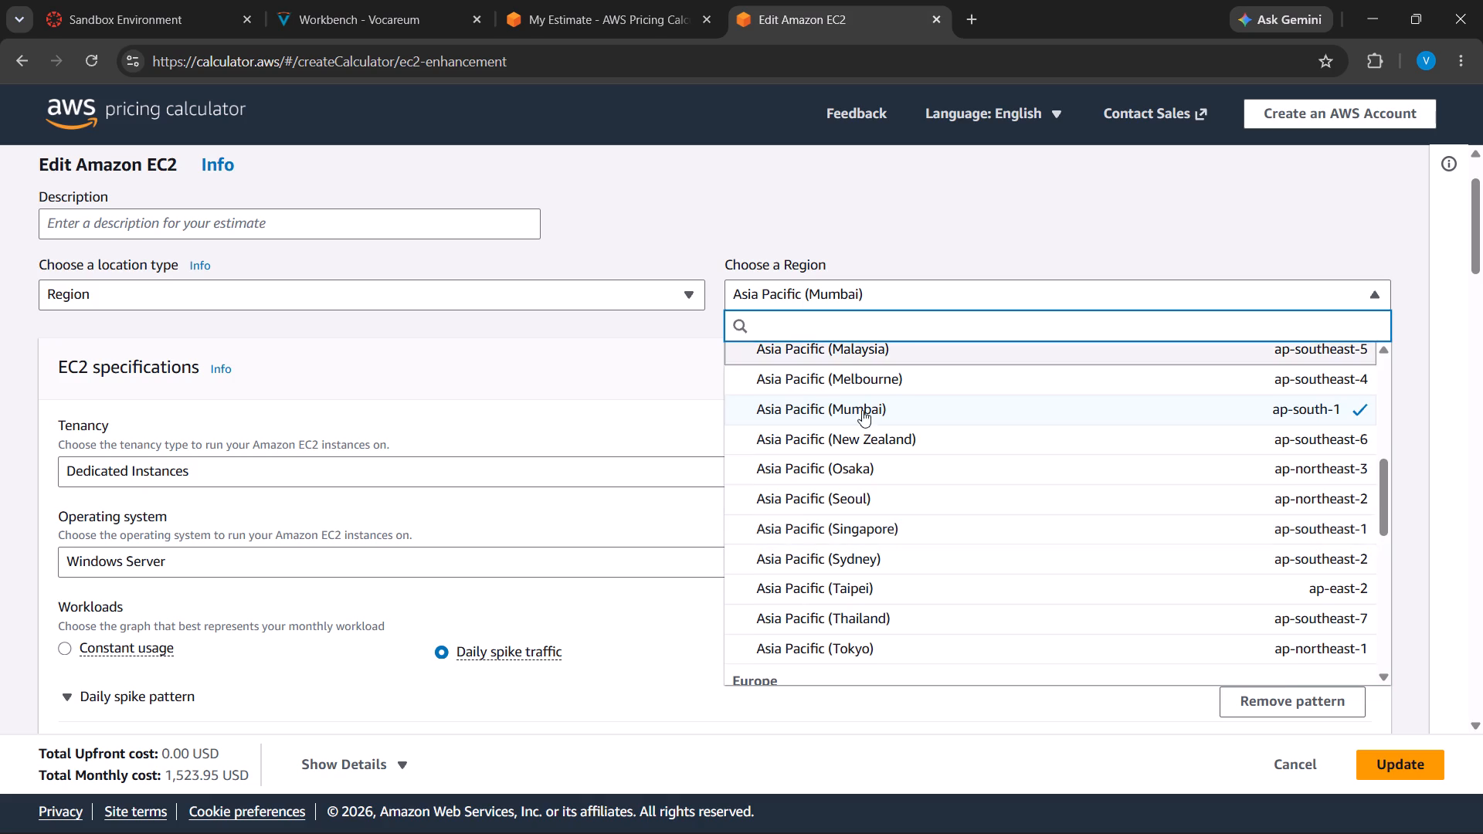
scroll(883, 442, "up", 6)
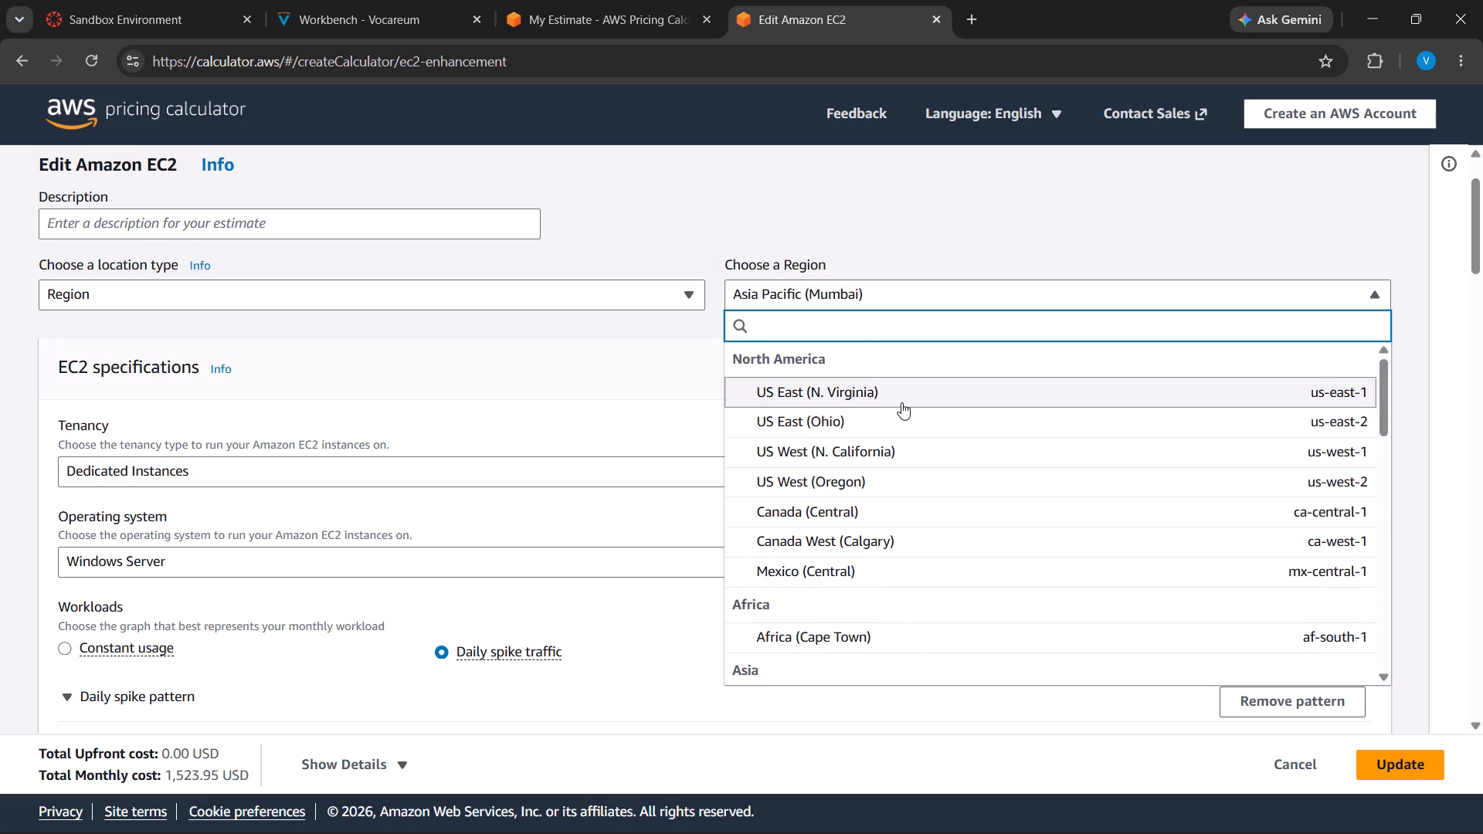
left_click(901, 402)
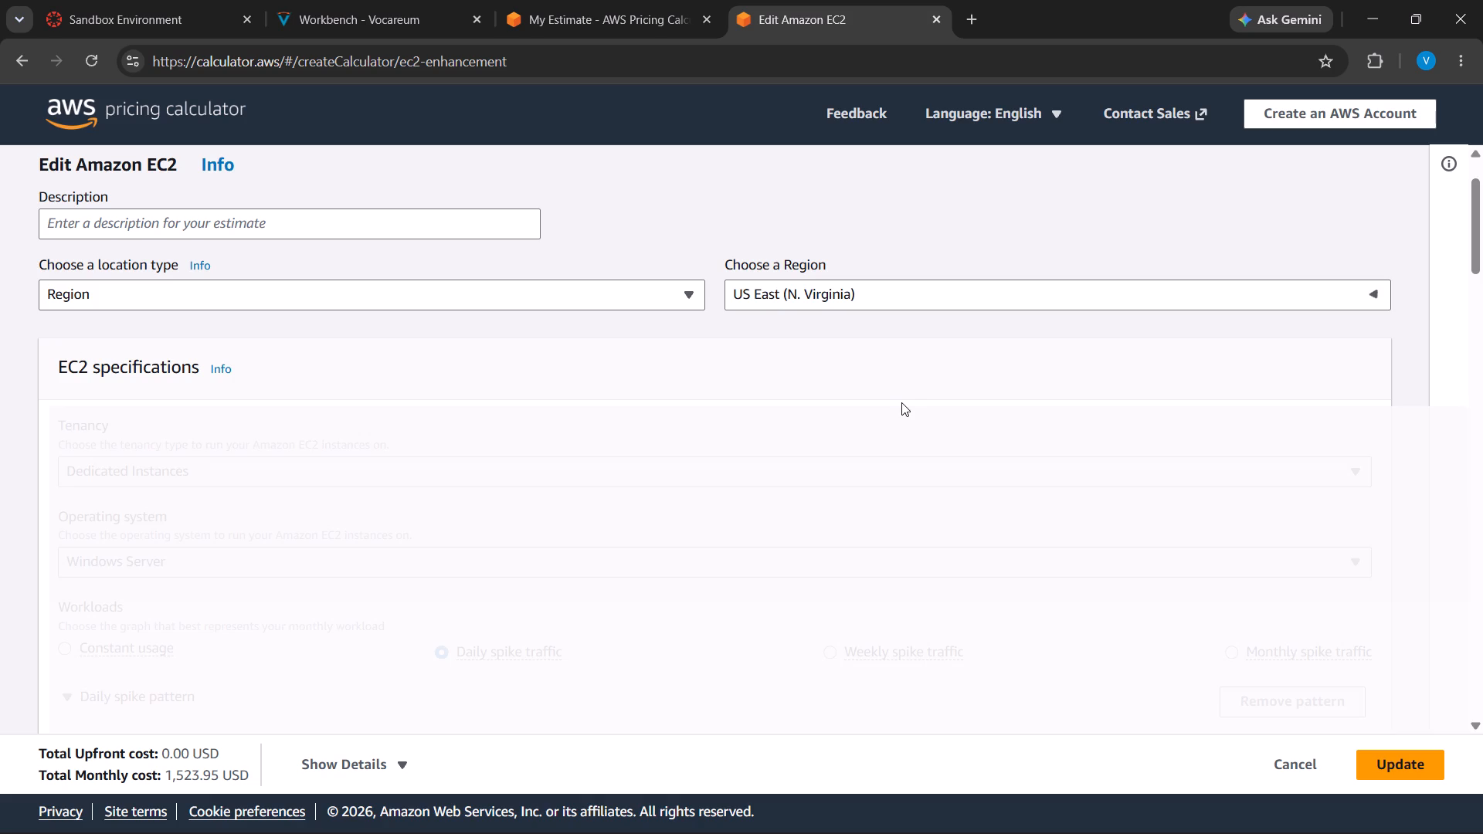
Open the Hyderabad EC2 estimate for editing and compare its tenancy setting with the N. Virginia one.
left_click(628, 14)
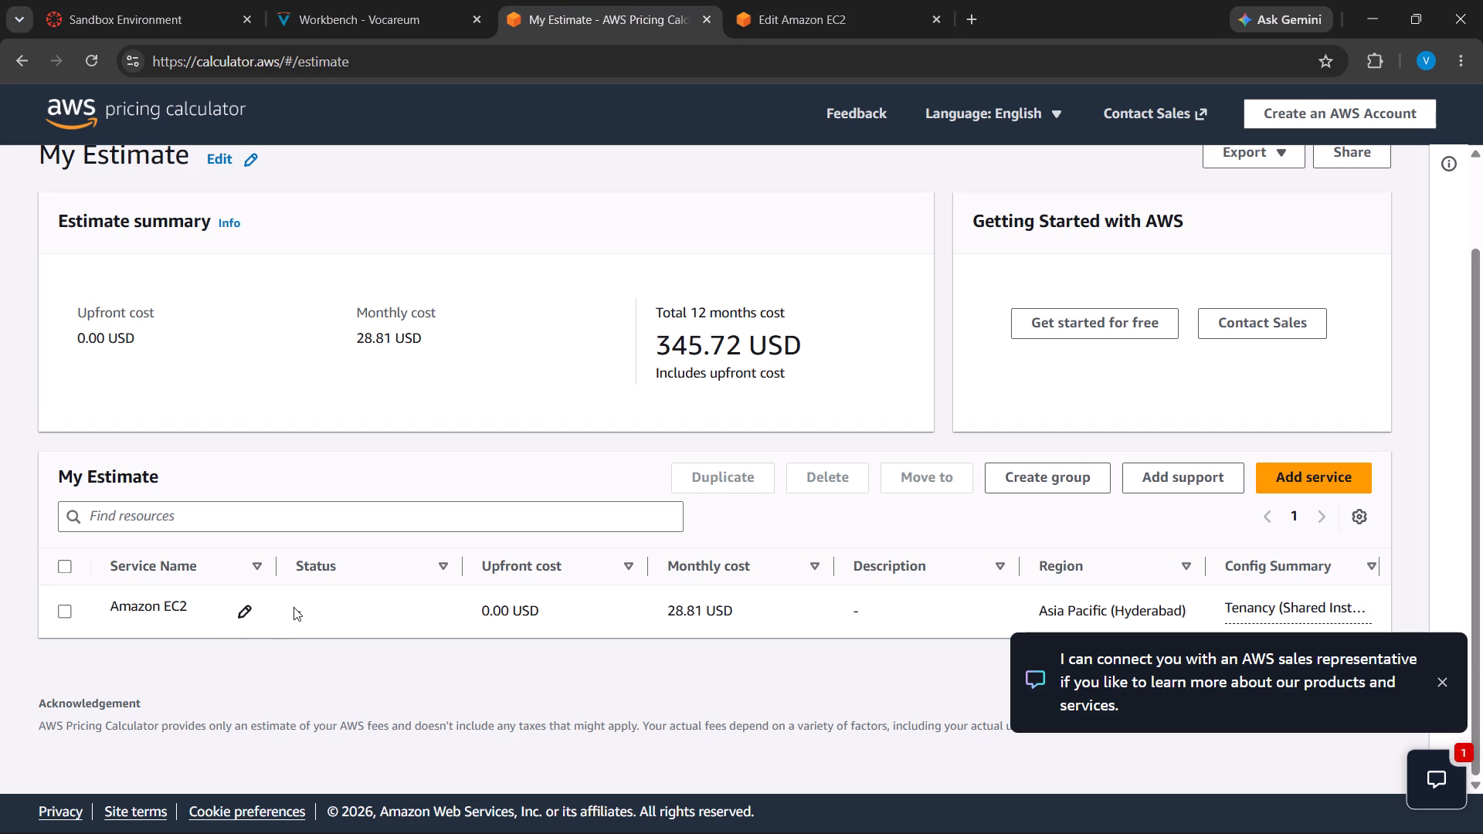
left_click(246, 620)
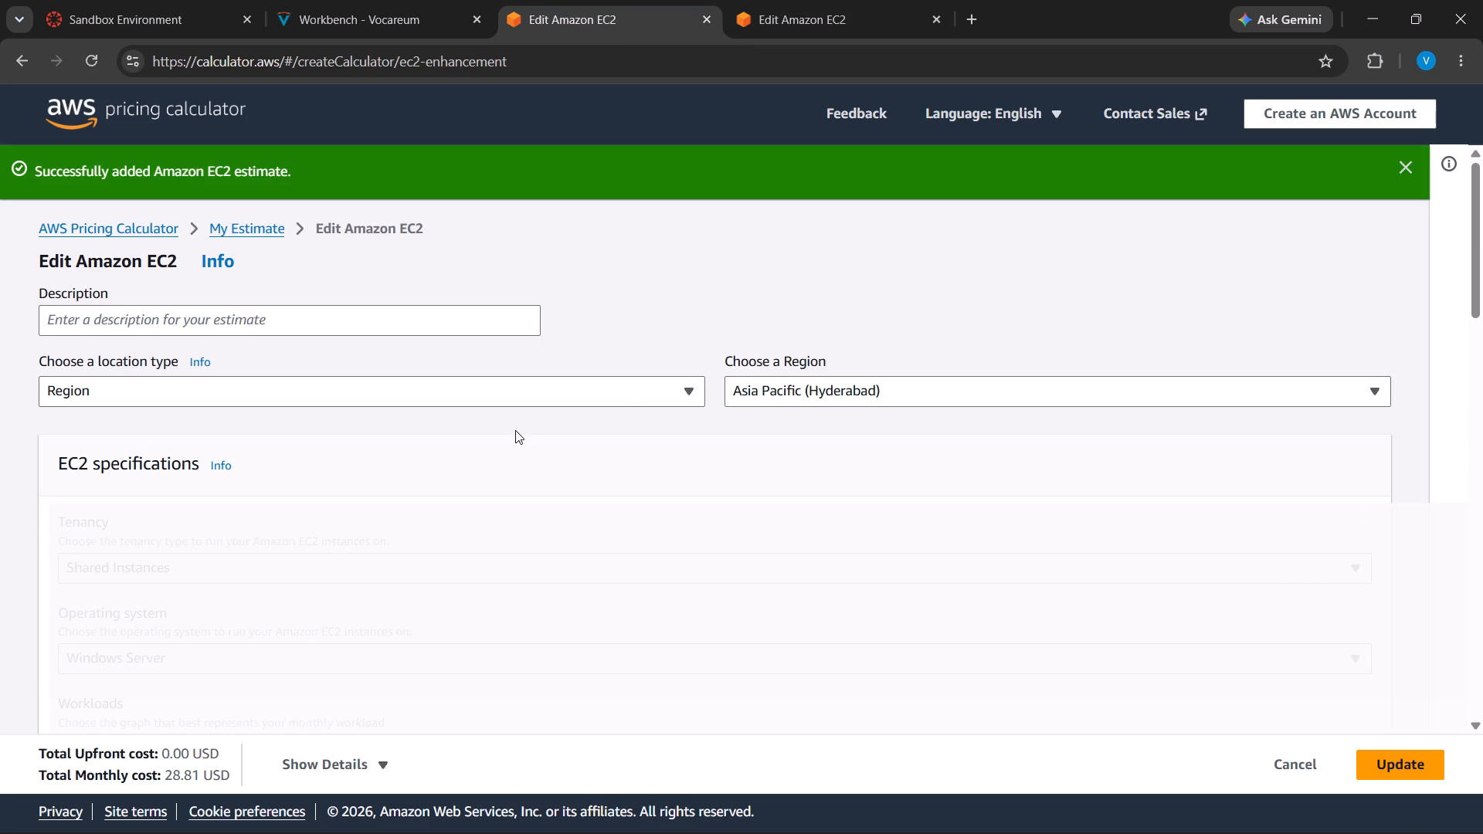
scroll(653, 406, "down", 1)
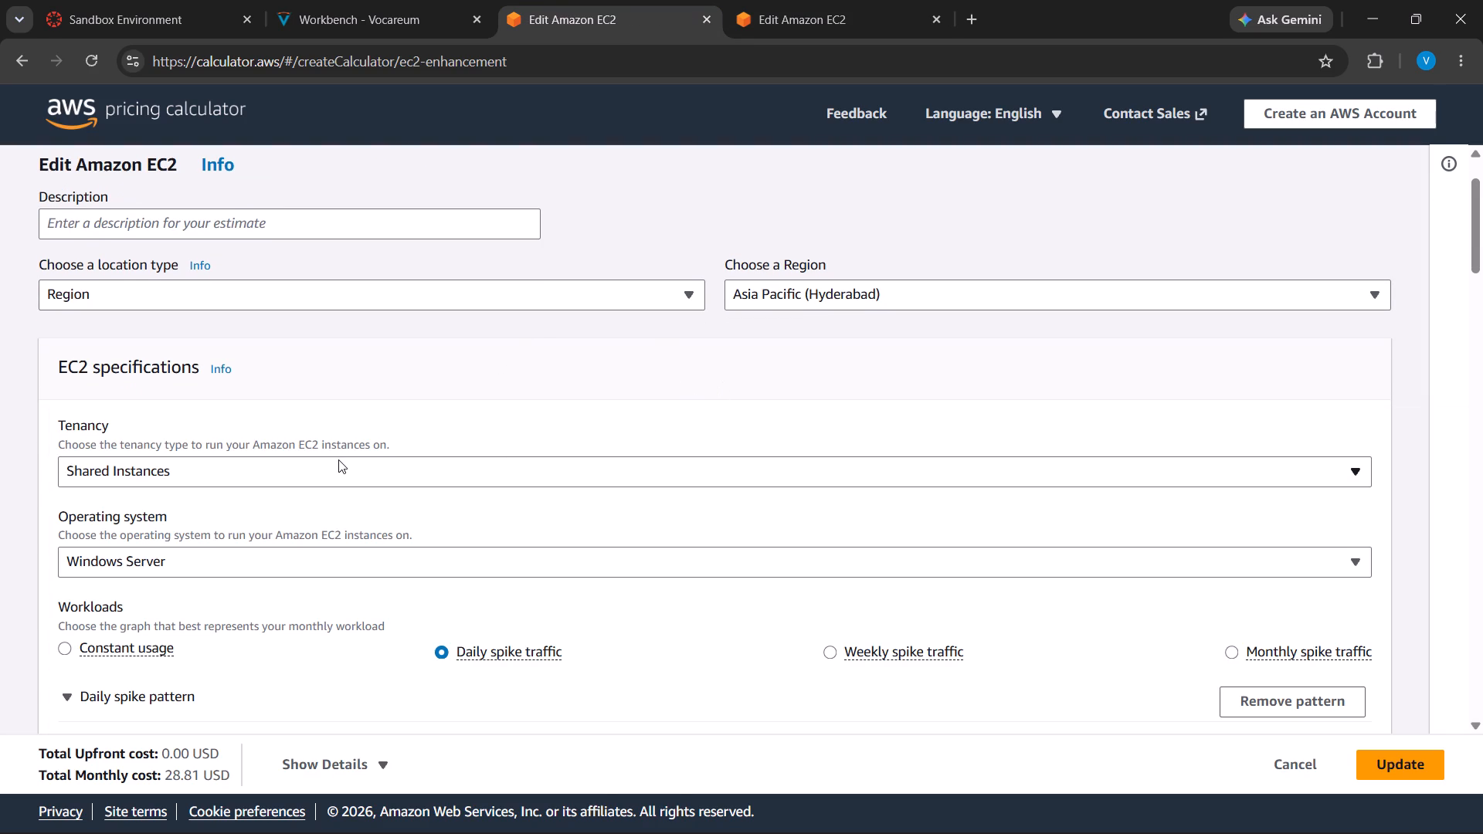
left_click(321, 478)
left_click(585, 419)
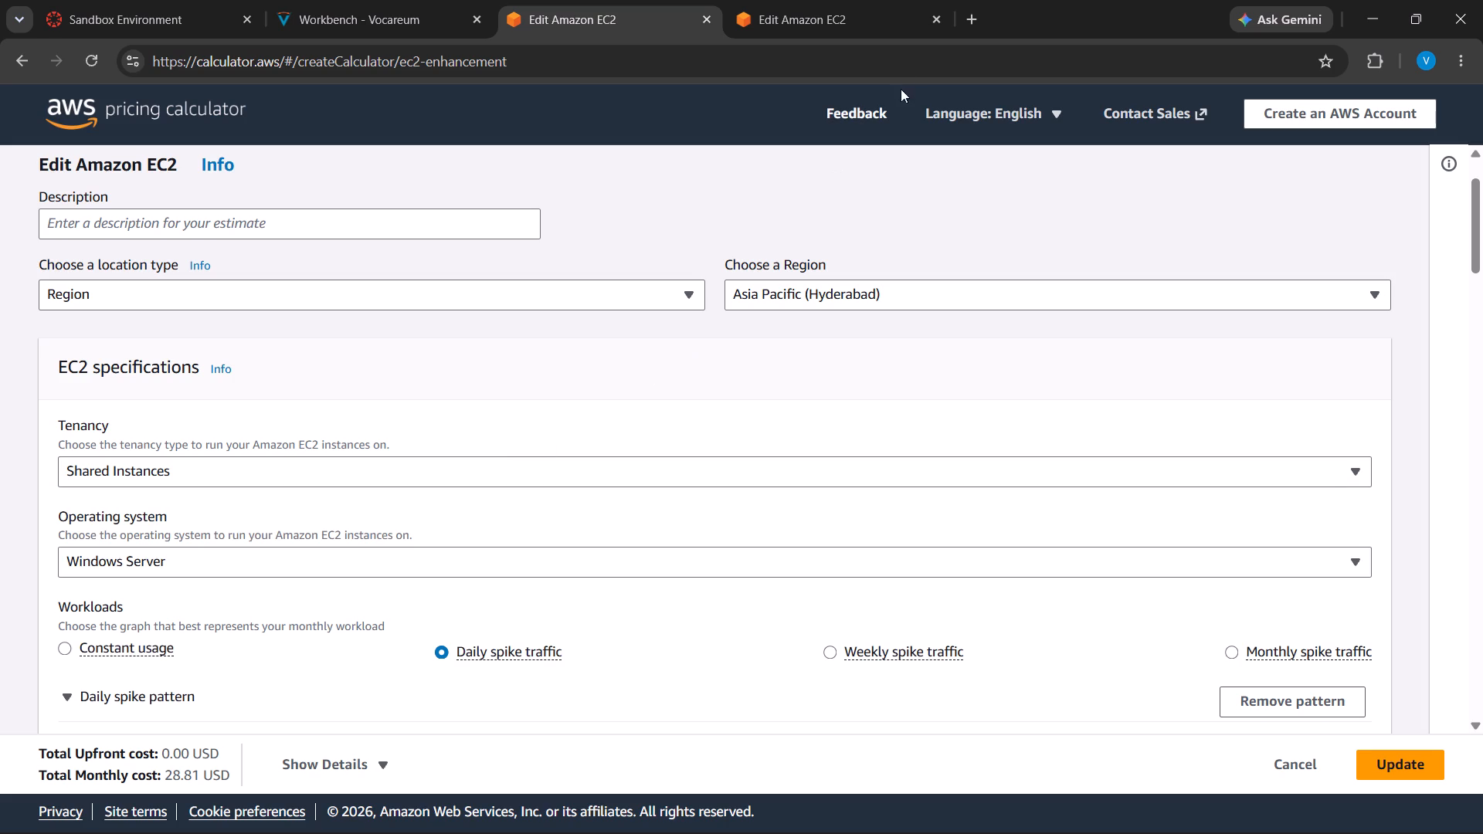
left_click(844, 0)
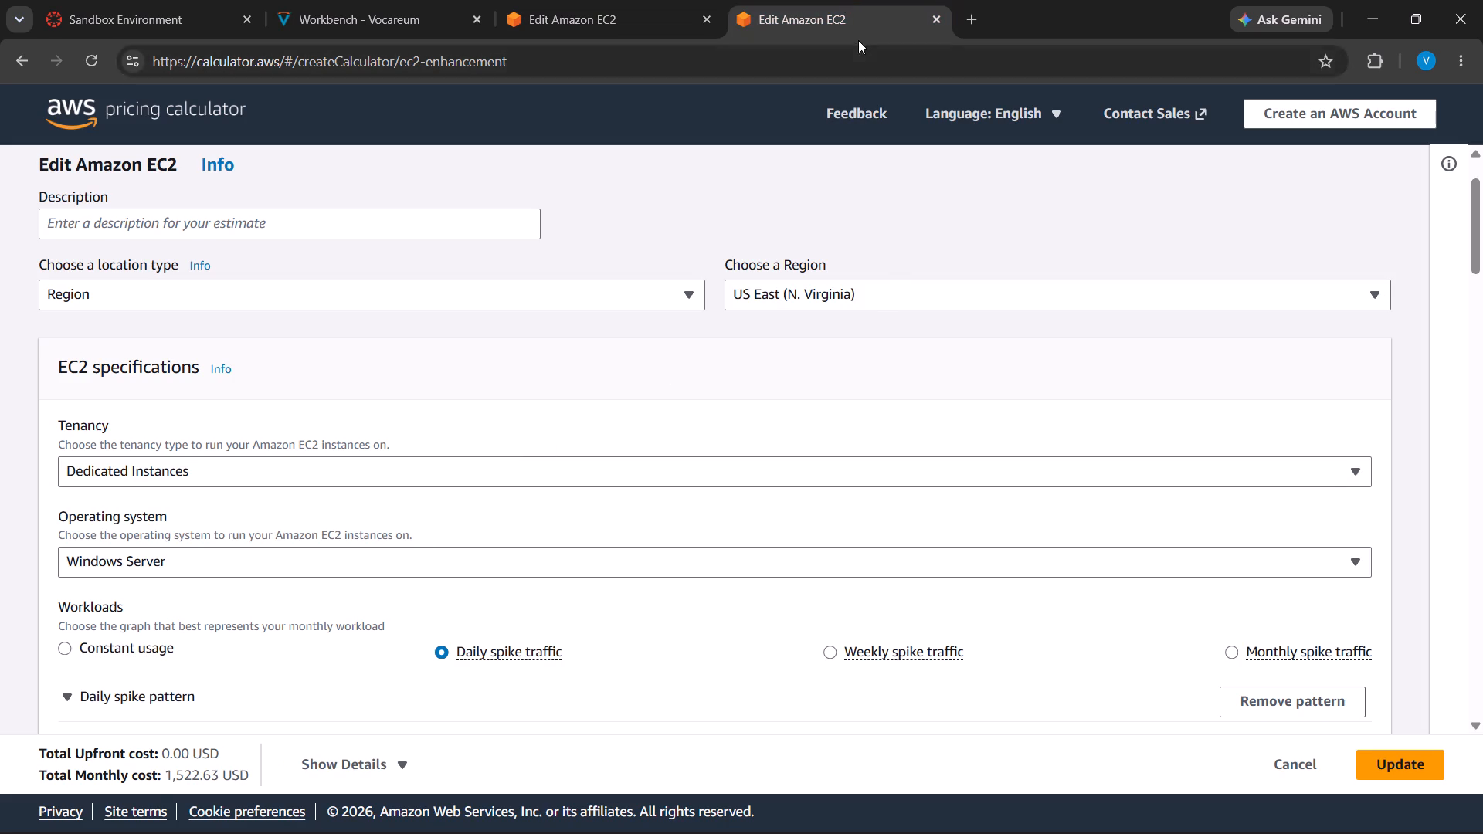
left_click(601, 0)
left_click(738, 0)
Set the tenancy of the N. Virginia EC2 estimate to Shared Instances.
left_click(462, 480)
left_click(341, 510)
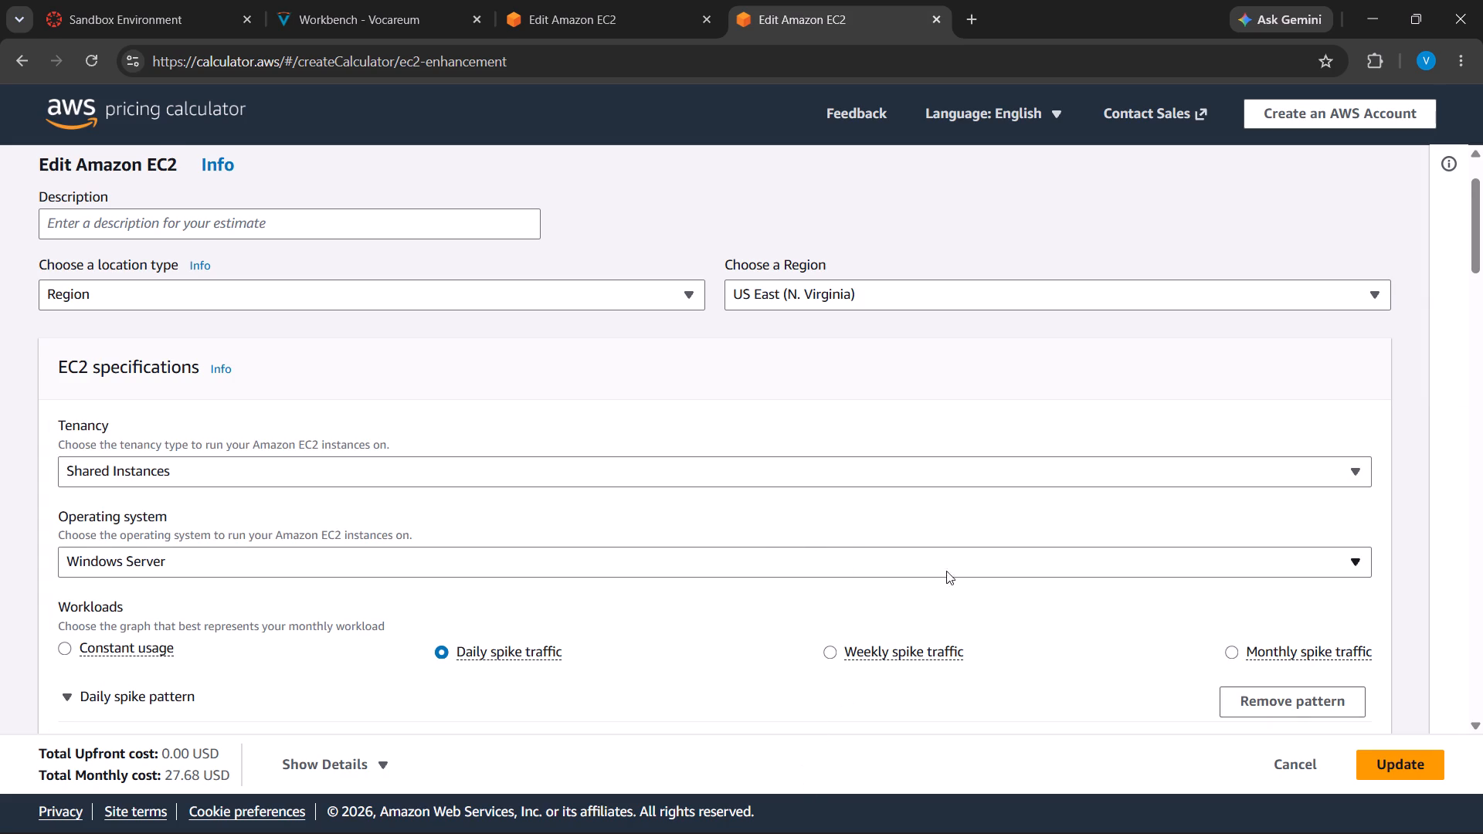
Filter the N. Virginia estimate's EC2 instance list to 2 GiB of memory.
scroll(955, 565, "down", 2)
scroll(746, 532, "down", 4)
scroll(747, 468, "down", 2)
scroll(467, 521, "down", 2)
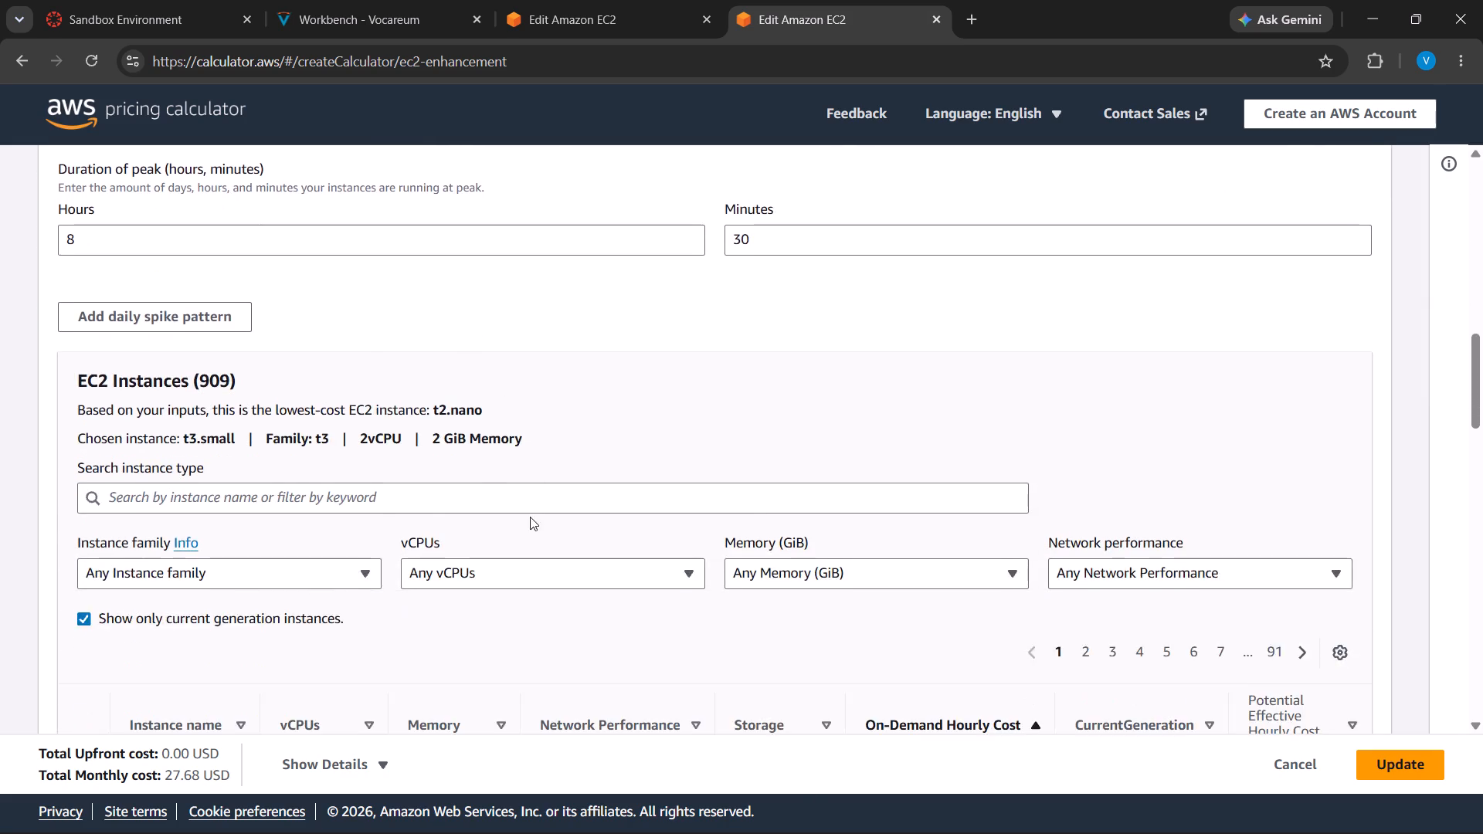
scroll(551, 514, "down", 2)
scroll(639, 475, "down", 1)
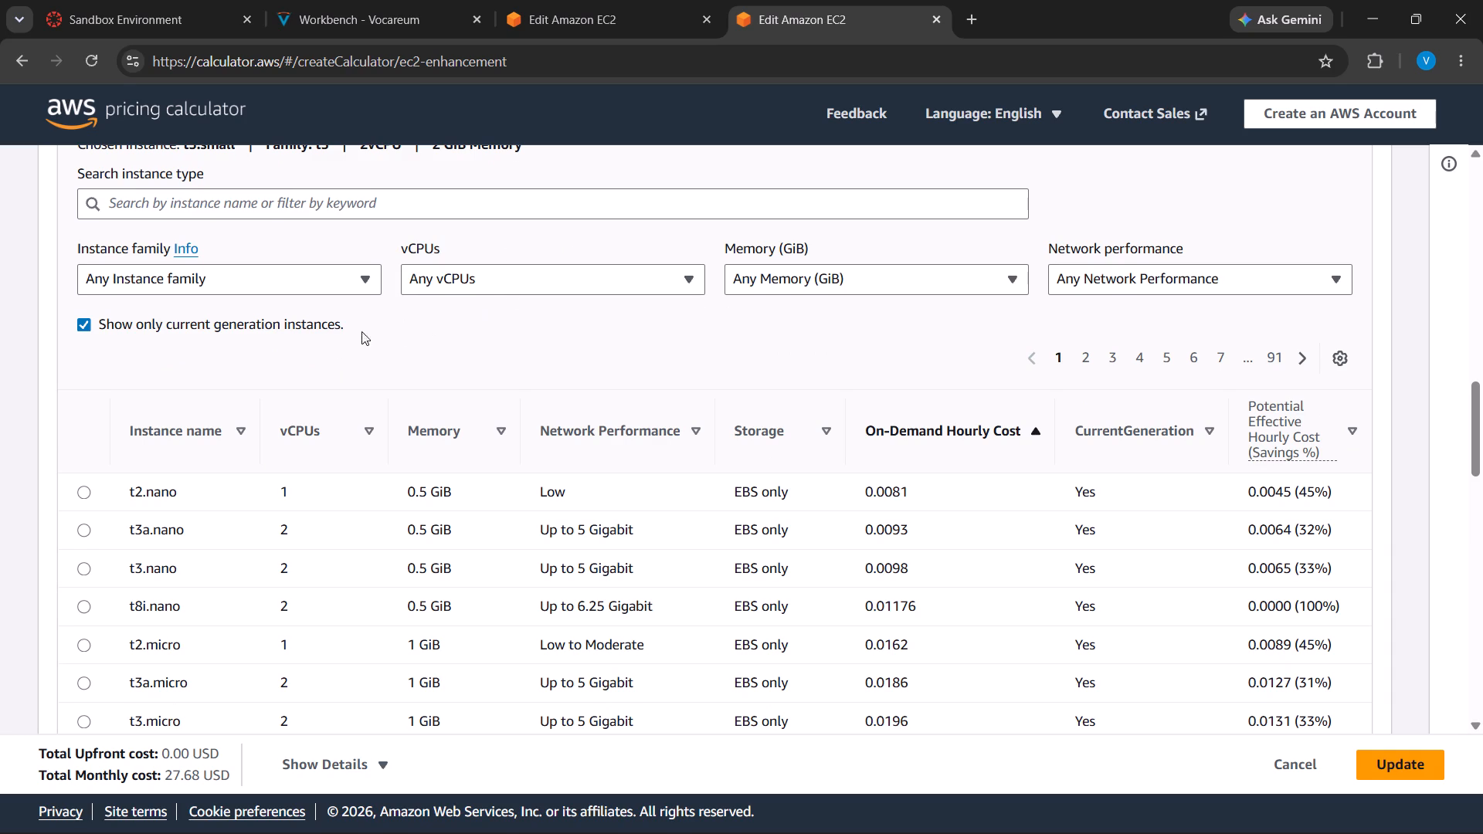
left_click(793, 270)
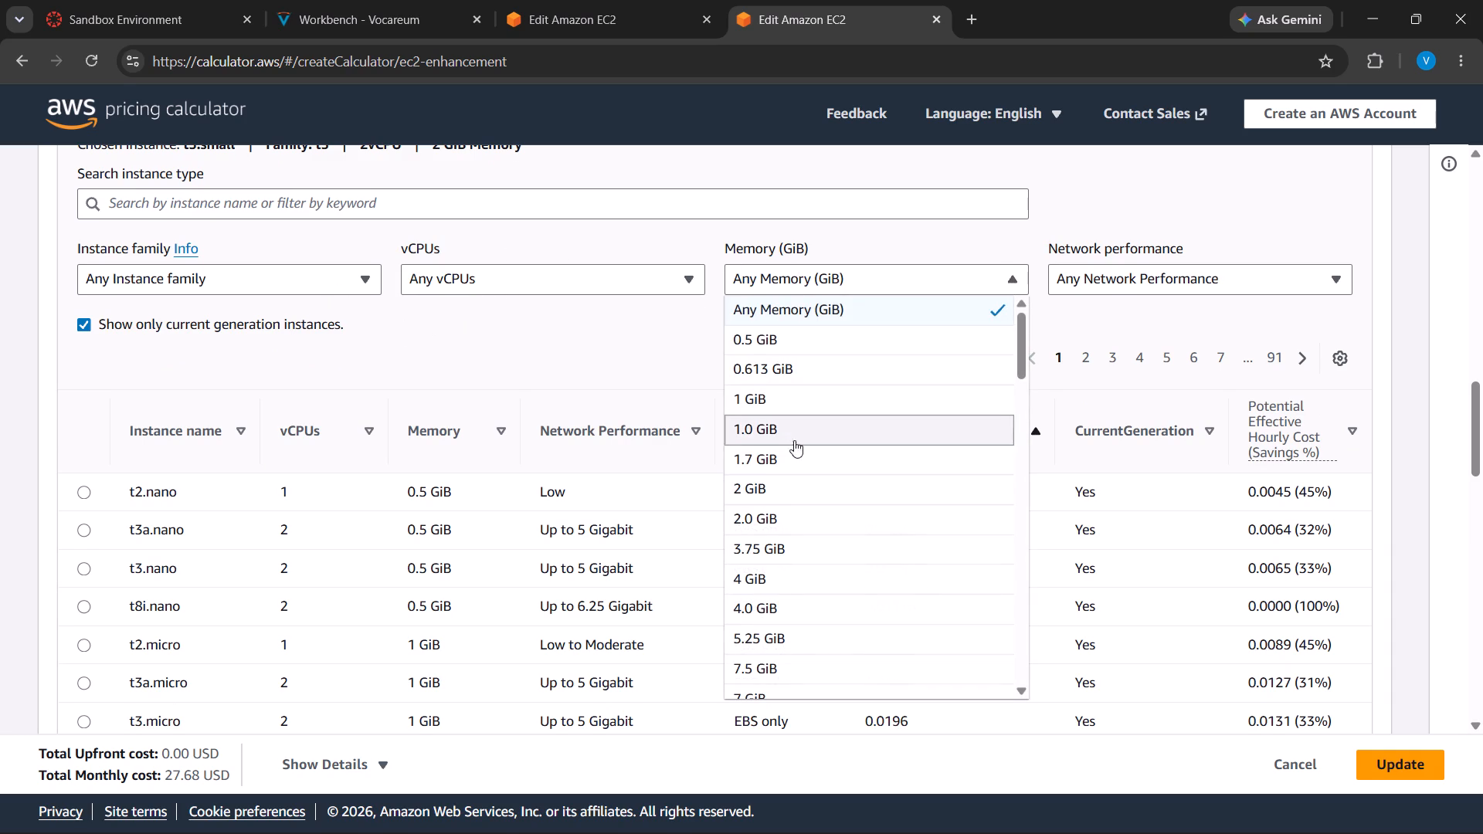
left_click(782, 485)
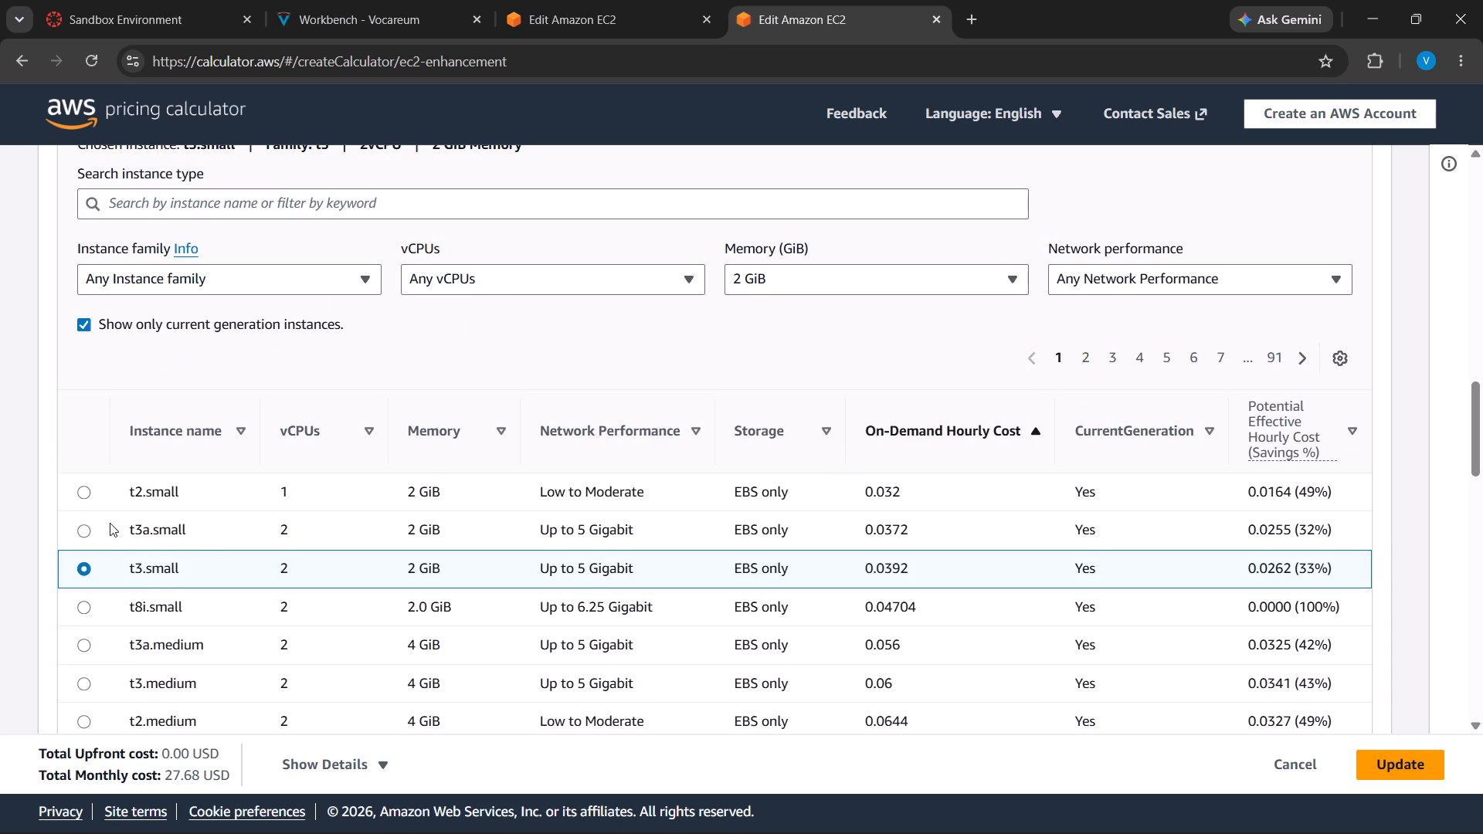
Check the t3.small payment options and update the N. Virginia EC2 estimate.
scroll(22, 429, "down", 5)
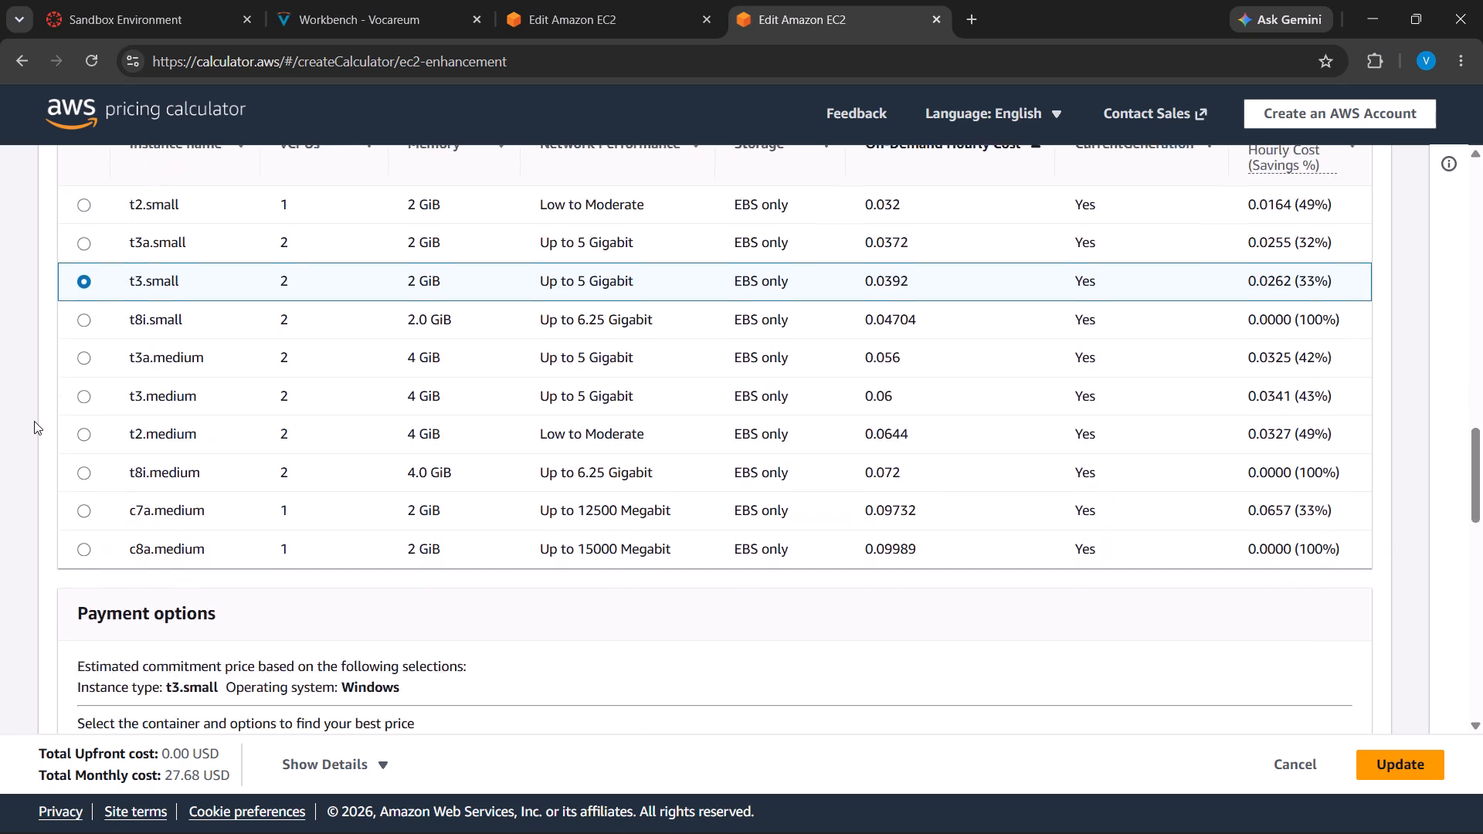
scroll(34, 421, "down", 2)
scroll(244, 582, "down", 1)
scroll(324, 525, "down", 2)
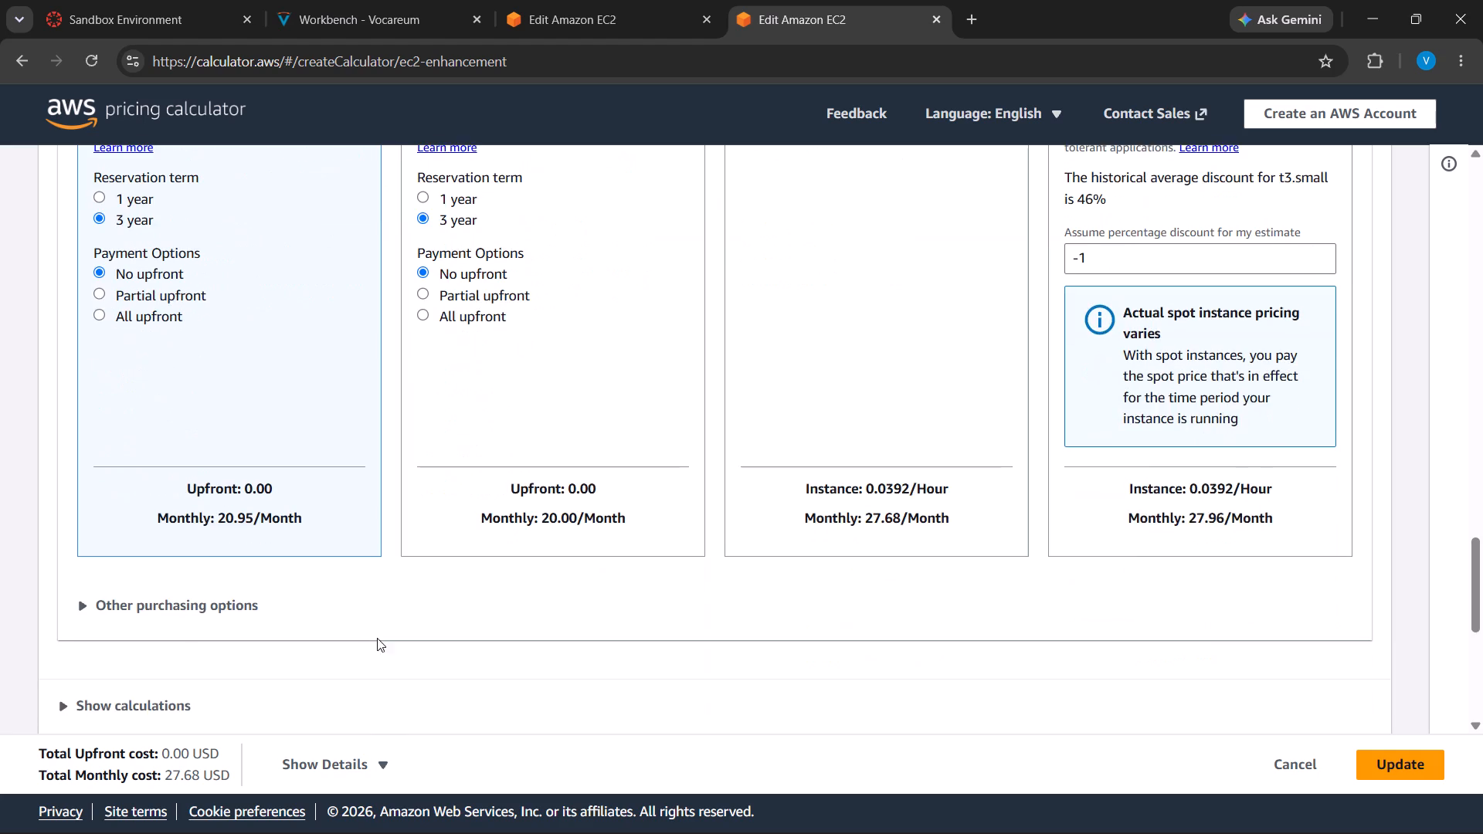
scroll(384, 636, "down", 4)
scroll(544, 412, "up", 3)
scroll(889, 575, "up", 5)
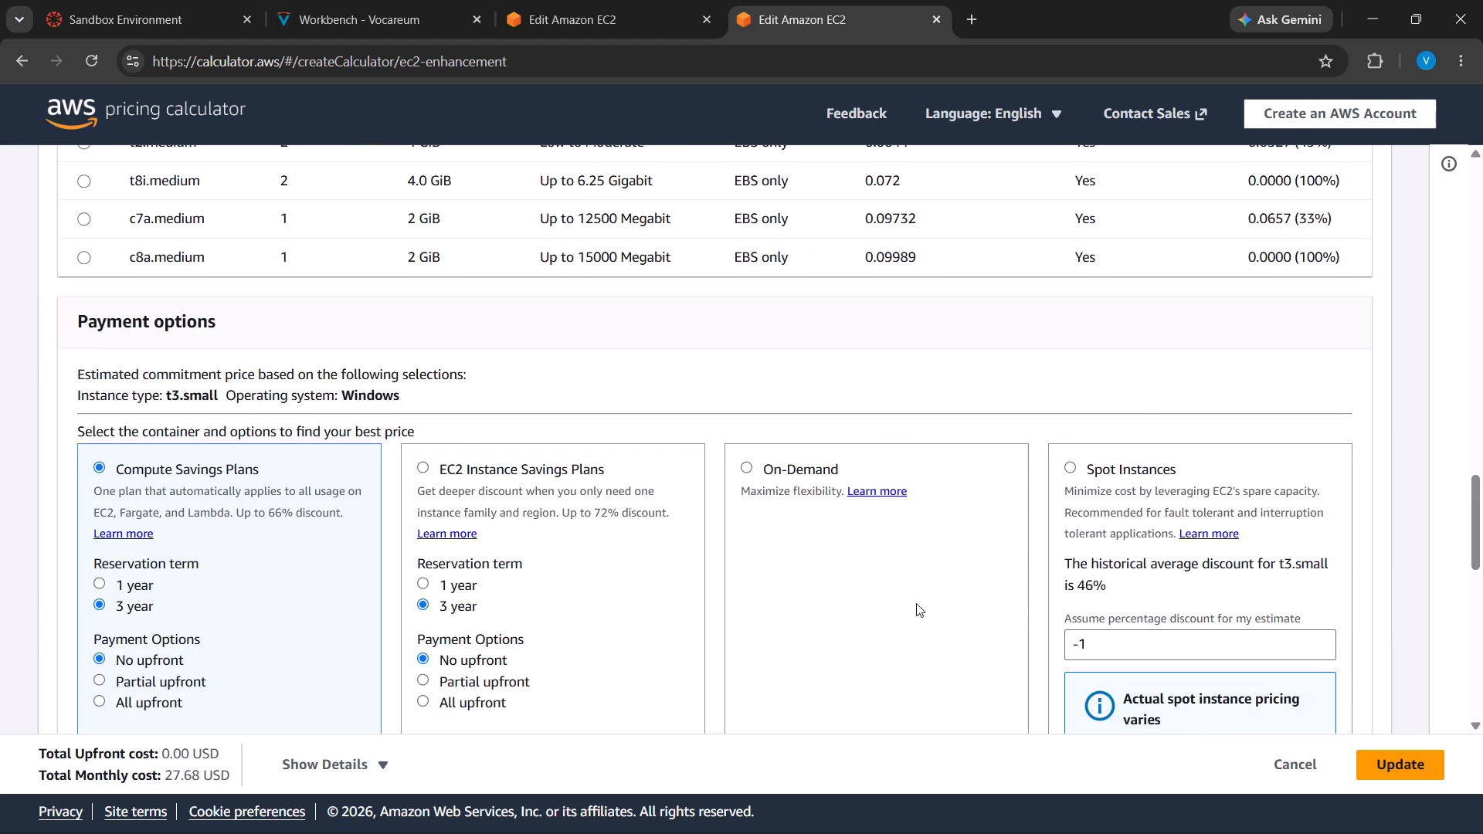
left_click(1372, 768)
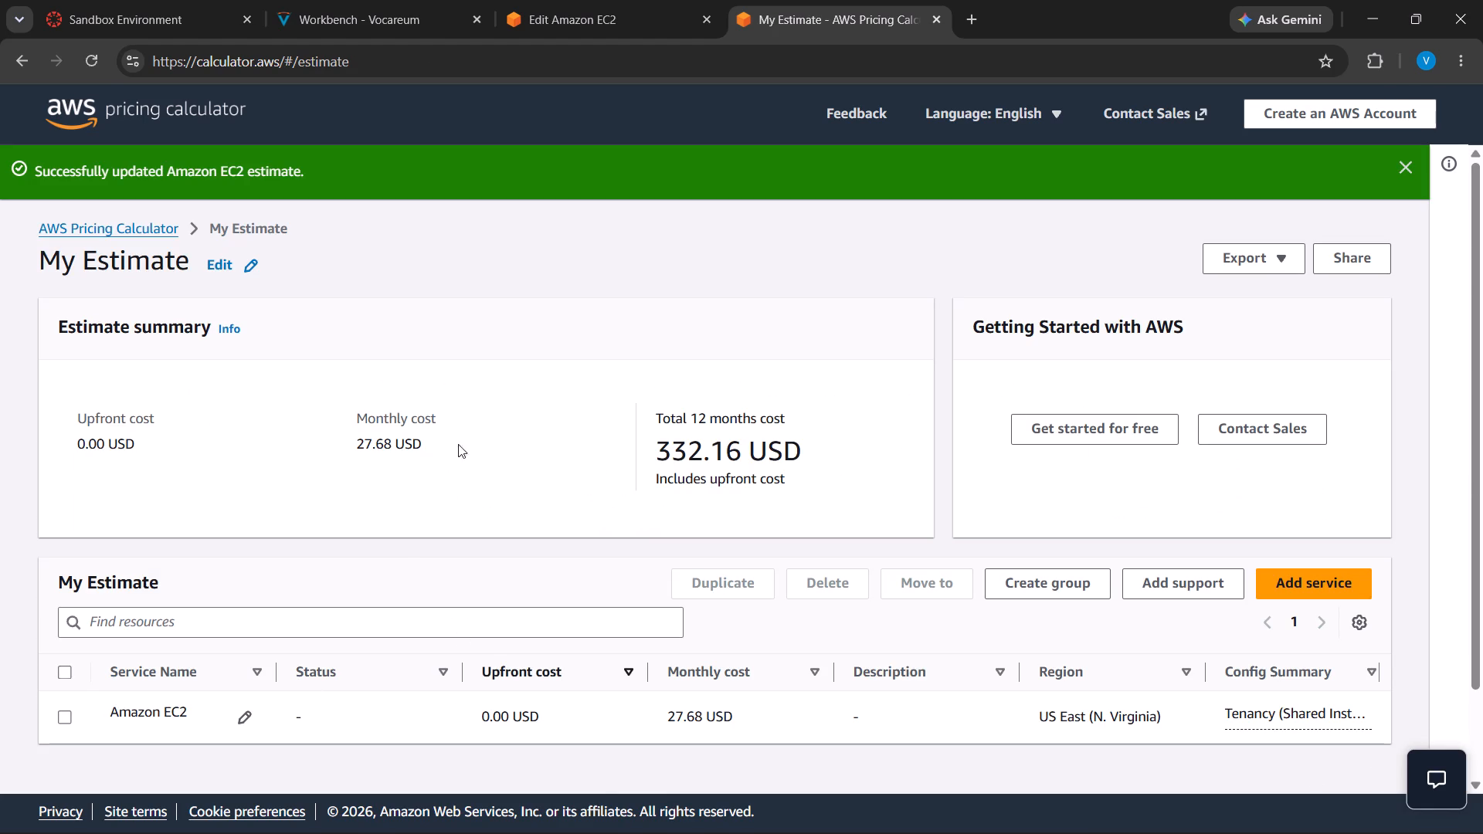
Examine the workload settings, t3.small pricing and payment options of the Hyderabad EC2 estimate for comparison.
left_click(554, 0)
scroll(399, 415, "down", 7)
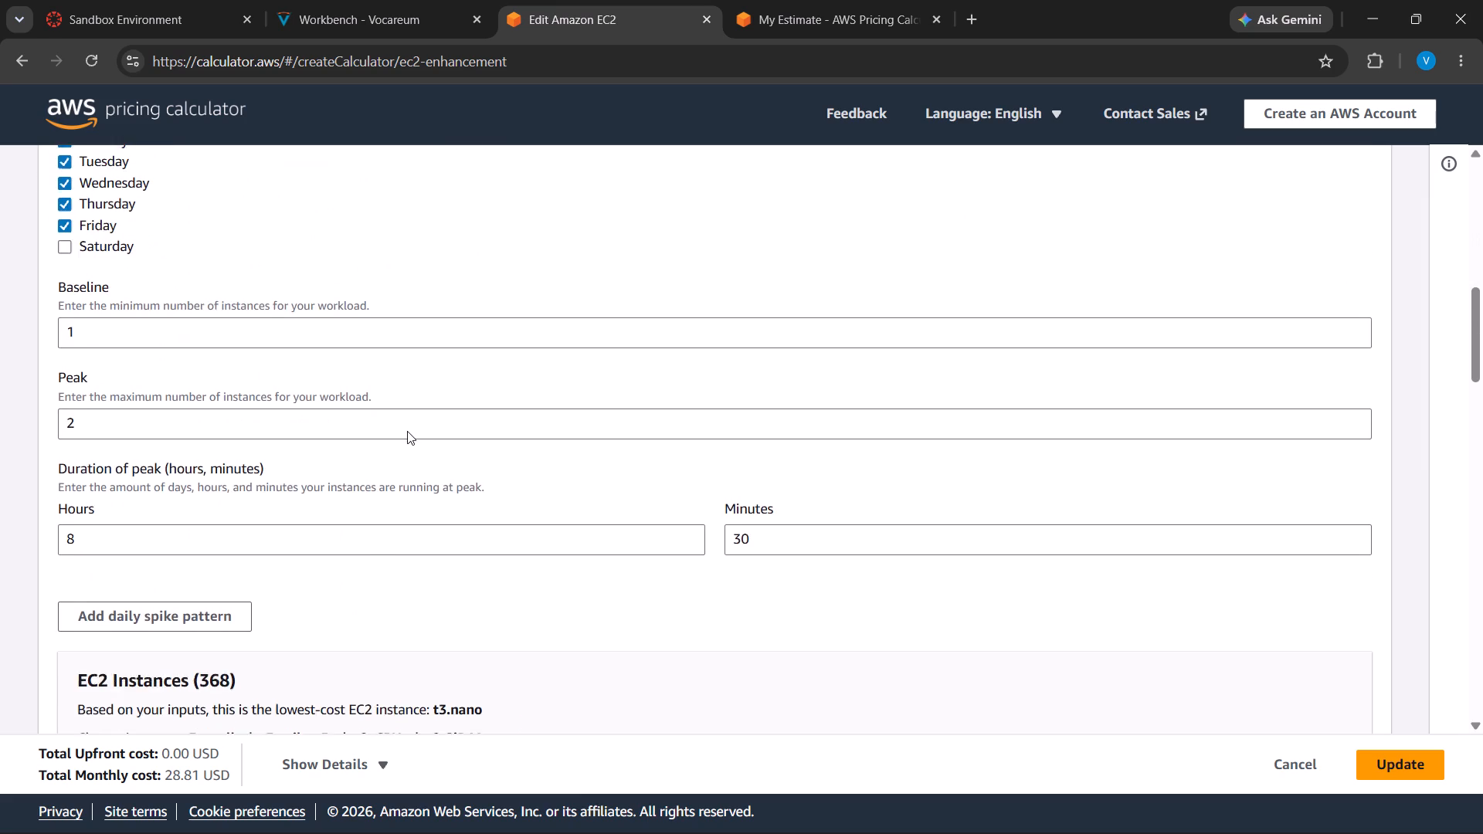
scroll(406, 435, "down", 8)
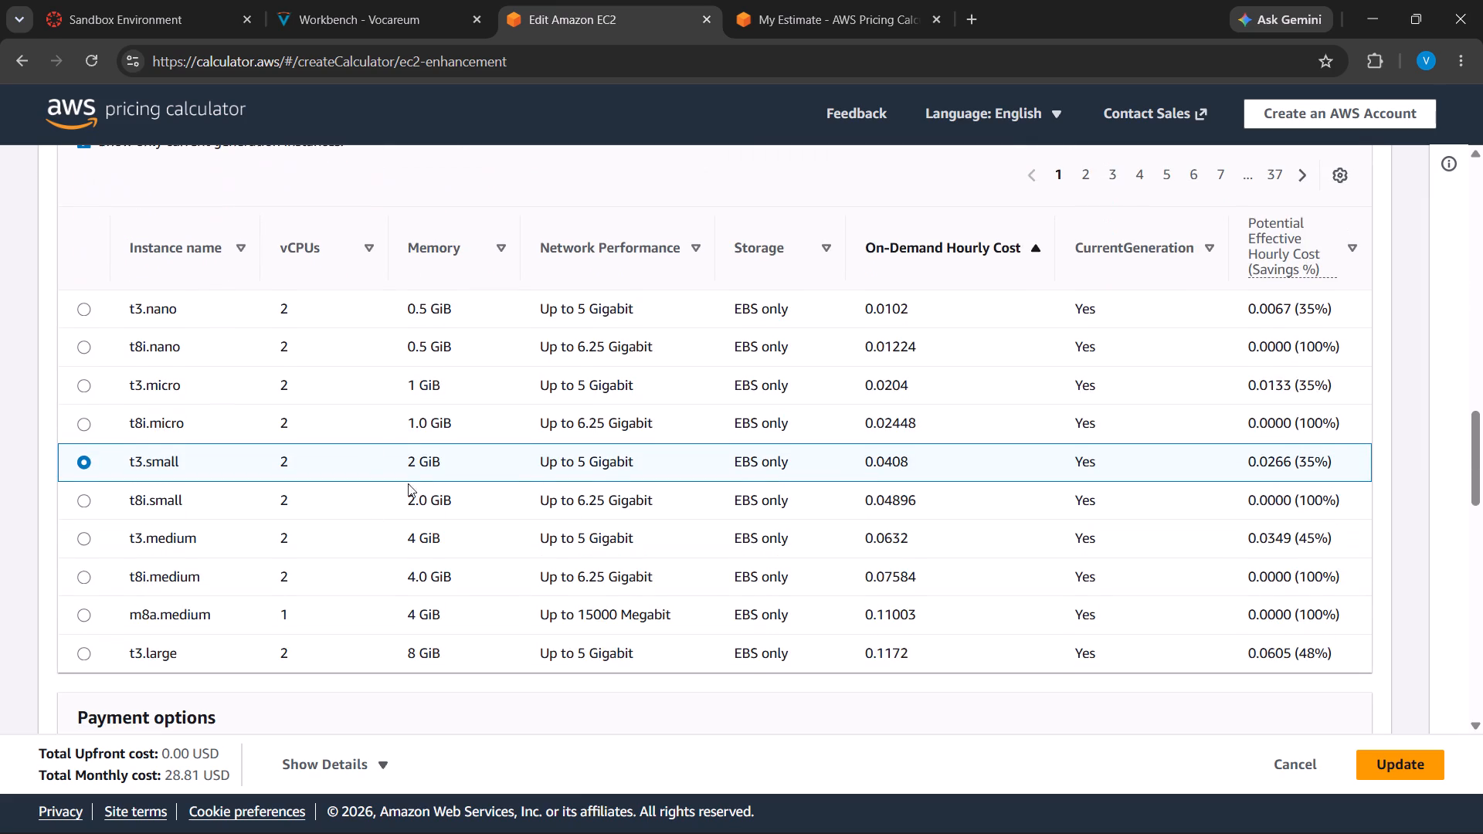
scroll(451, 510, "down", 2)
scroll(446, 573, "down", 5)
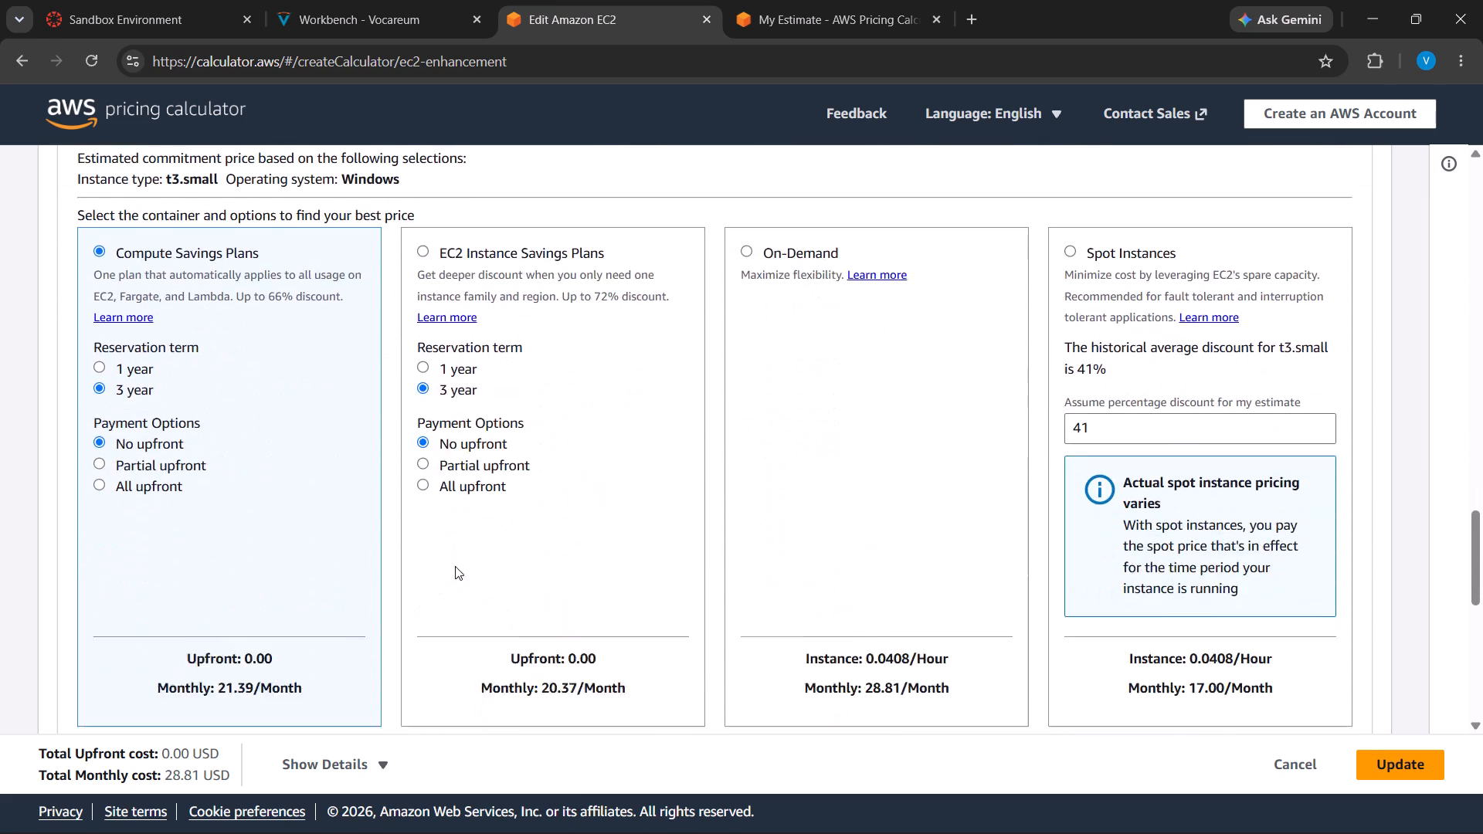
scroll(460, 559, "down", 3)
scroll(483, 536, "up", 9)
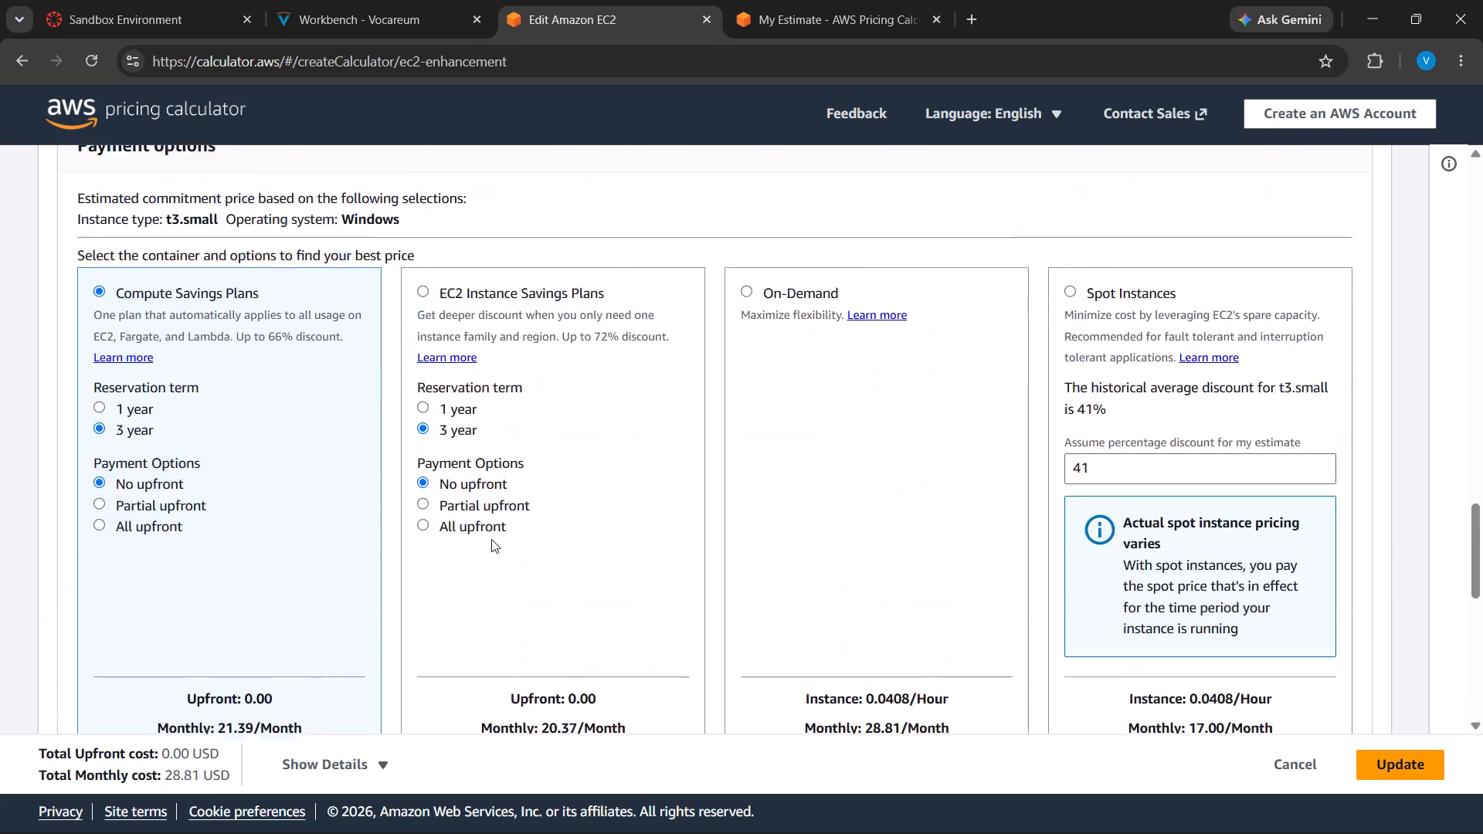
scroll(491, 539, "up", 5)
scroll(577, 522, "up", 5)
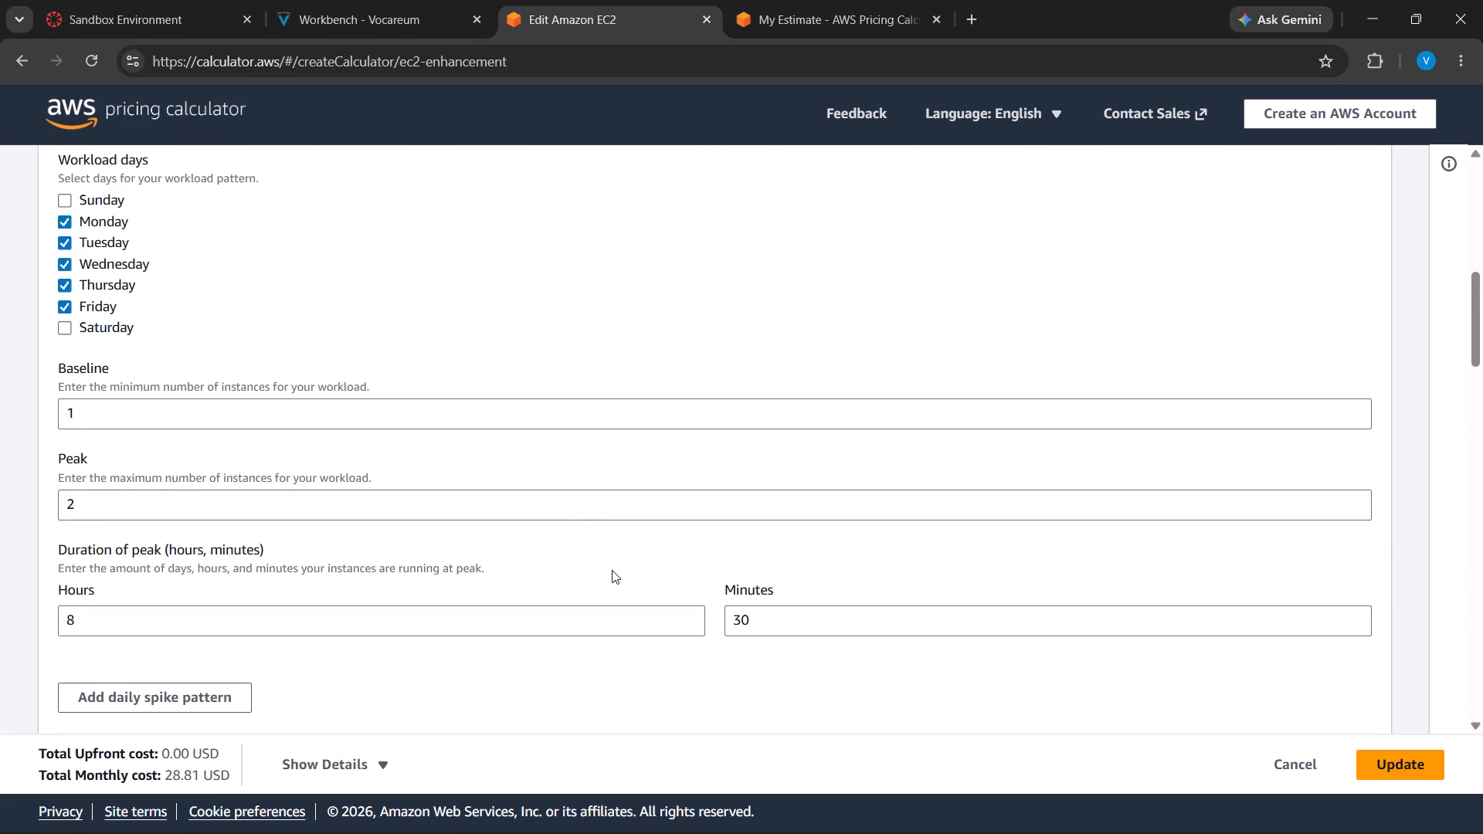
Review the remaining settings of the Hyderabad EC2 estimate and update it.
scroll(612, 570, "down", 5)
scroll(577, 537, "up", 1)
scroll(577, 537, "down", 10)
scroll(780, 540, "down", 5)
scroll(1010, 558, "down", 3)
left_click(1397, 763)
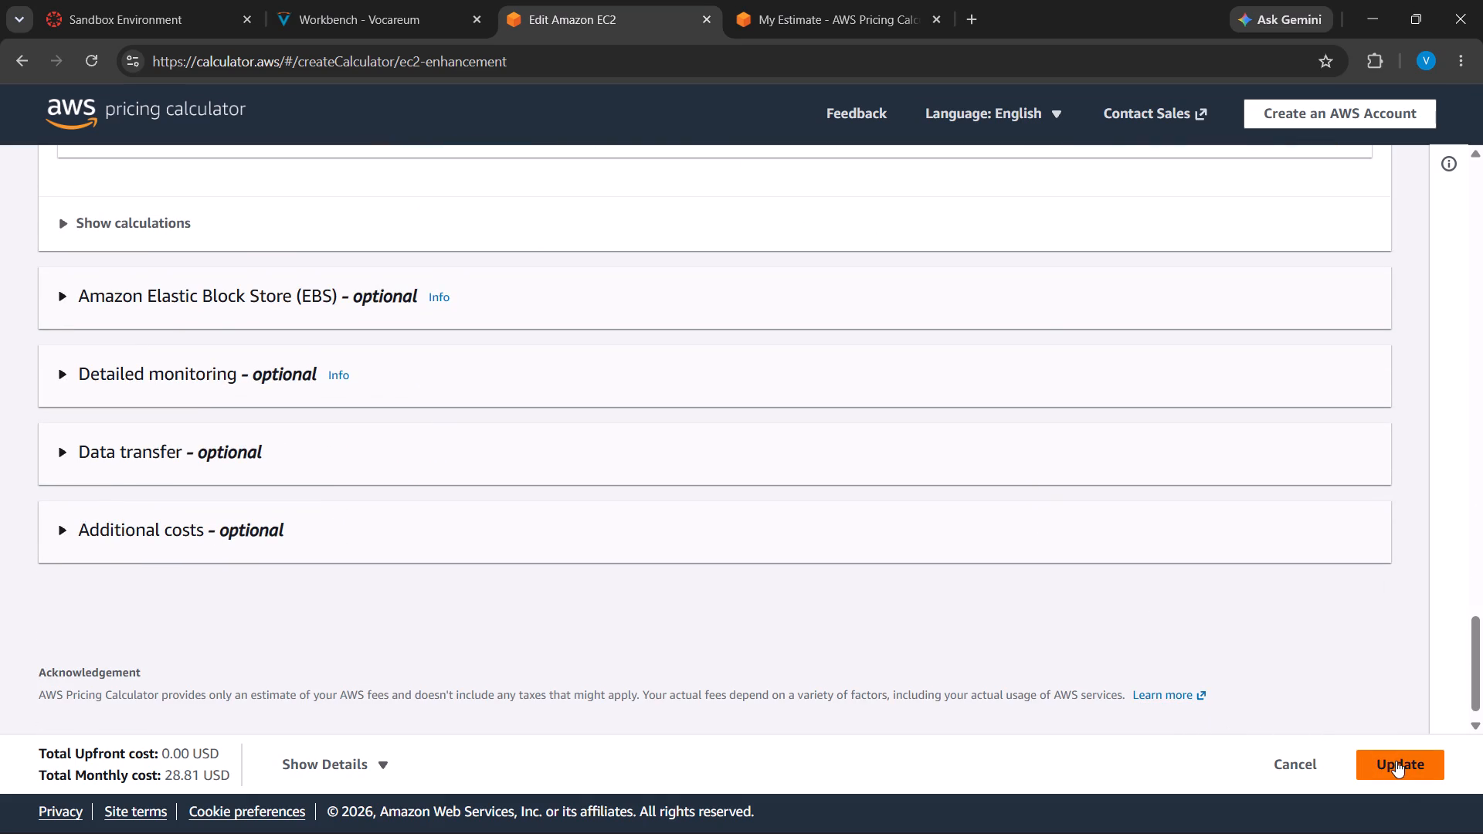
Compare the cost summaries and service rows of the N. Virginia and Hyderabad estimates.
left_click(853, 0)
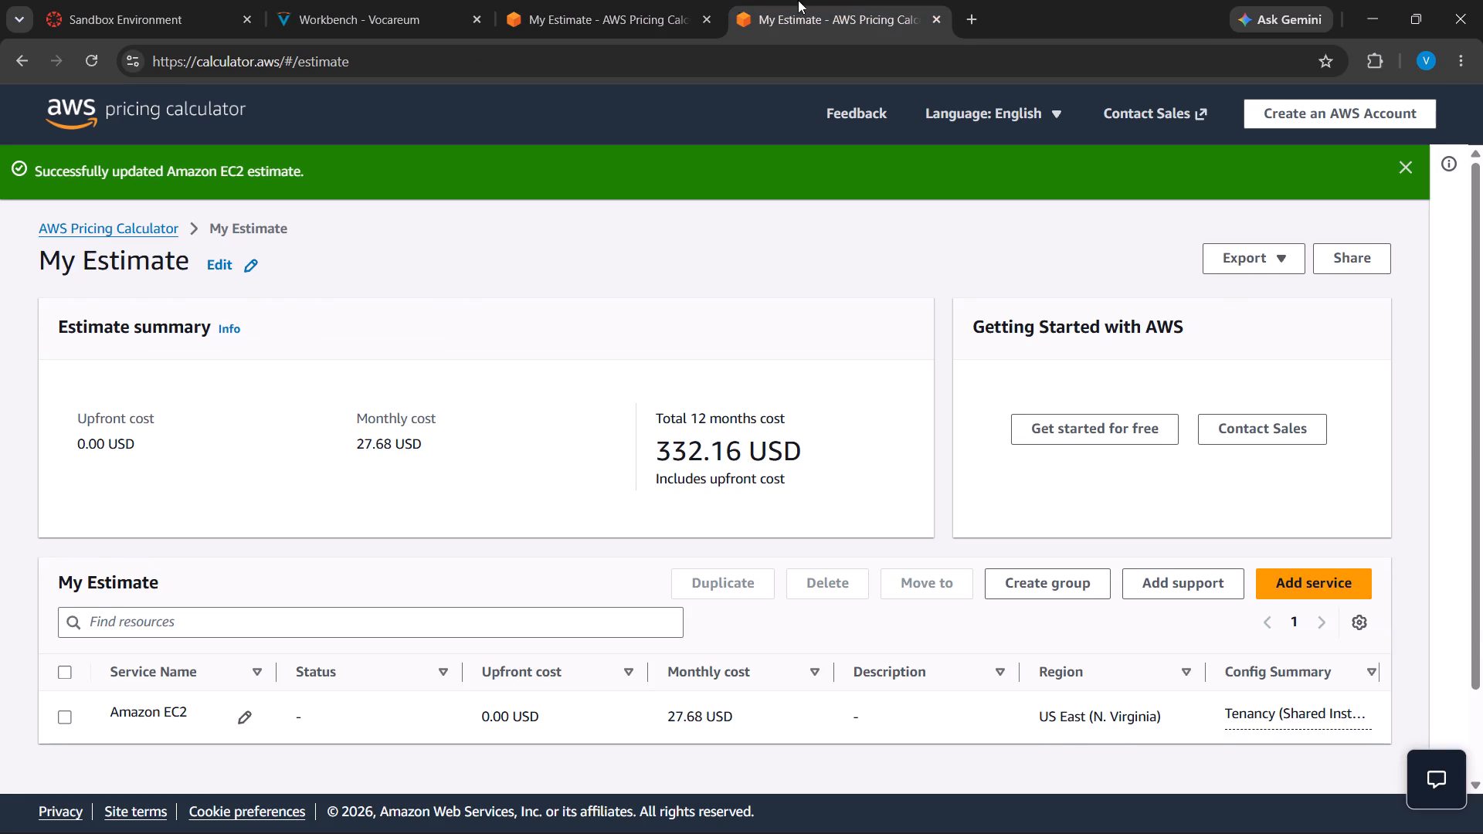
left_click(643, 0)
left_click(830, 0)
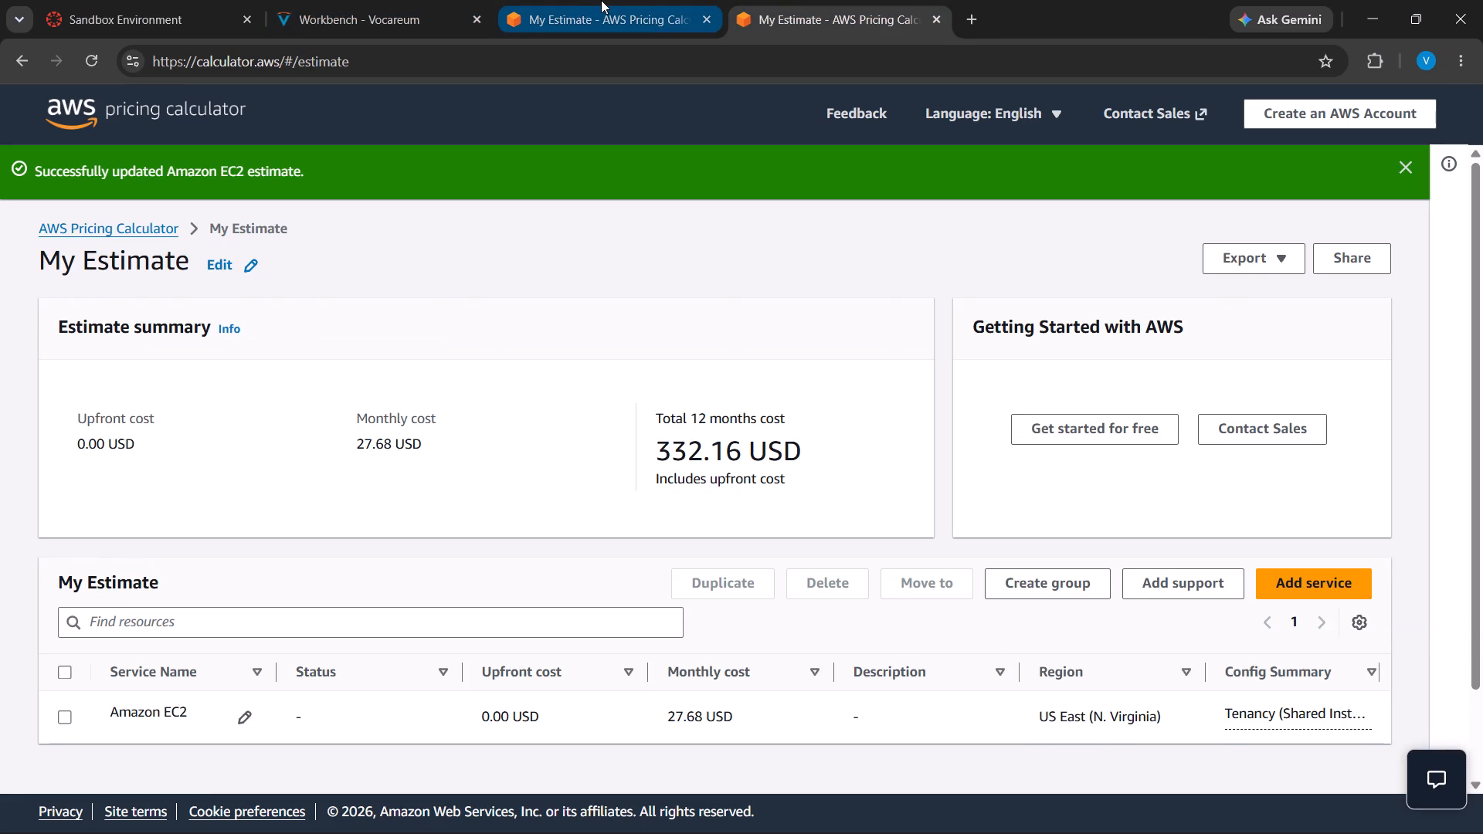
left_click(601, 0)
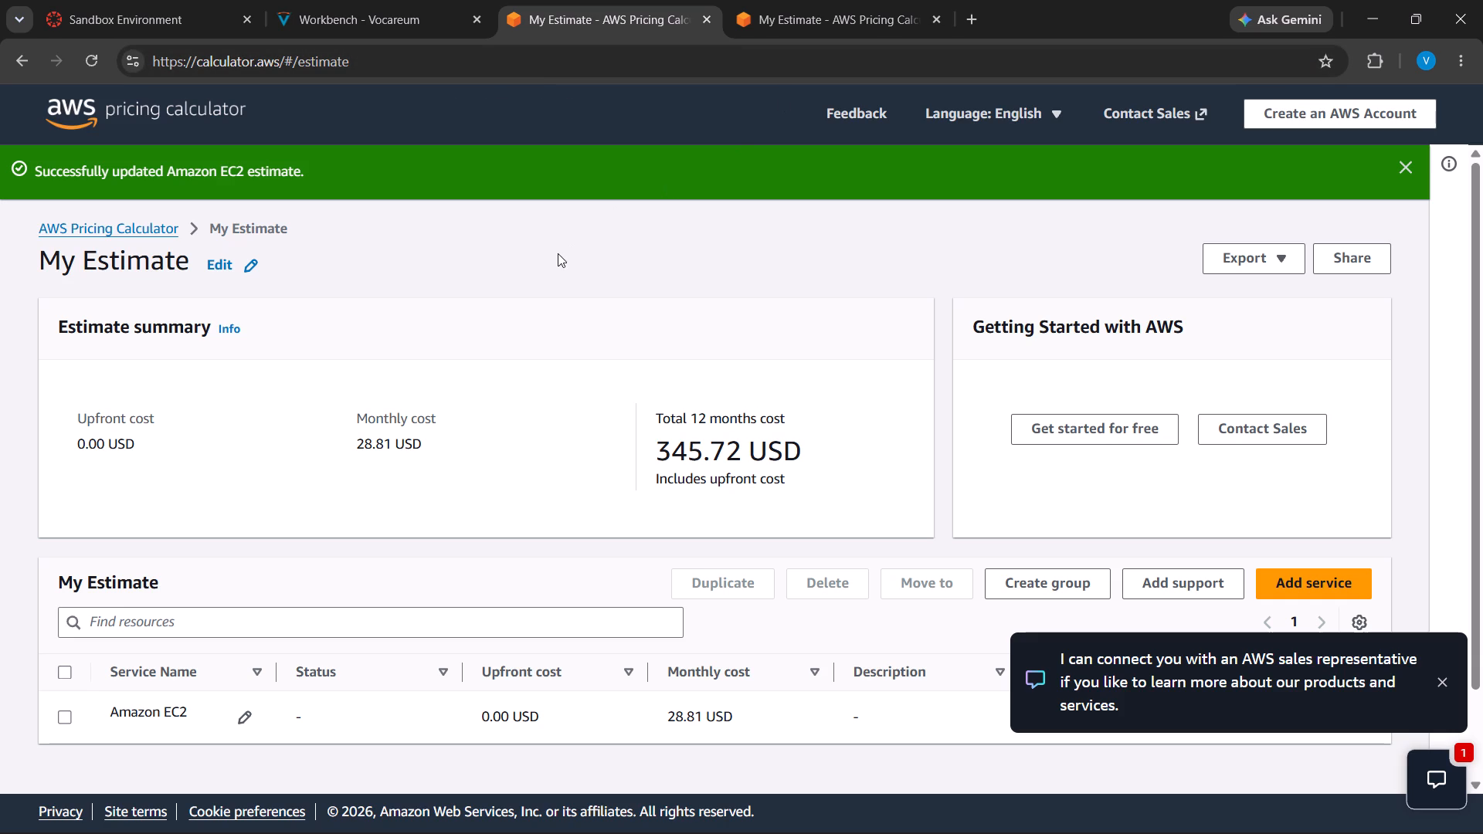
scroll(557, 256, "down", 5)
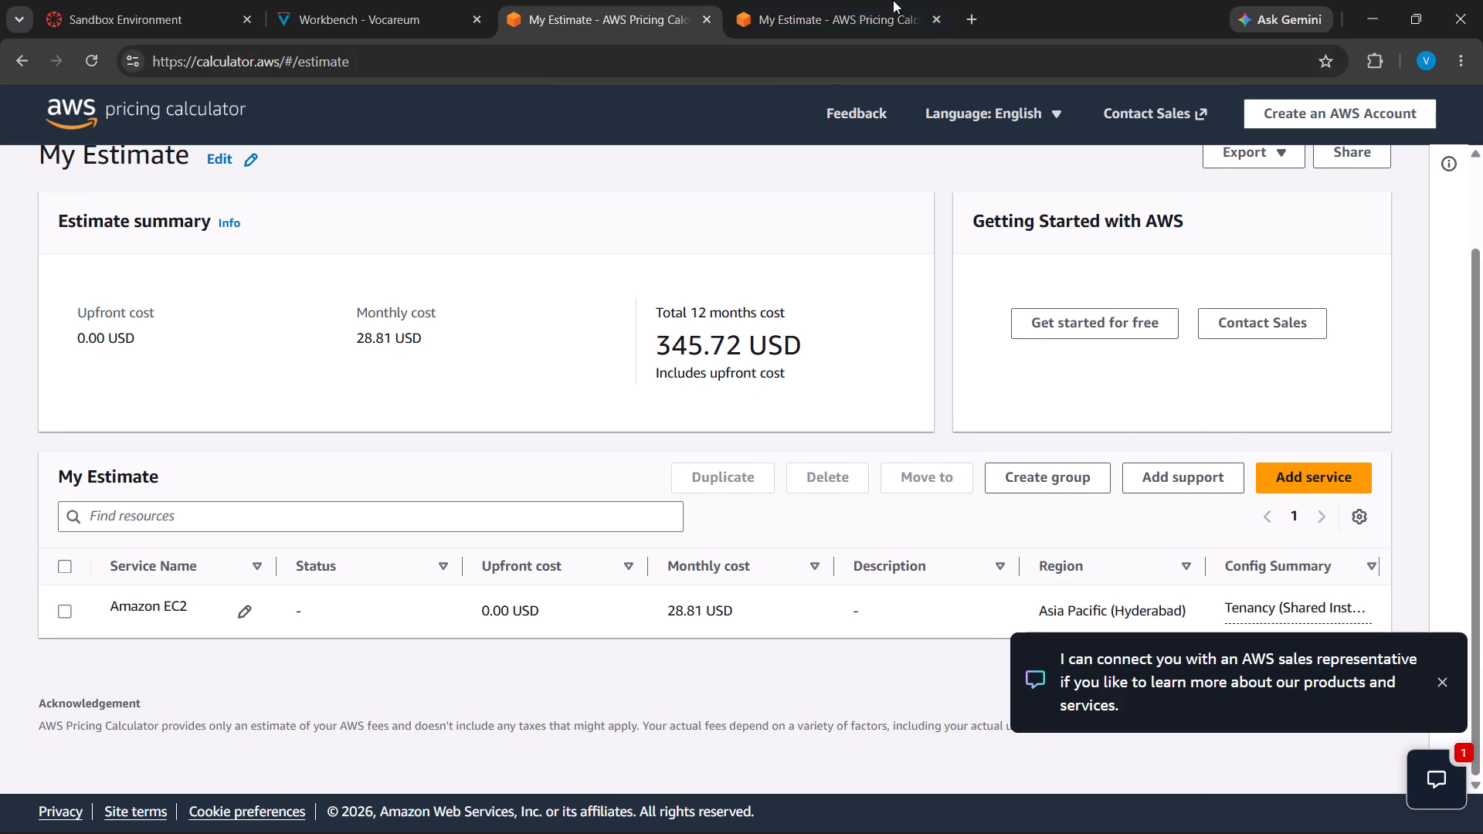
left_click(853, 0)
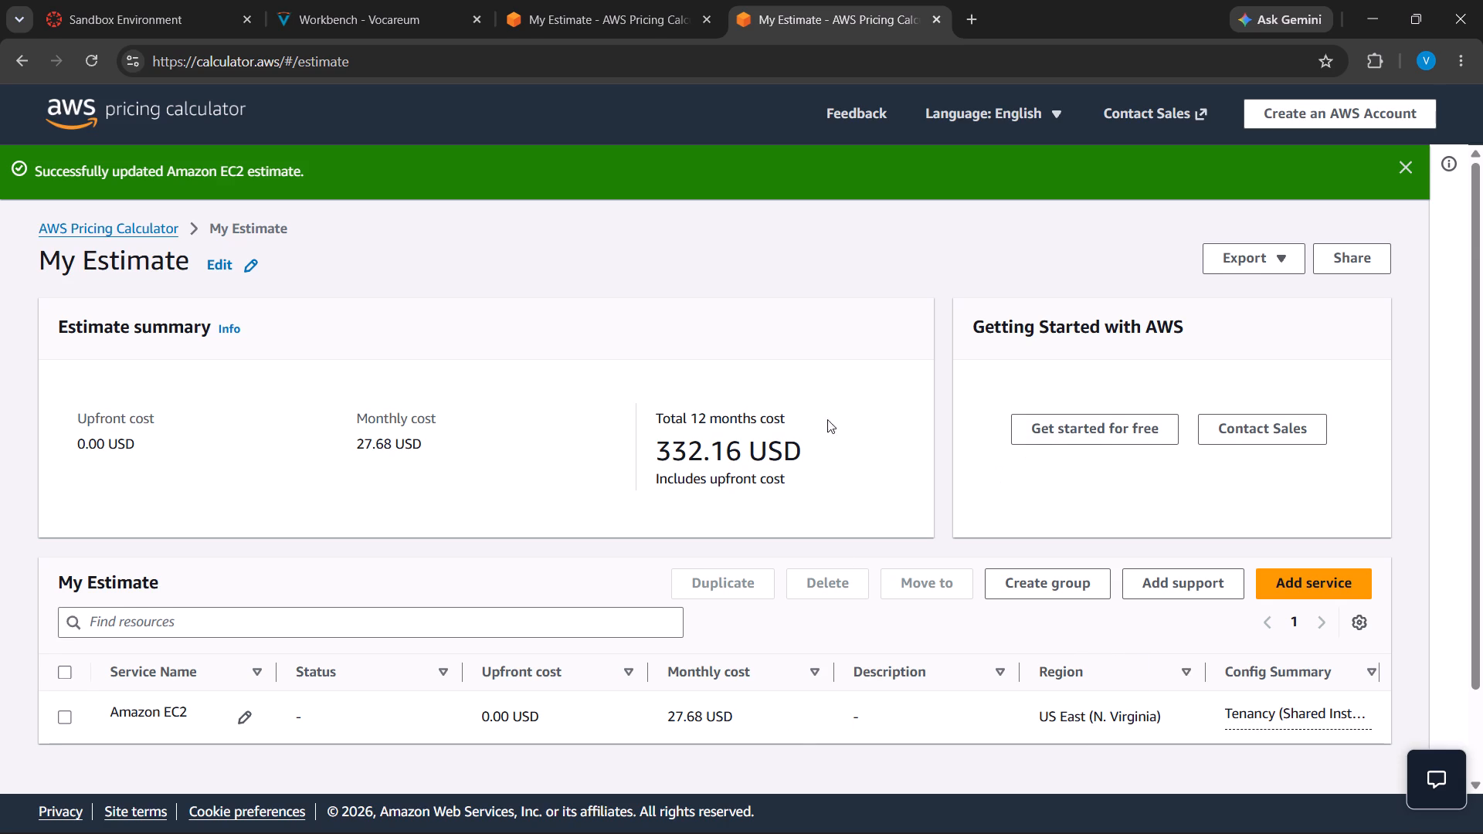
scroll(654, 410, "down", 6)
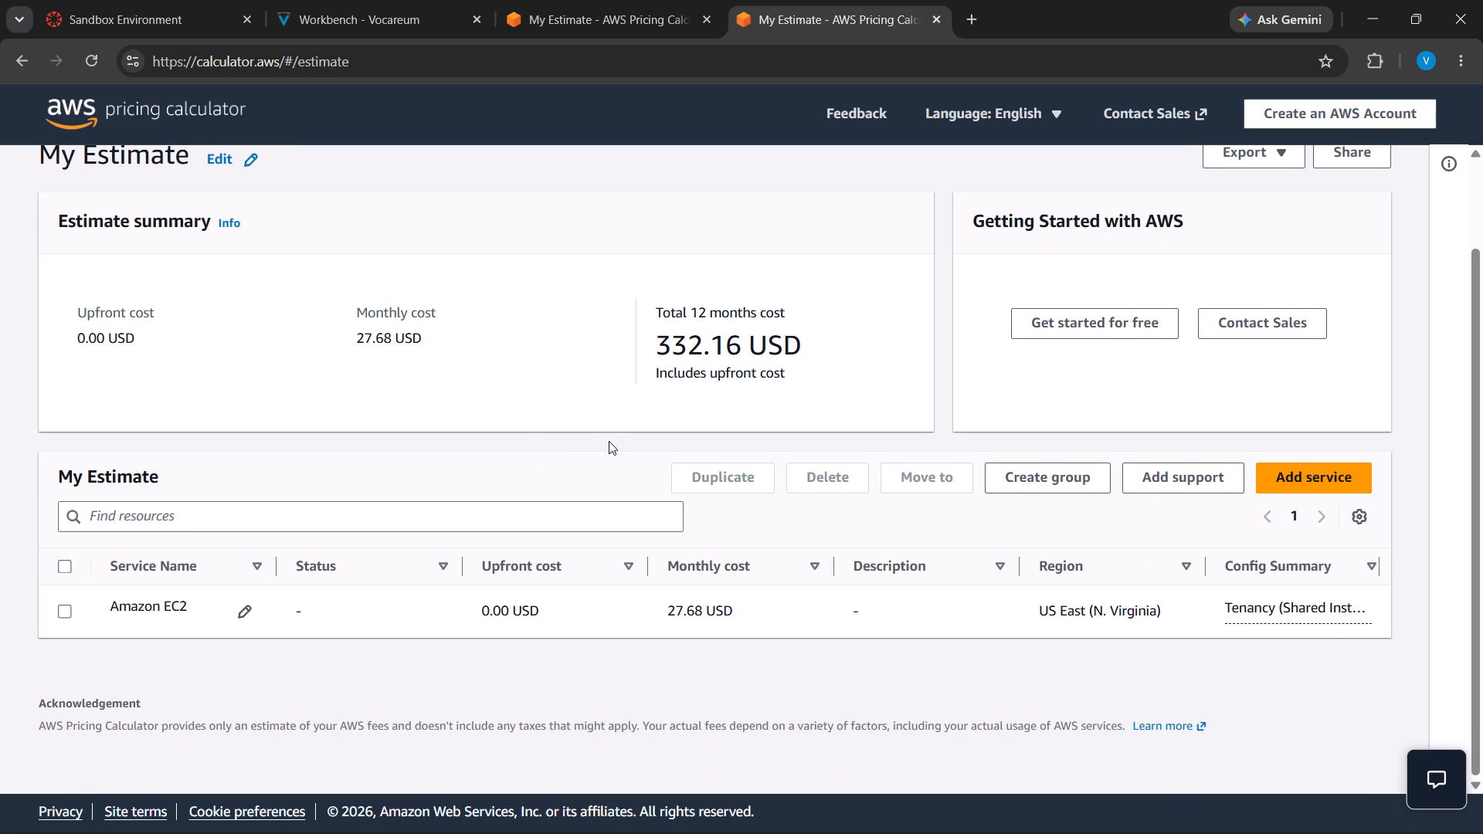
scroll(611, 439, "down", 2)
left_click(561, 0)
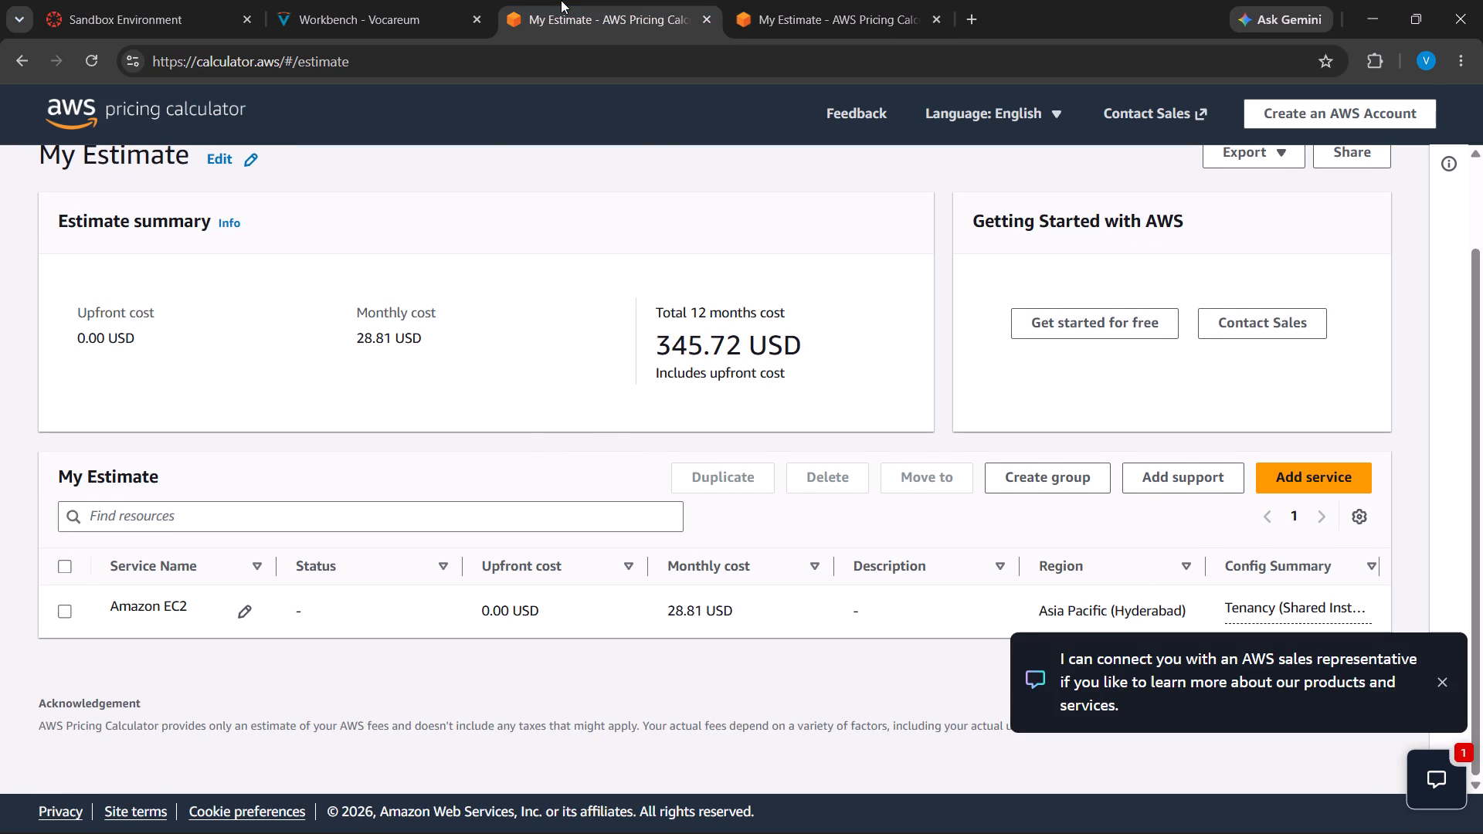
scroll(936, 338, "up", 5)
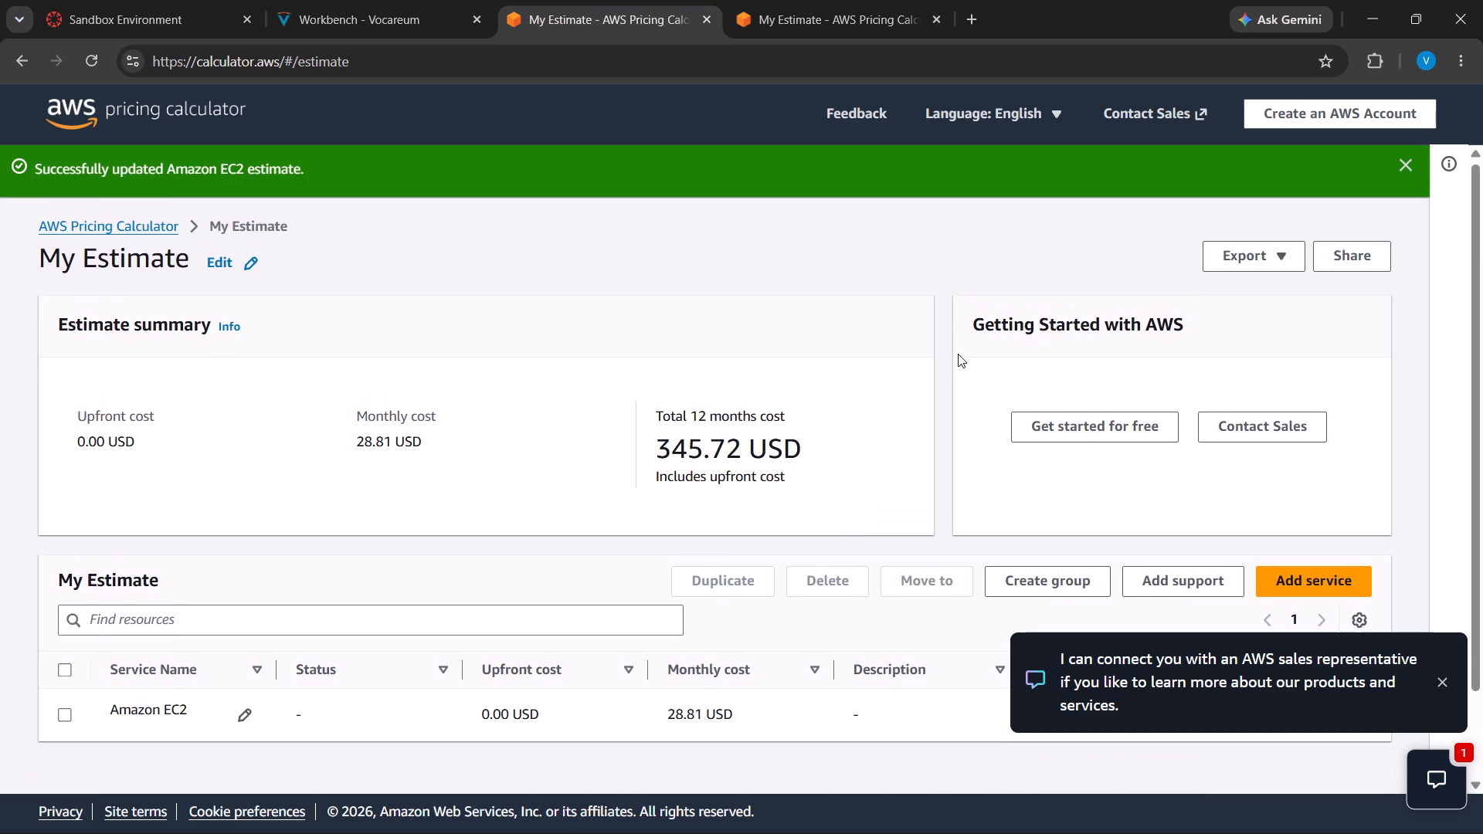
scroll(959, 358, "down", 2)
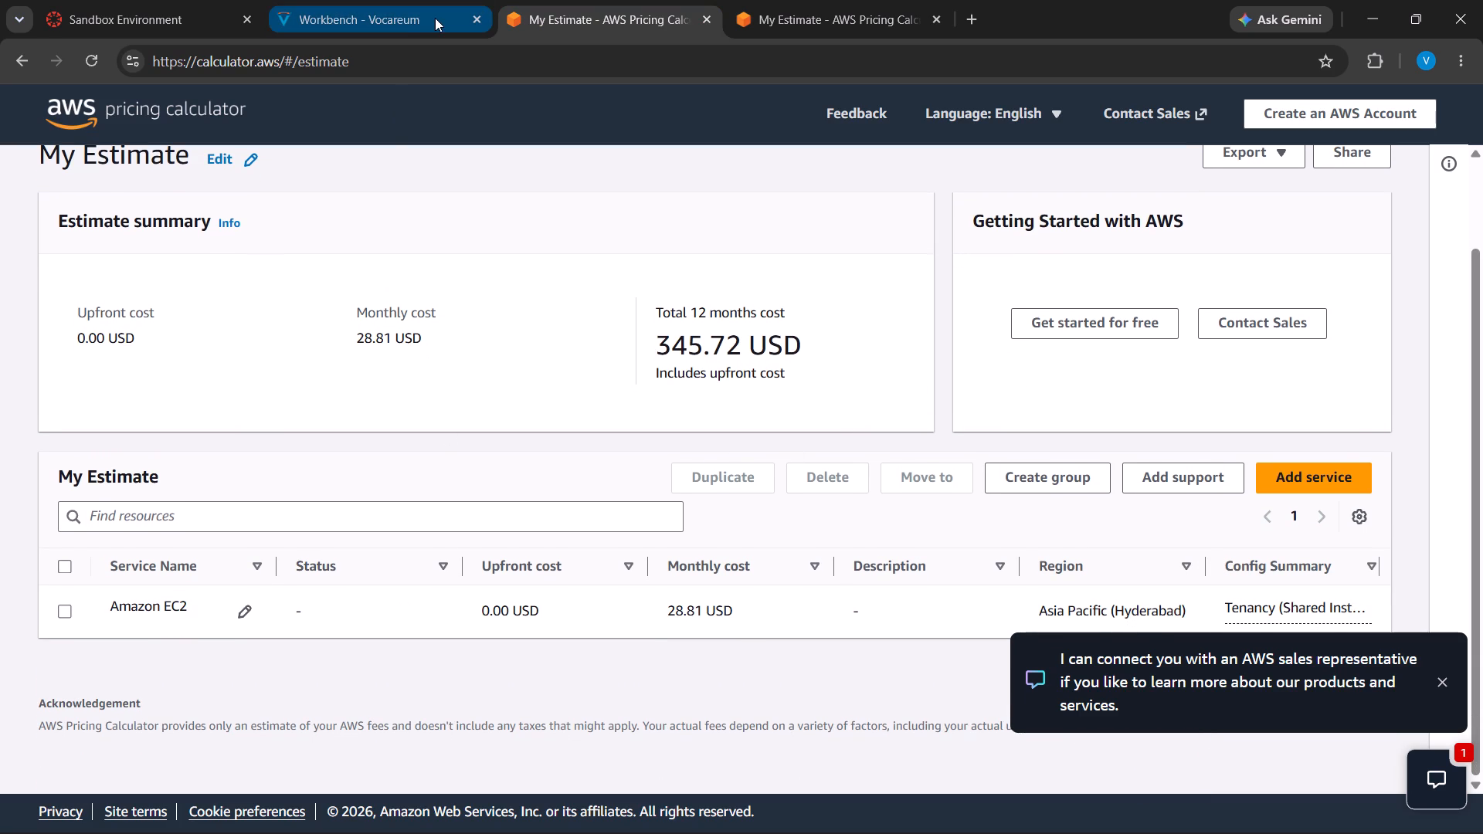
Close the Sandbox Environment and Workbench - Vocareum pages, keeping only the two estimates open.
left_click(246, 19)
left_click(246, 19)
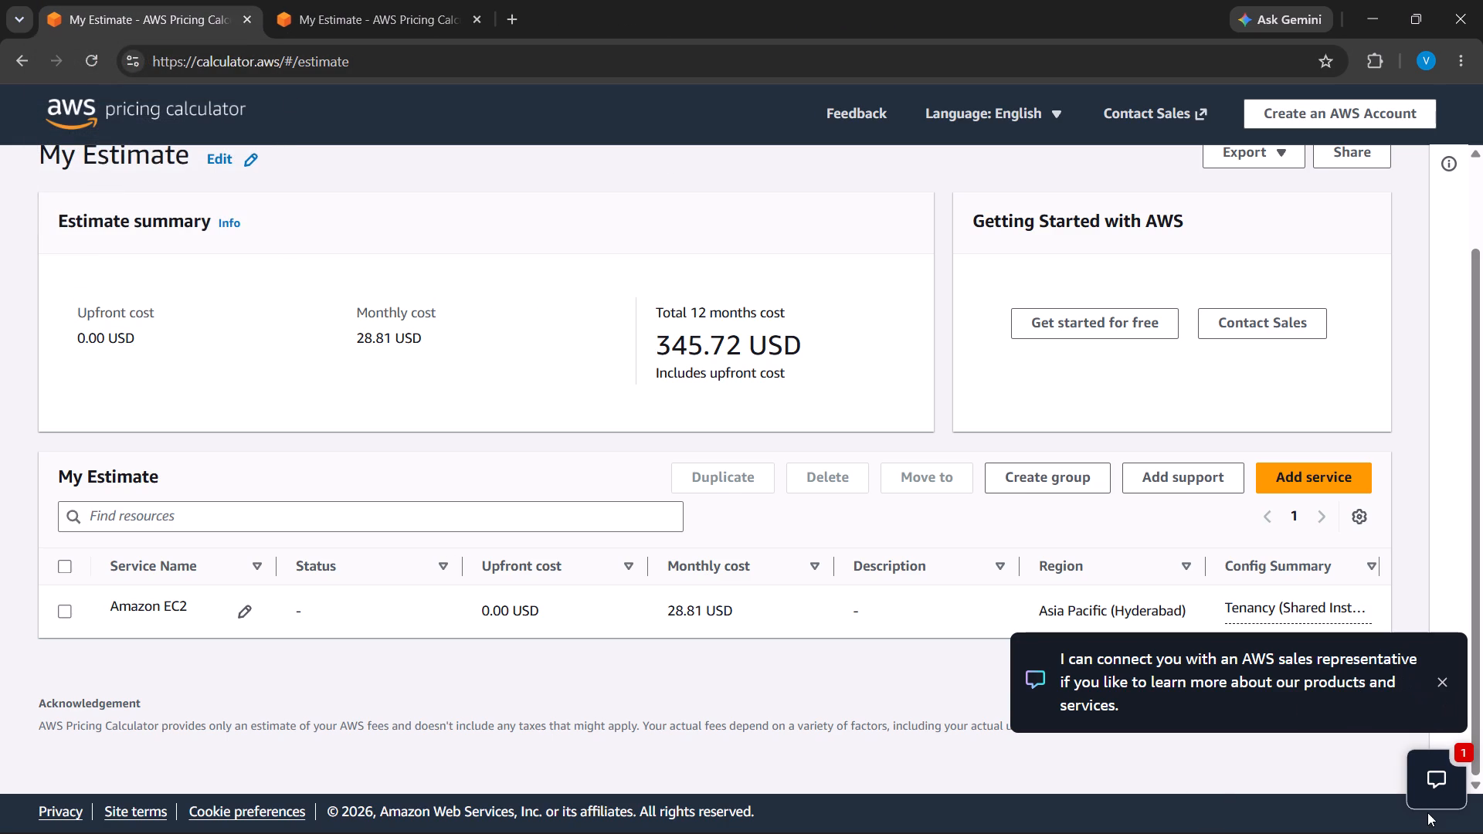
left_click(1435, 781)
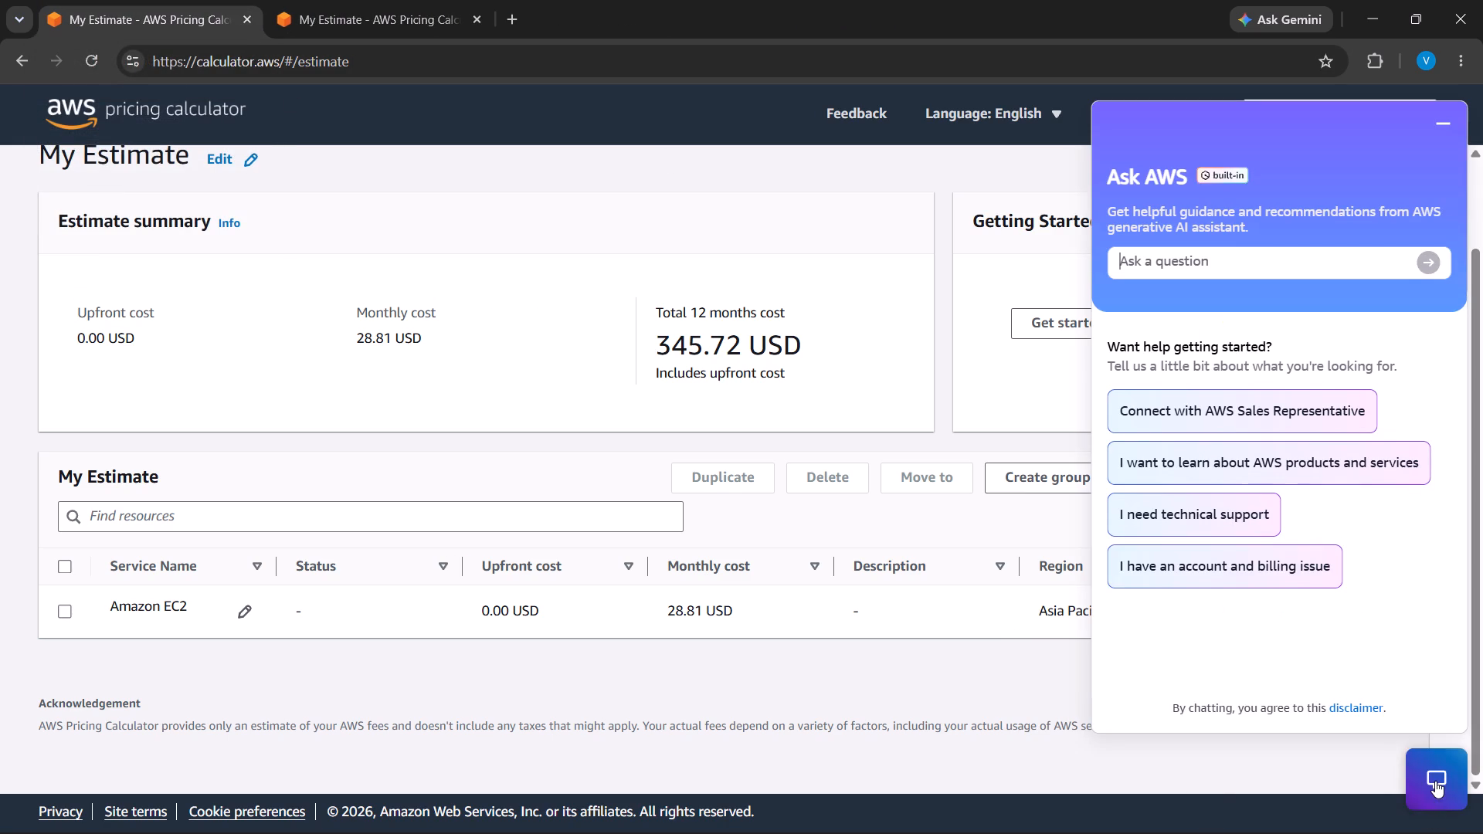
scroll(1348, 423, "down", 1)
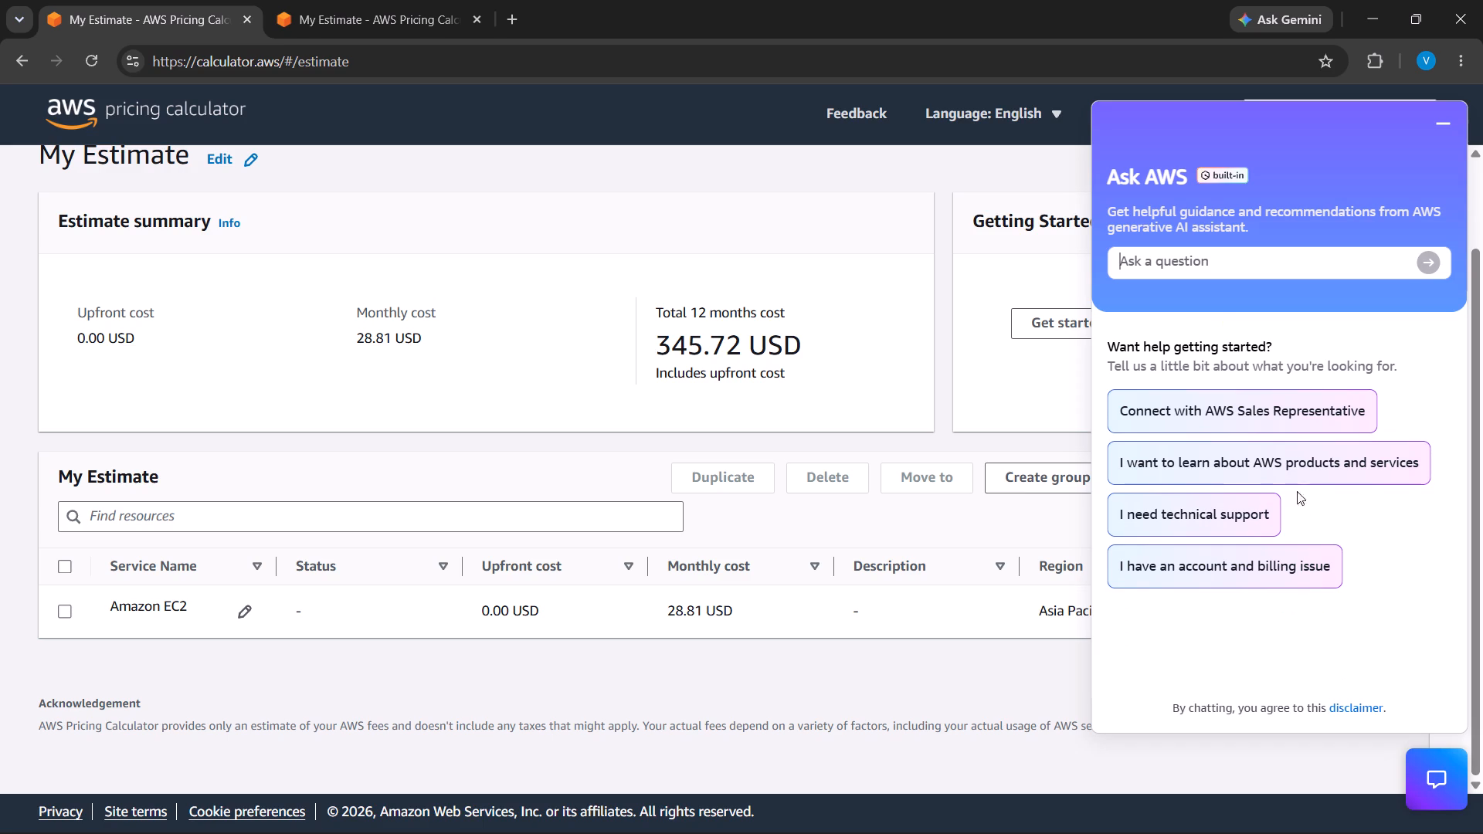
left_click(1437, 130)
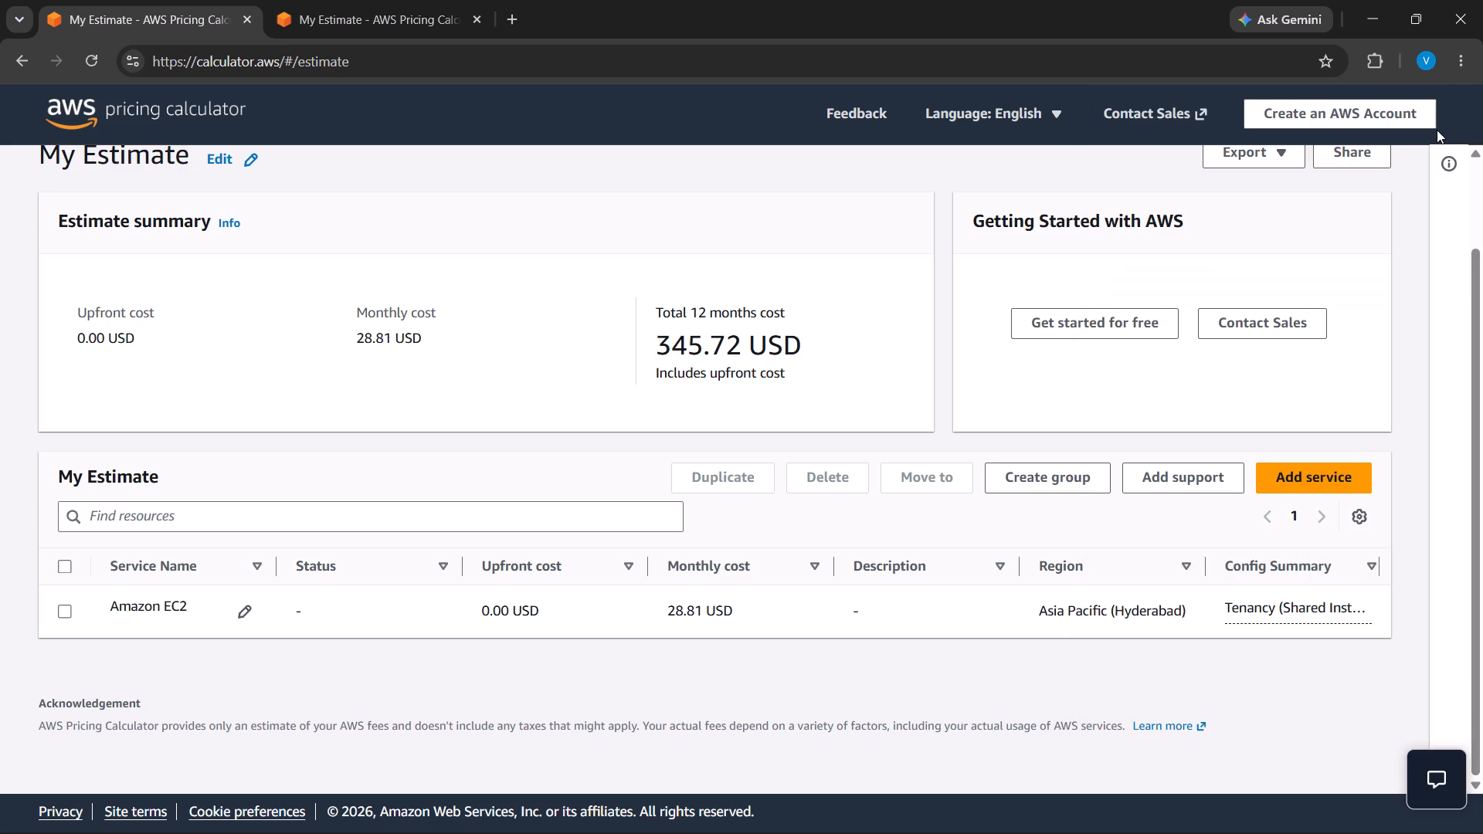
Compare the upfront, monthly and 12-month costs of the Hyderabad and N. Virginia estimates side by side.
left_click(391, 0)
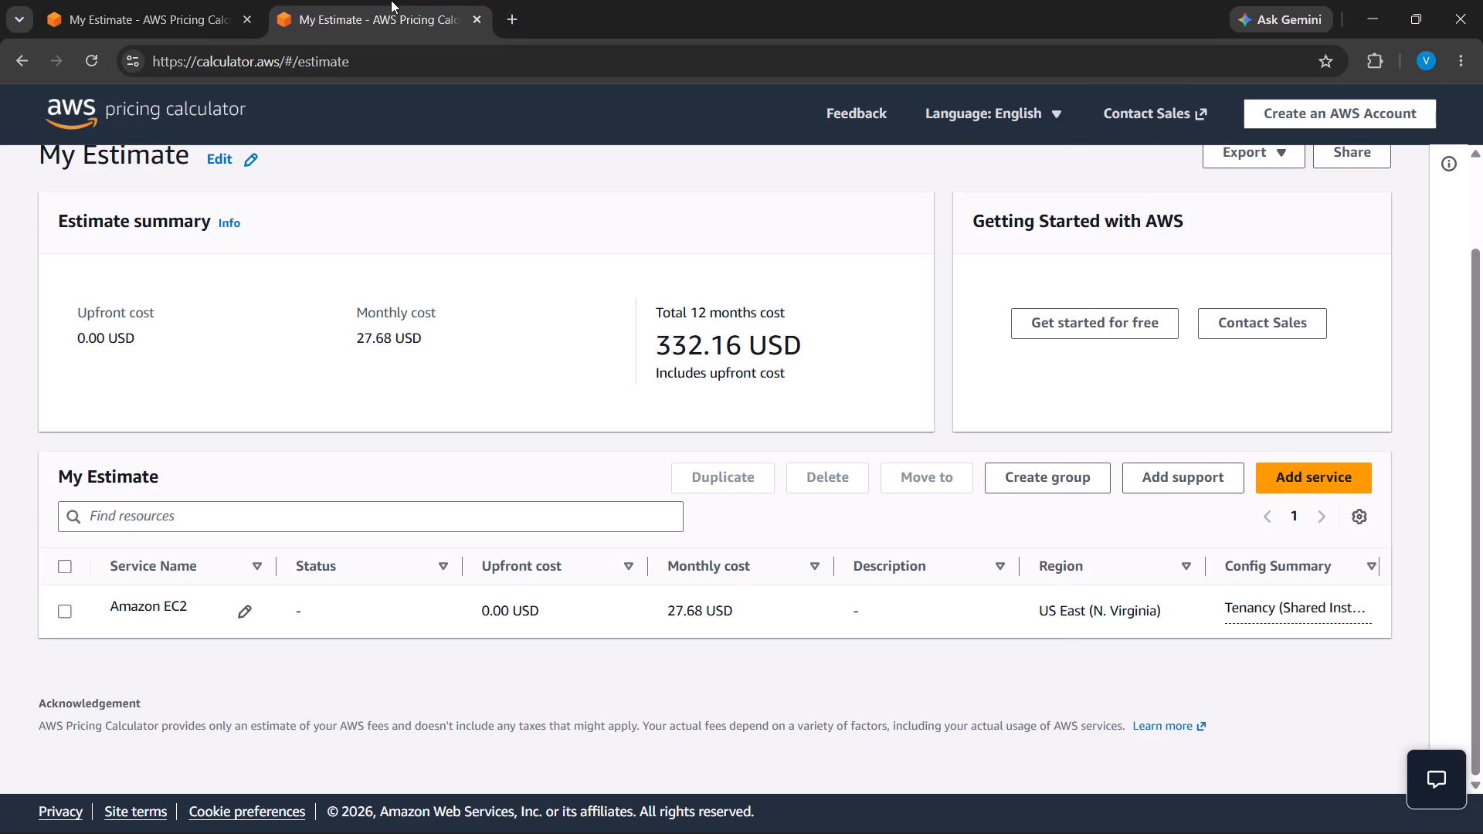
left_click(174, 0)
left_click(353, 0)
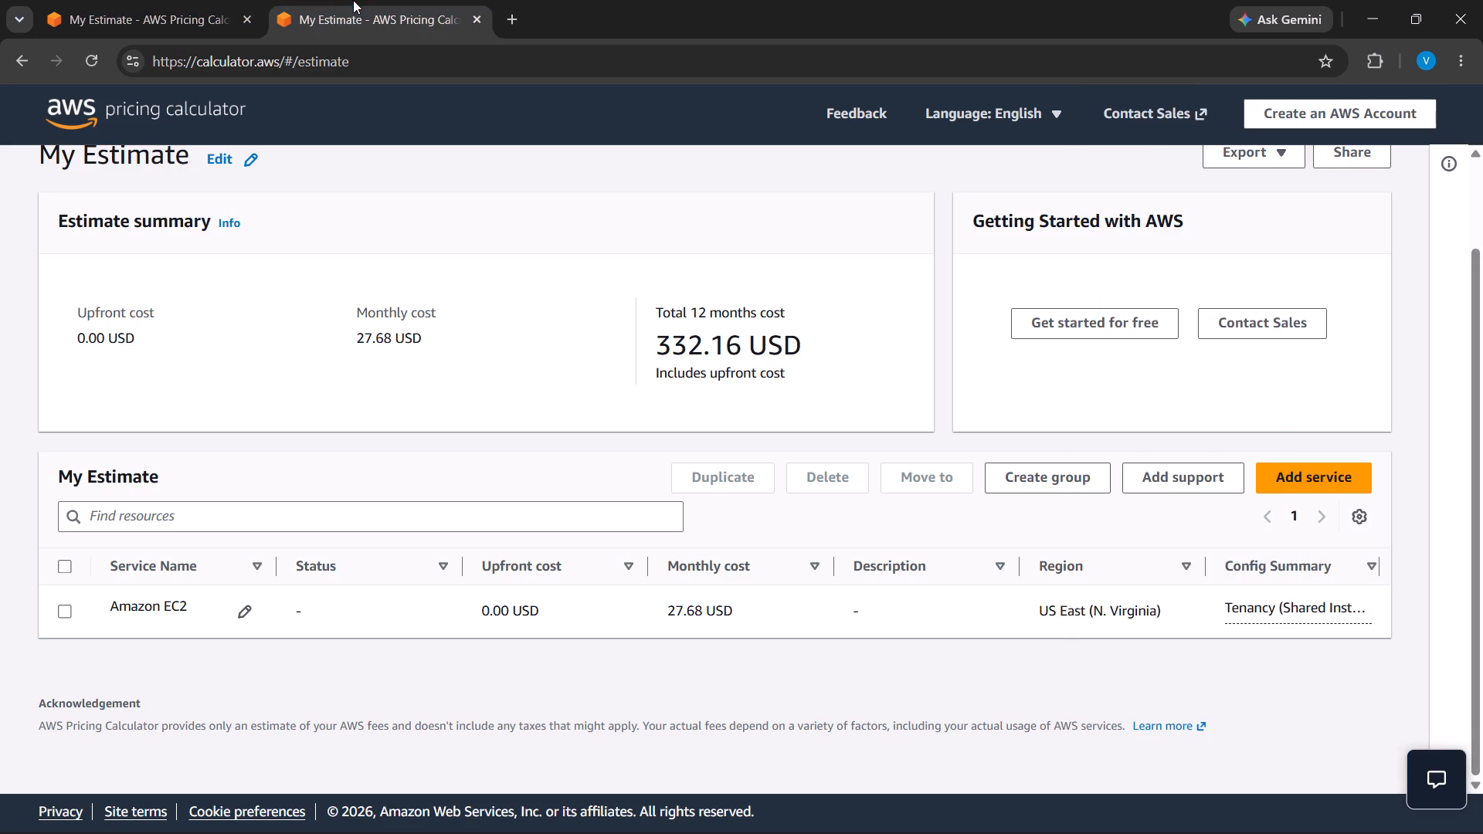
left_click(40, 0)
left_click(370, 0)
left_click(134, 31)
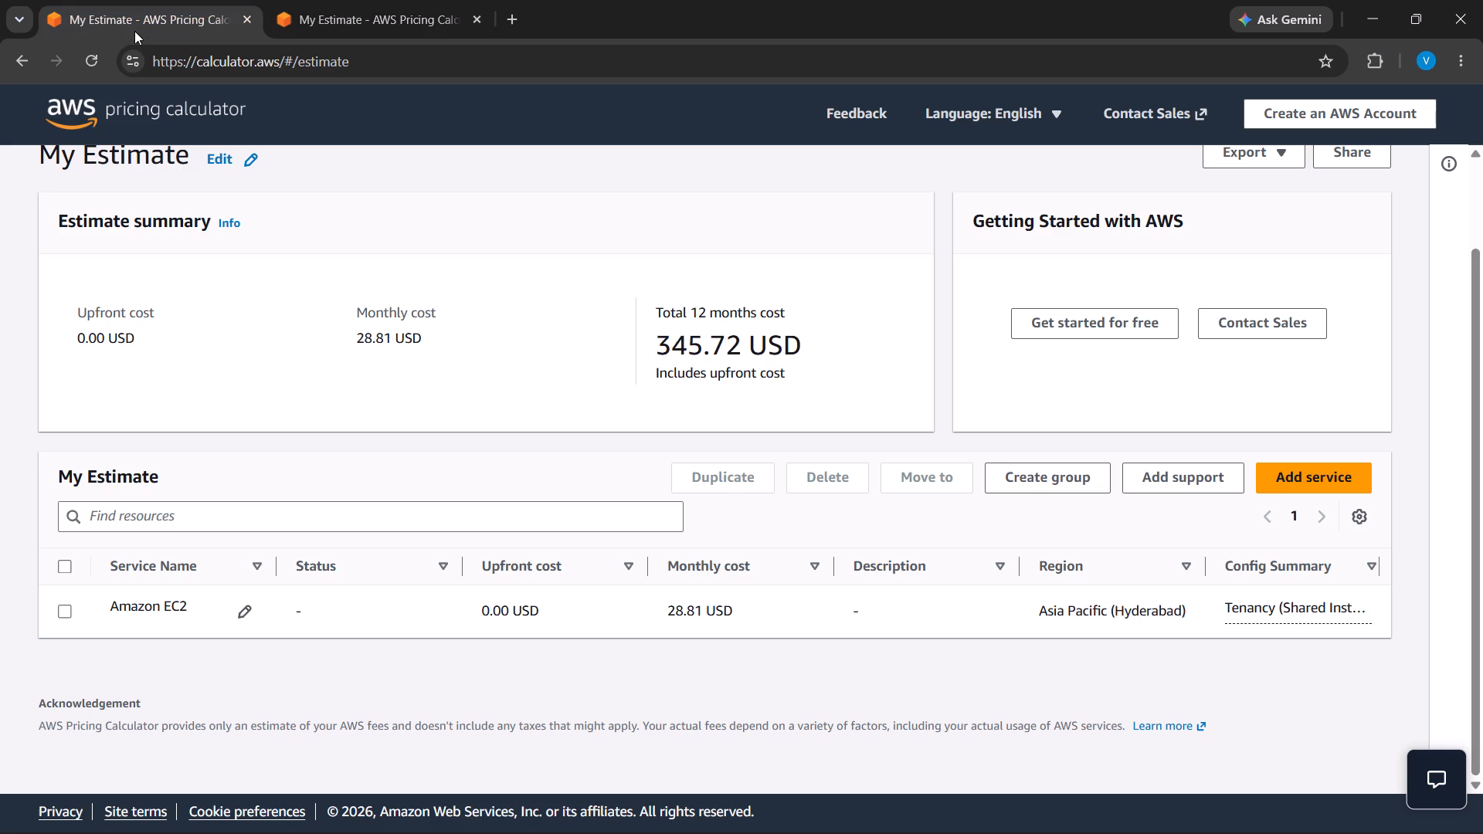
left_click(335, 0)
left_click(103, 27)
left_click(439, 1)
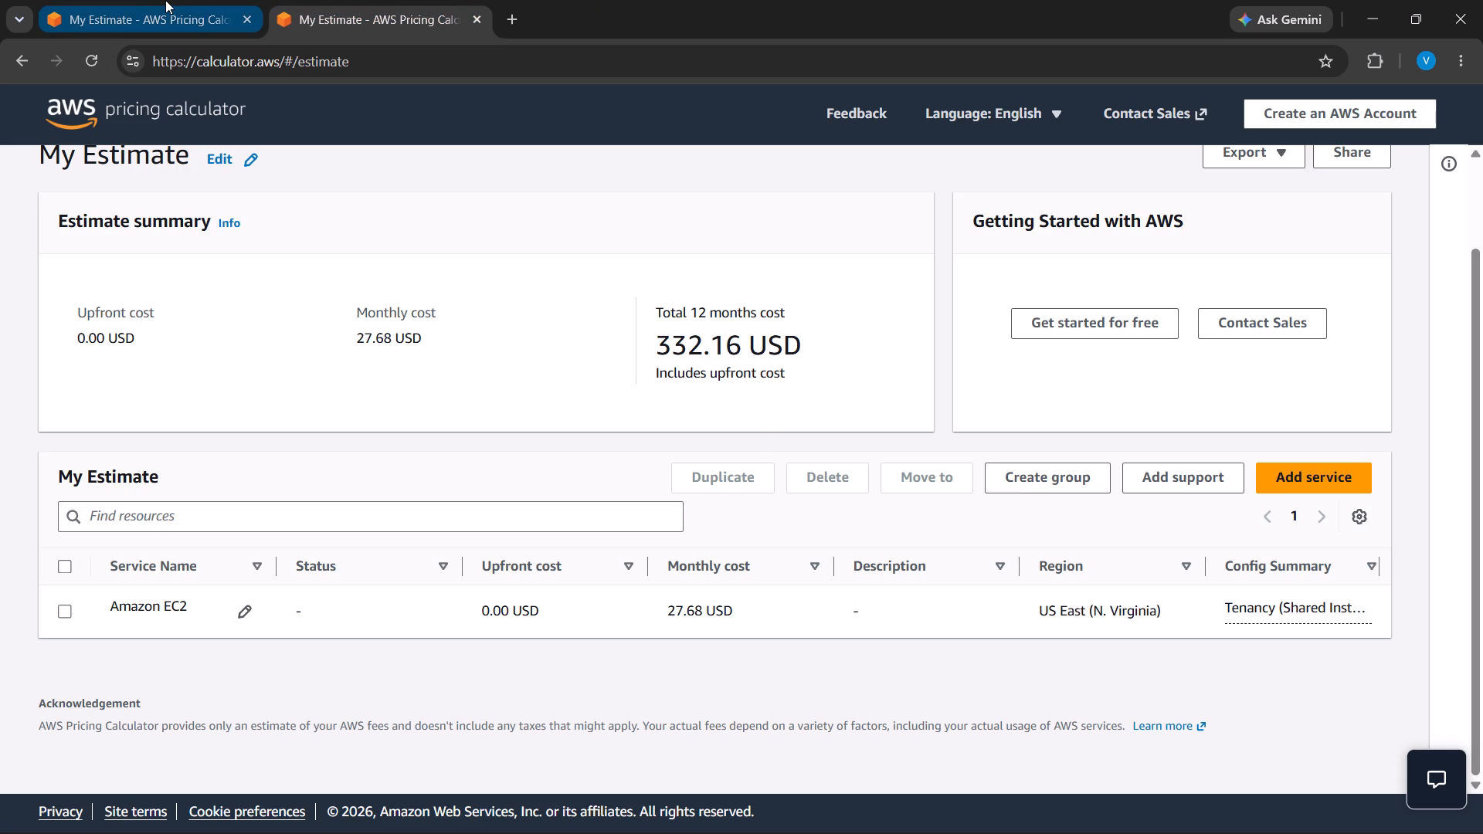
left_click(164, 8)
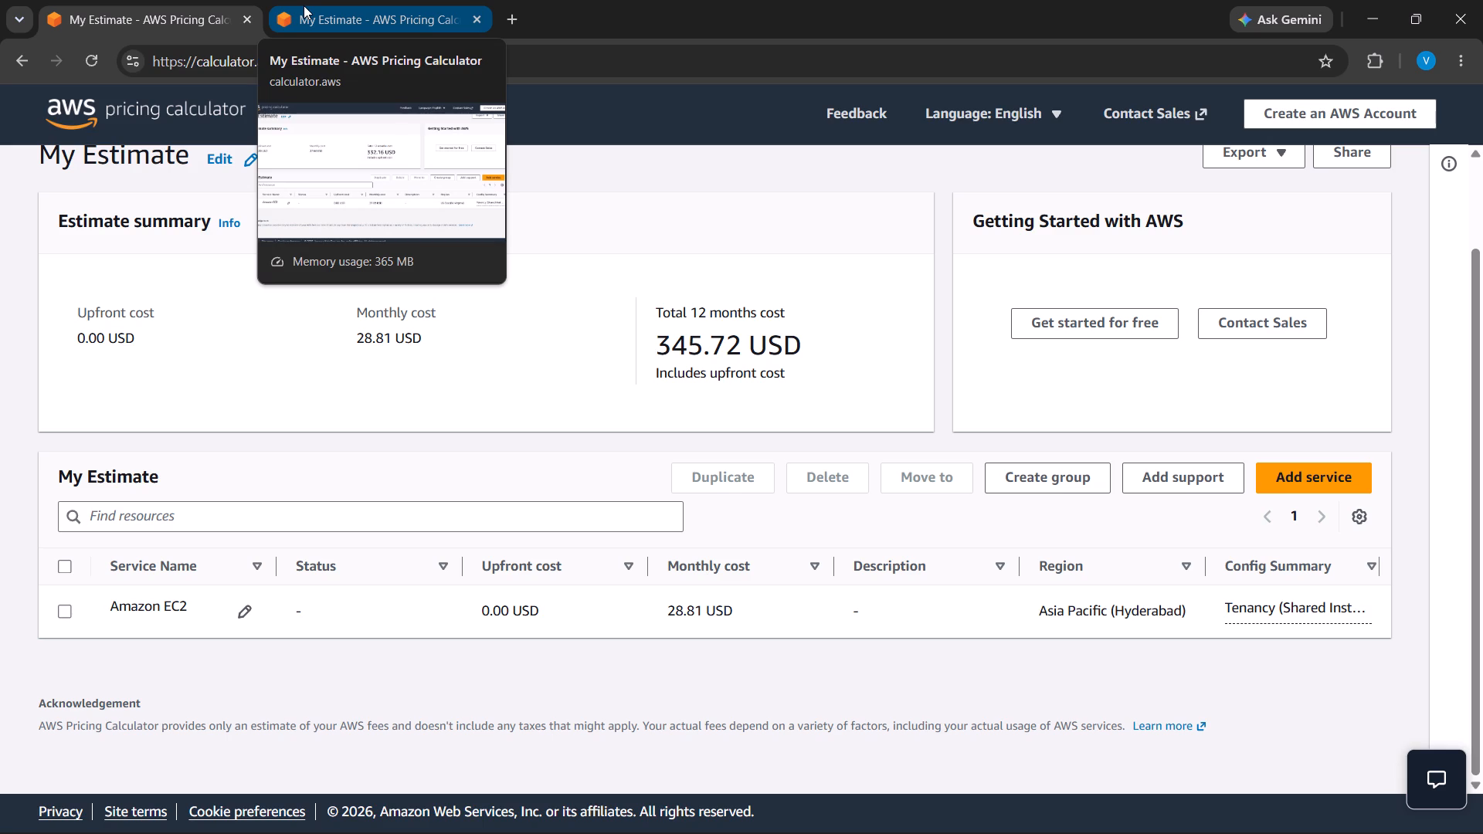
left_click(304, 5)
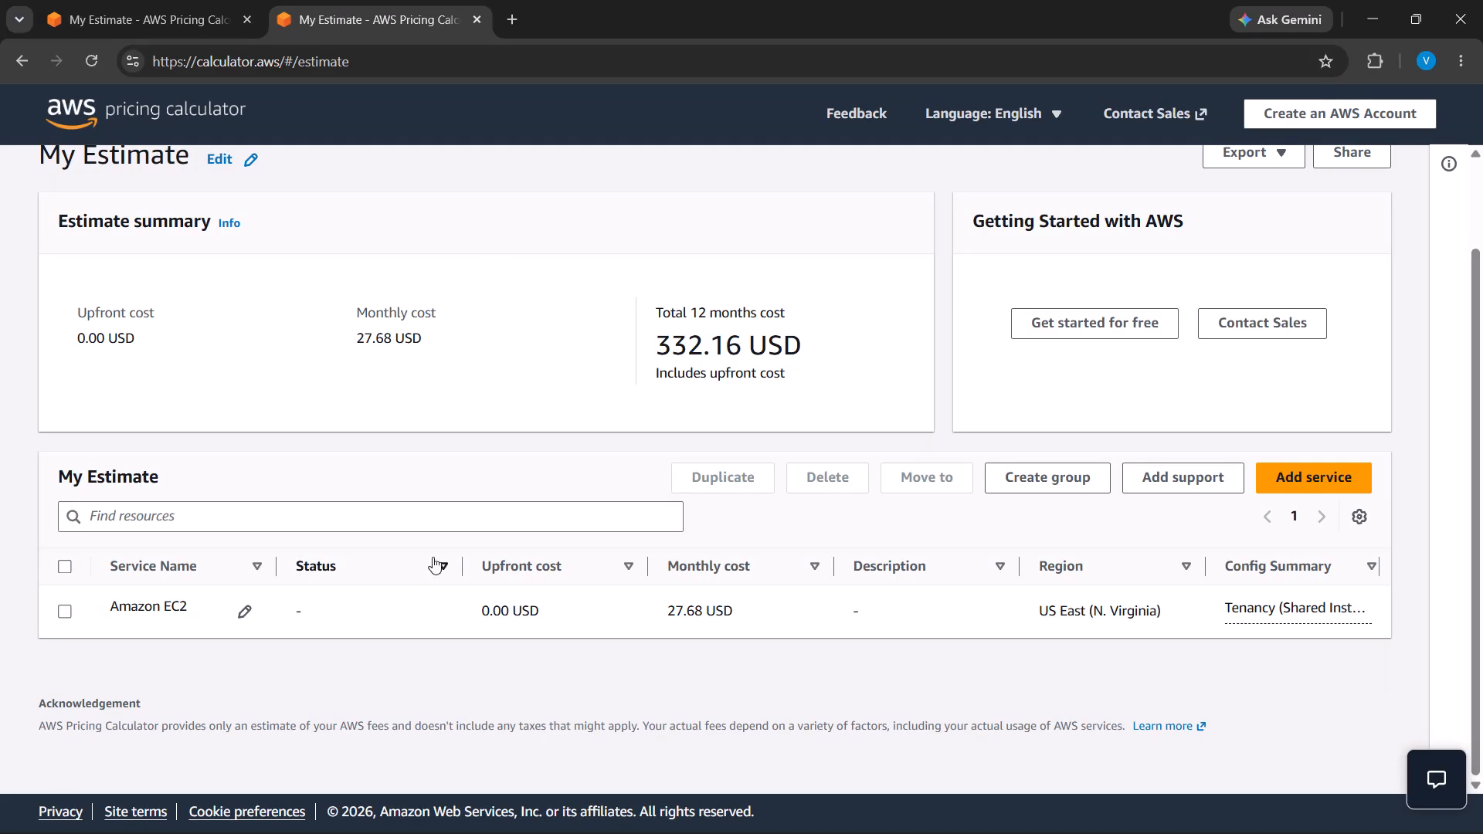
Open both EC2 estimates for editing and change the Hyderabad estimate's region to US East (N. Virginia).
left_click(253, 611)
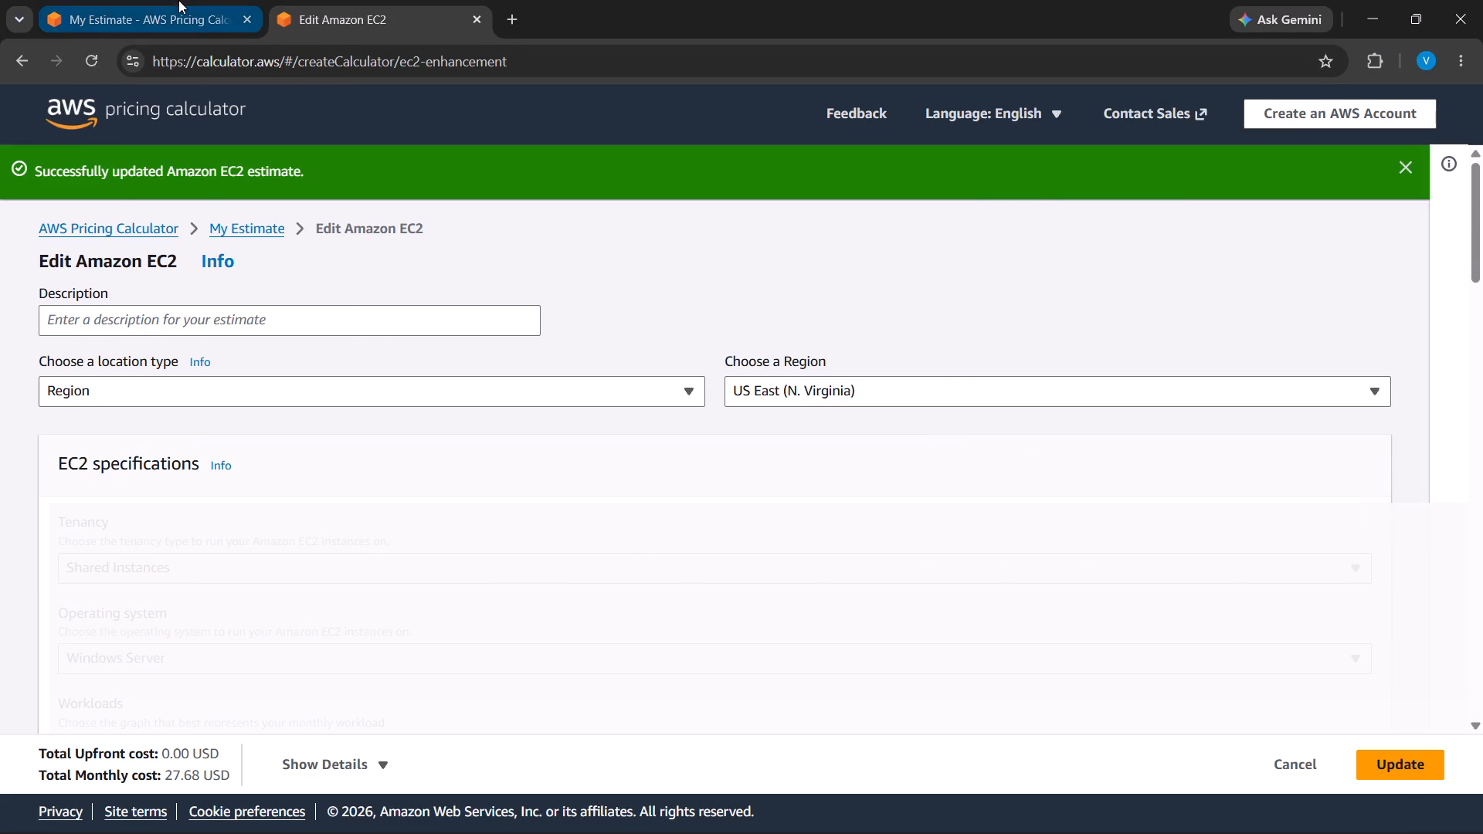
left_click(178, 0)
left_click(245, 612)
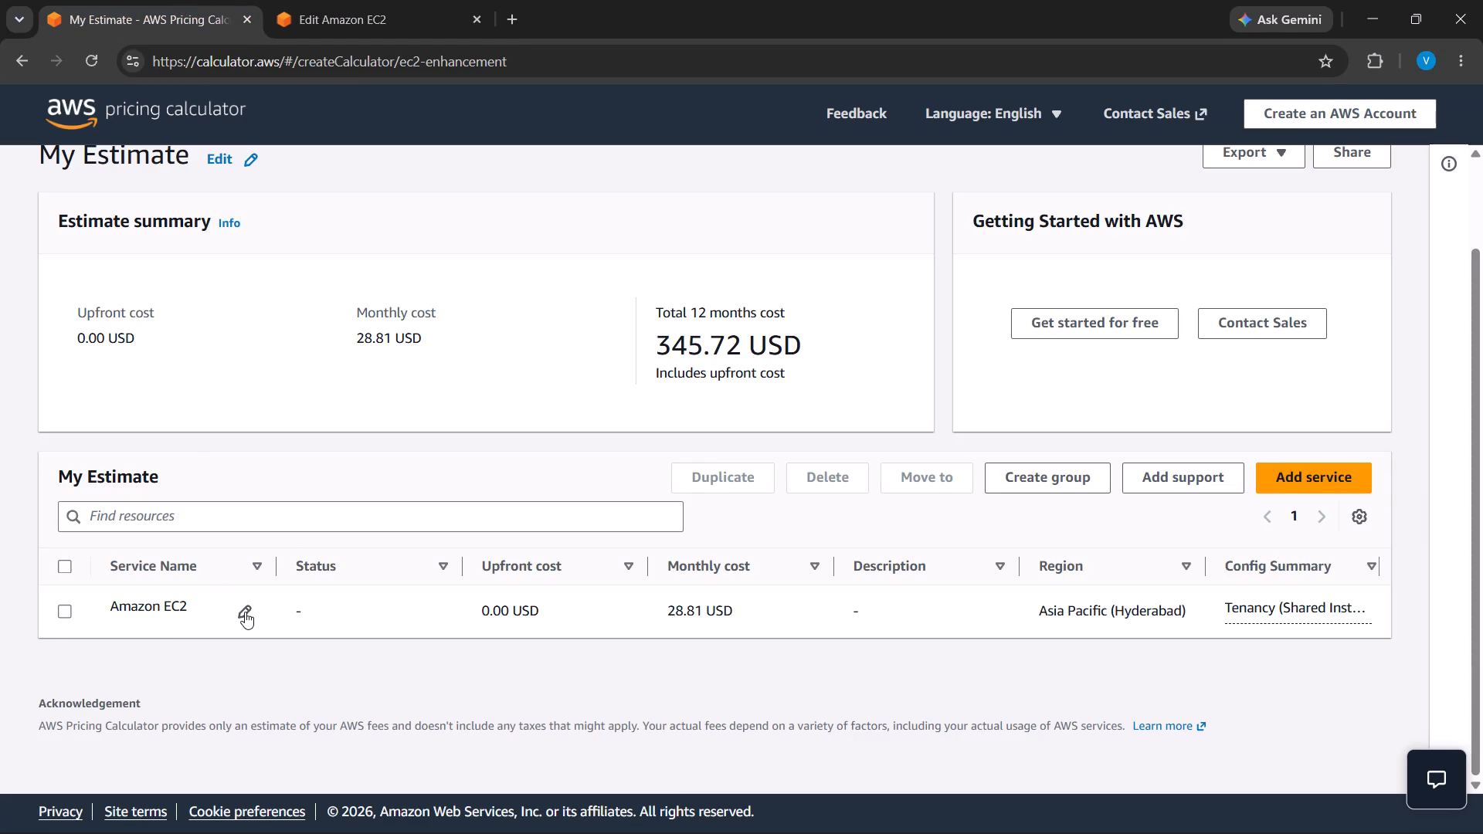
left_click(807, 400)
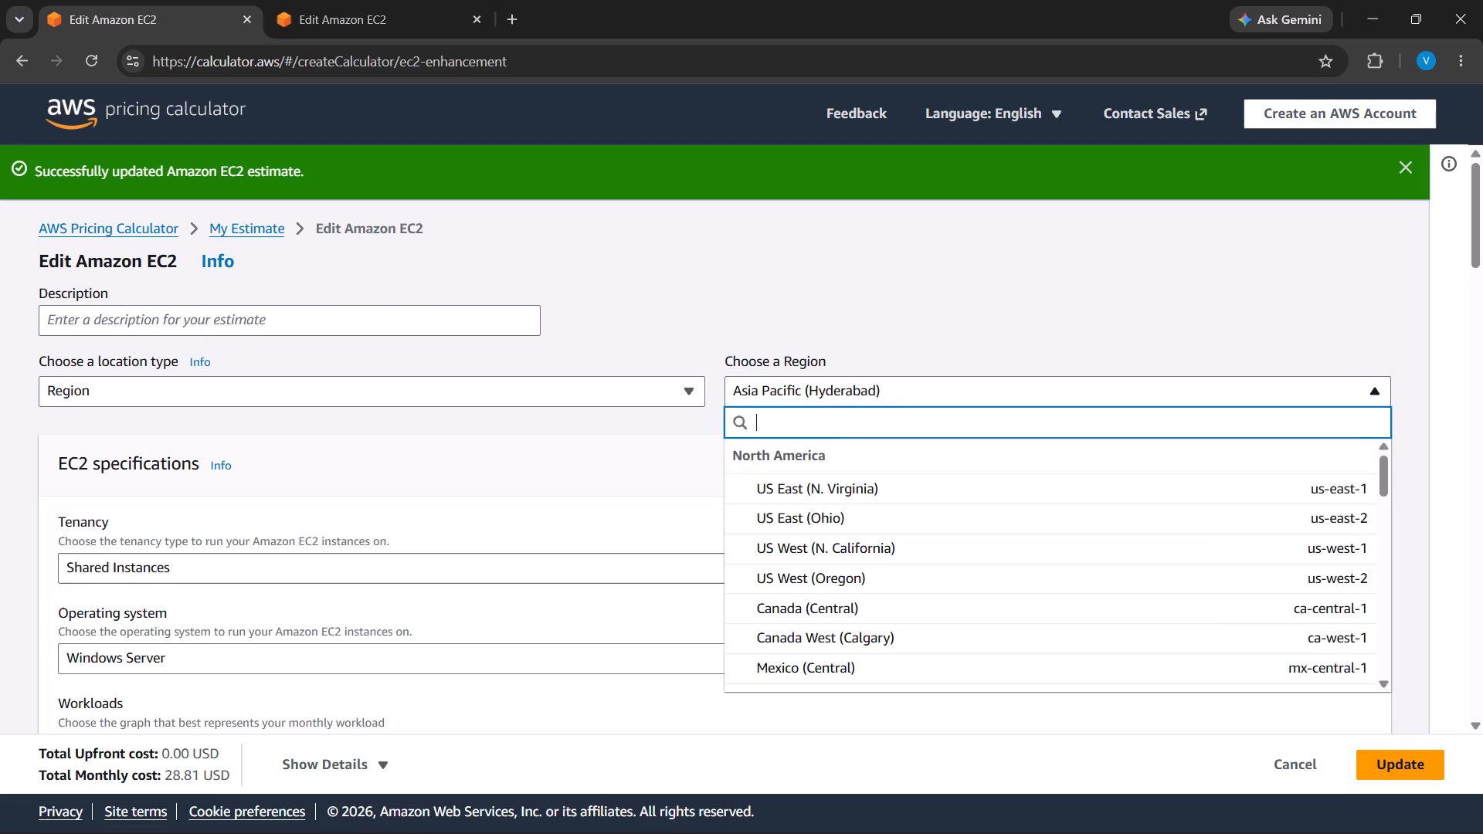
left_click(803, 480)
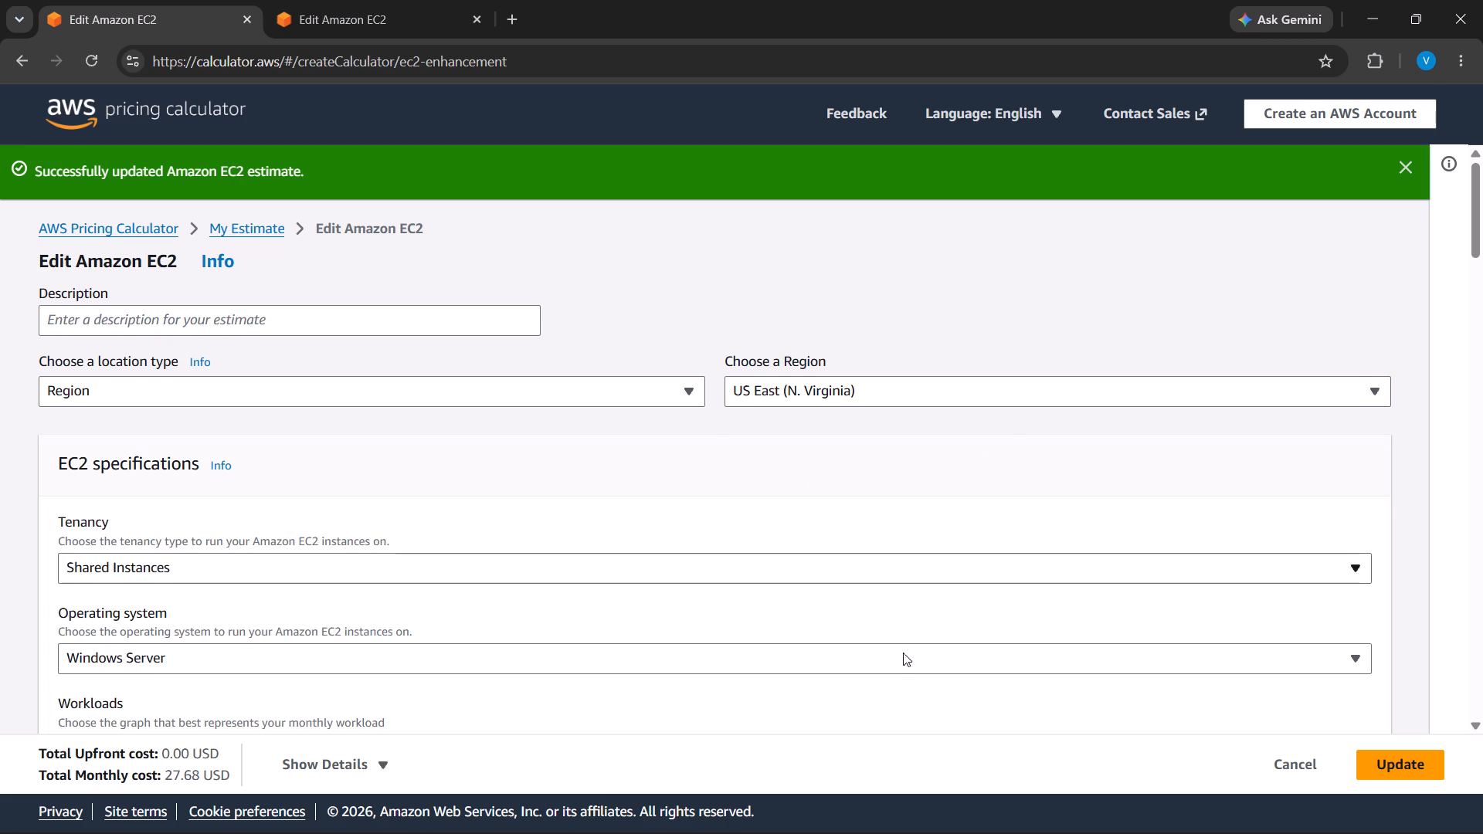
Select t2.small as the EC2 instance type in the estimate just moved to N. Virginia.
scroll(703, 462, "down", 5)
scroll(640, 461, "down", 2)
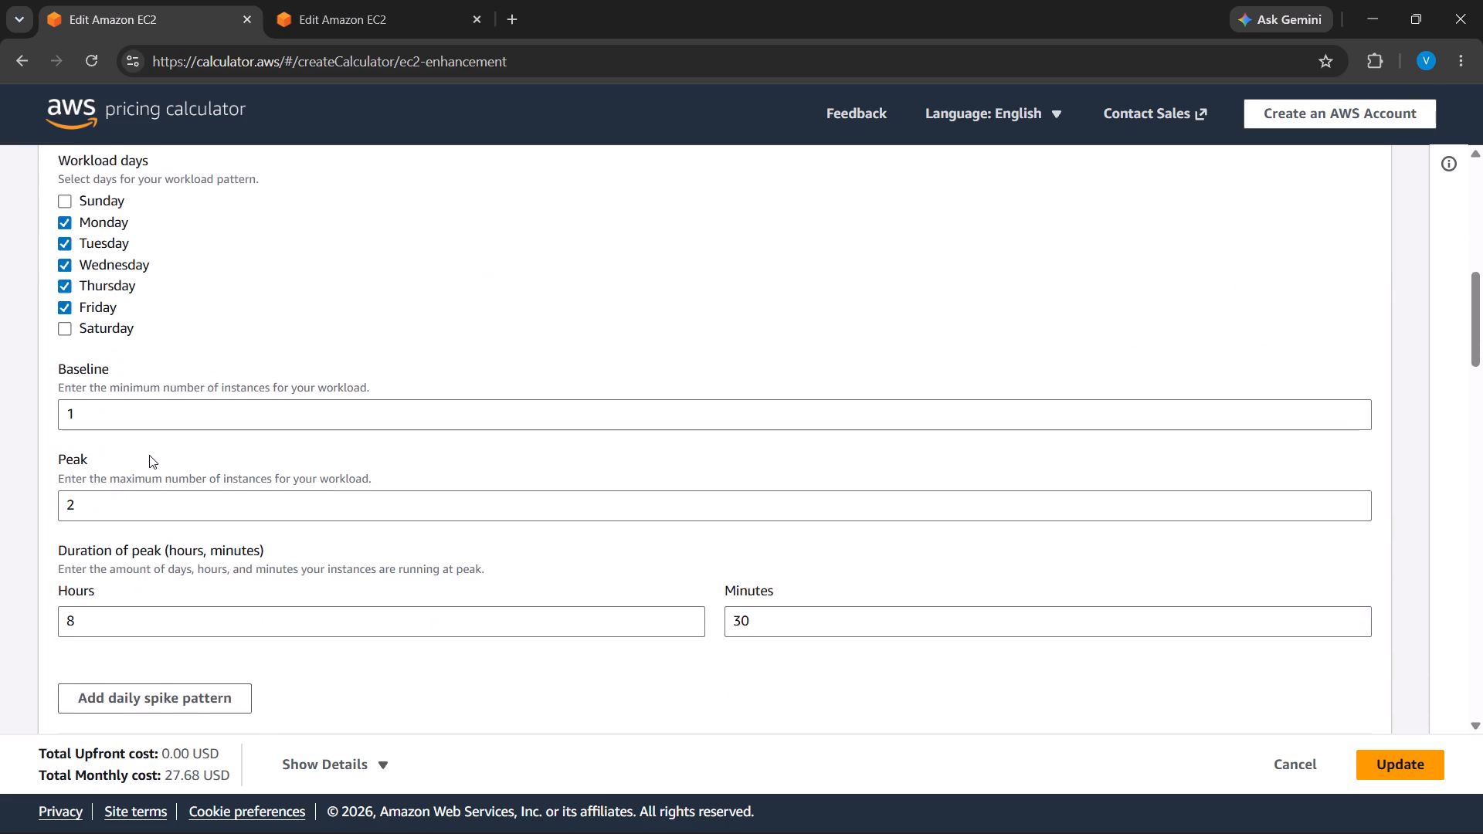
scroll(134, 457, "down", 9)
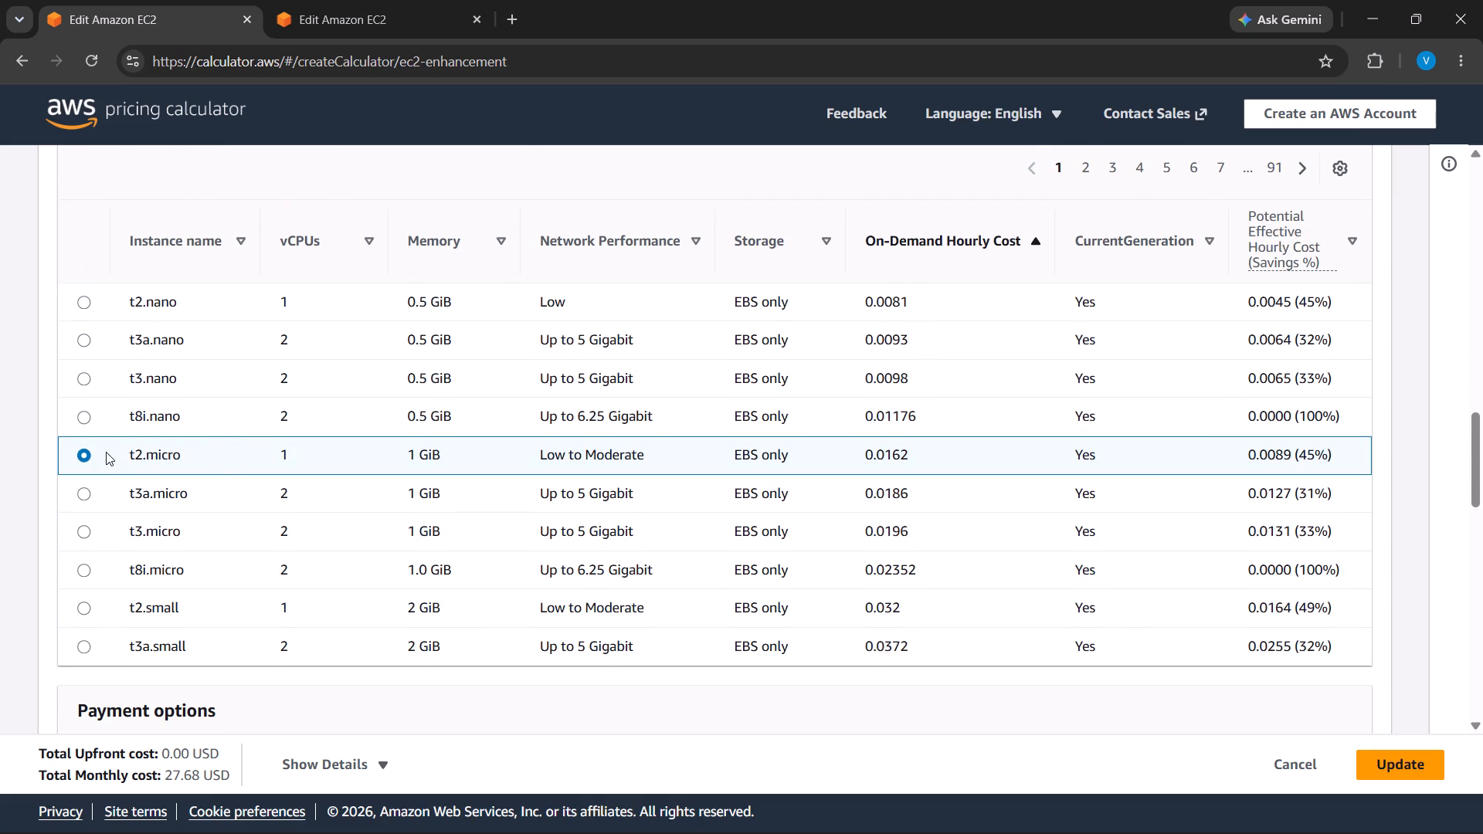
left_click(78, 454)
left_click(100, 596)
left_click(80, 602)
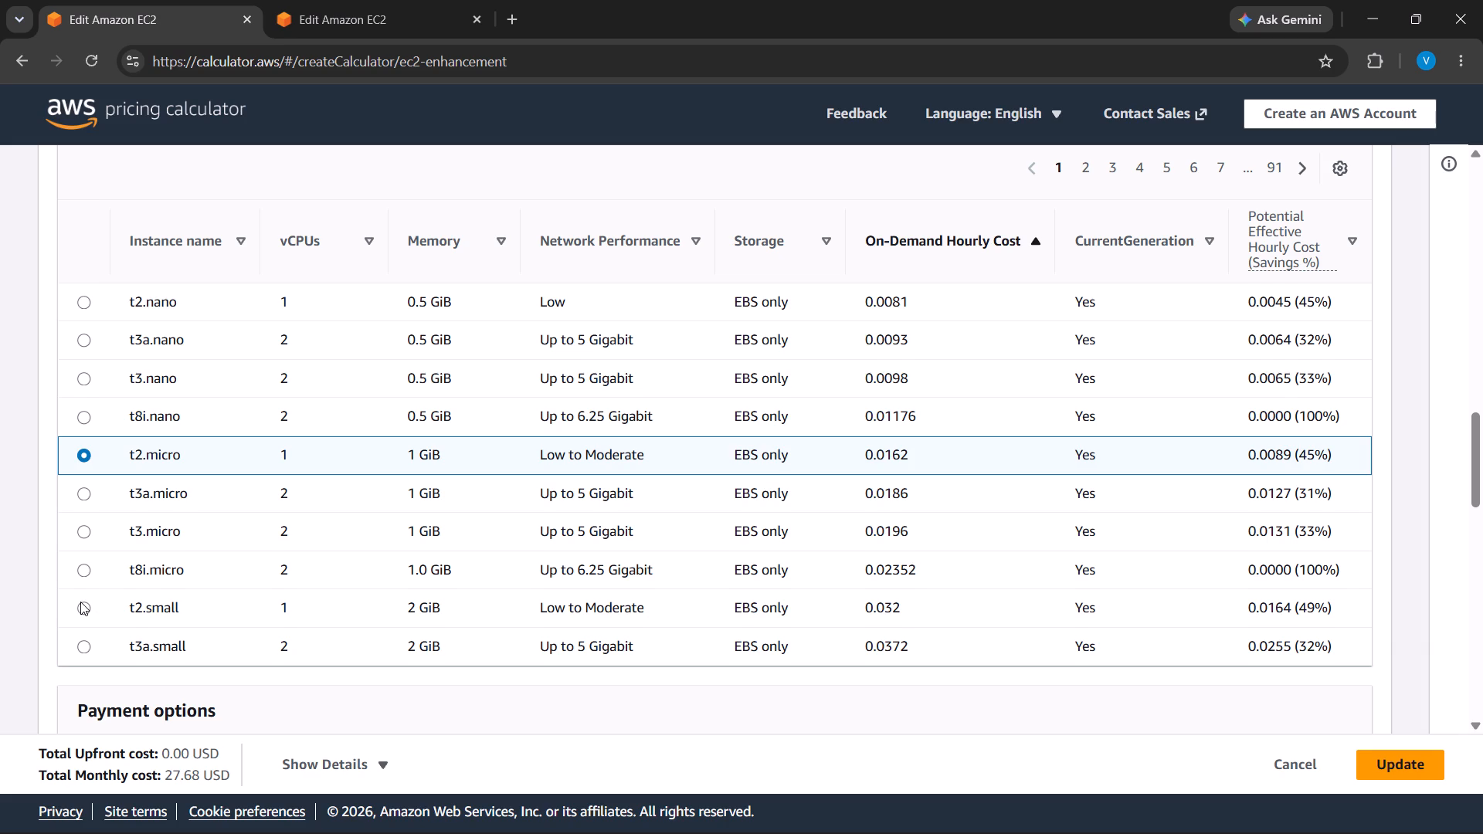
left_click(80, 602)
Examine the t2.small payment options and the EC2 specifications of the estimate being edited.
scroll(605, 711, "down", 2)
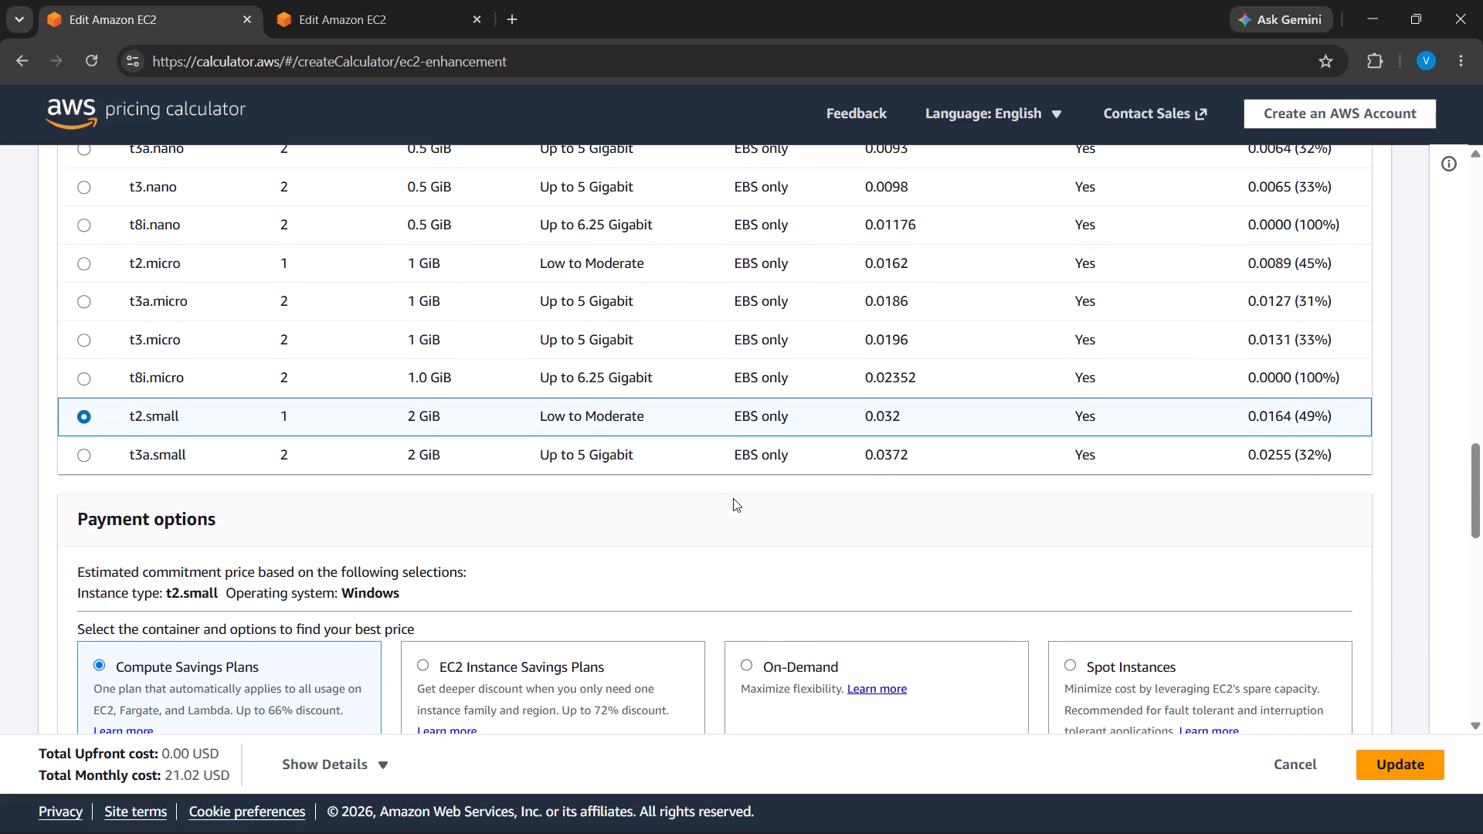
scroll(733, 497, "down", 3)
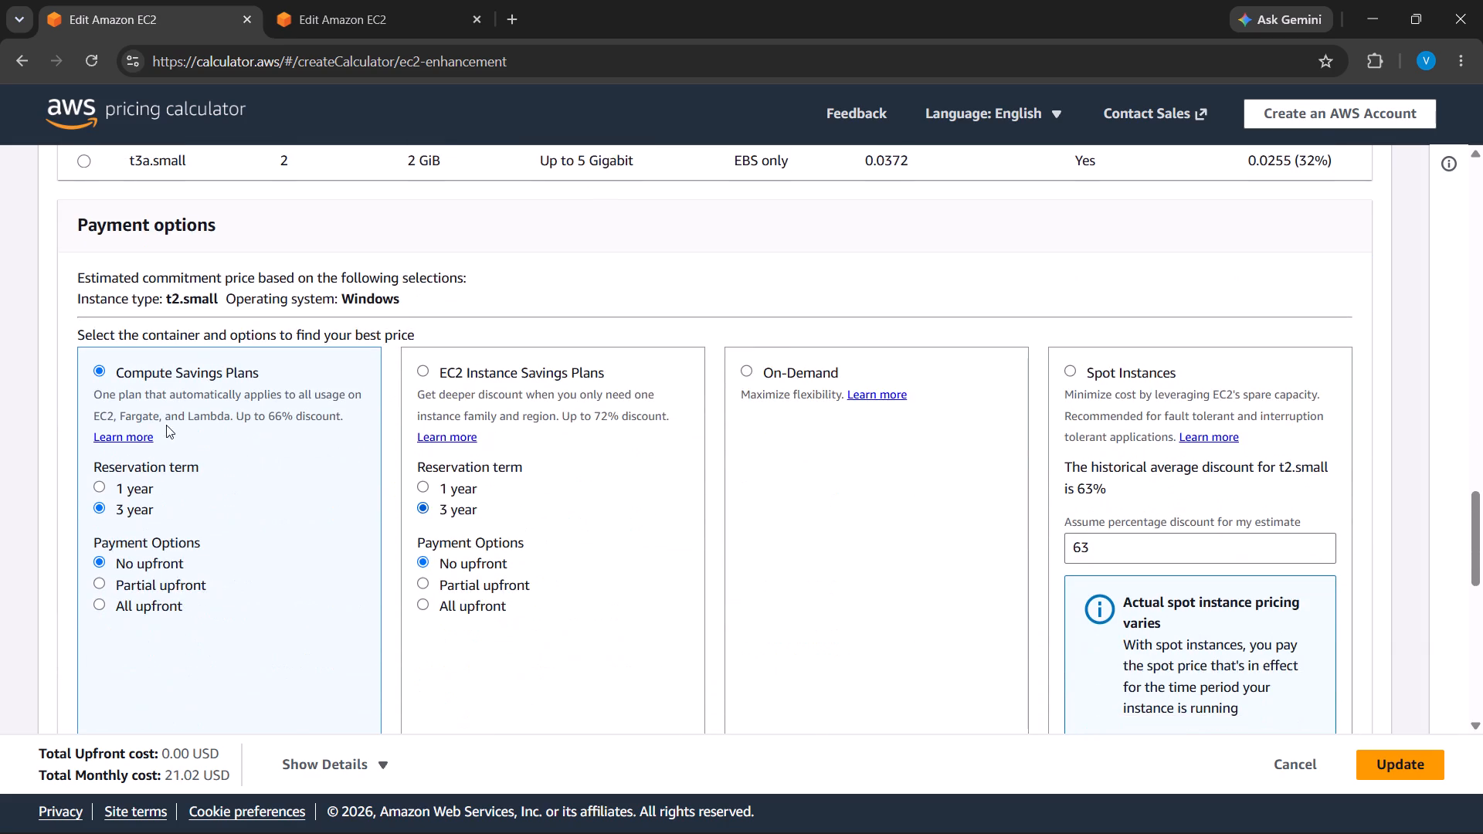
scroll(169, 420, "down", 5)
scroll(351, 412, "up", 3)
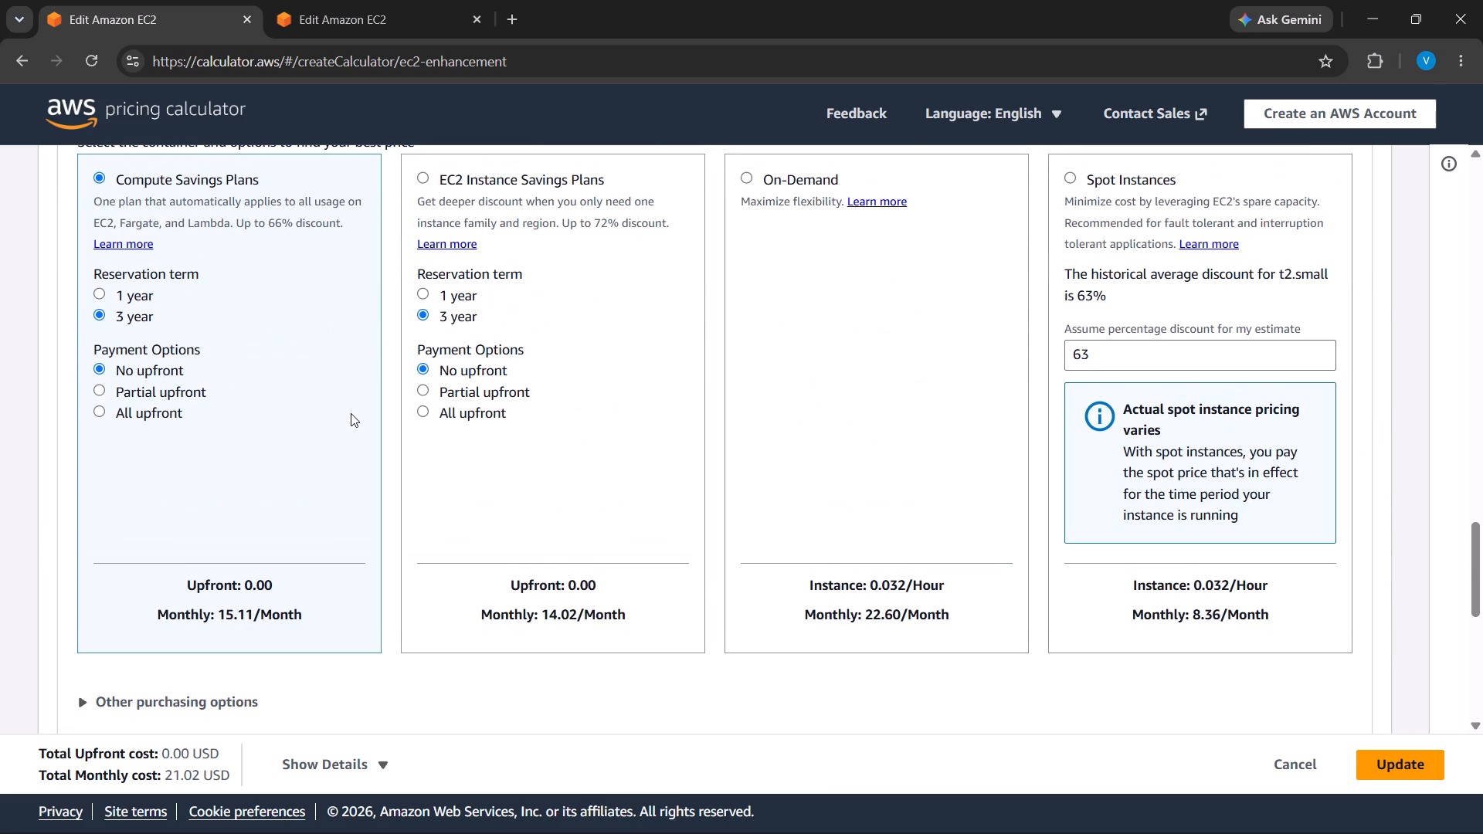
scroll(351, 413, "up", 14)
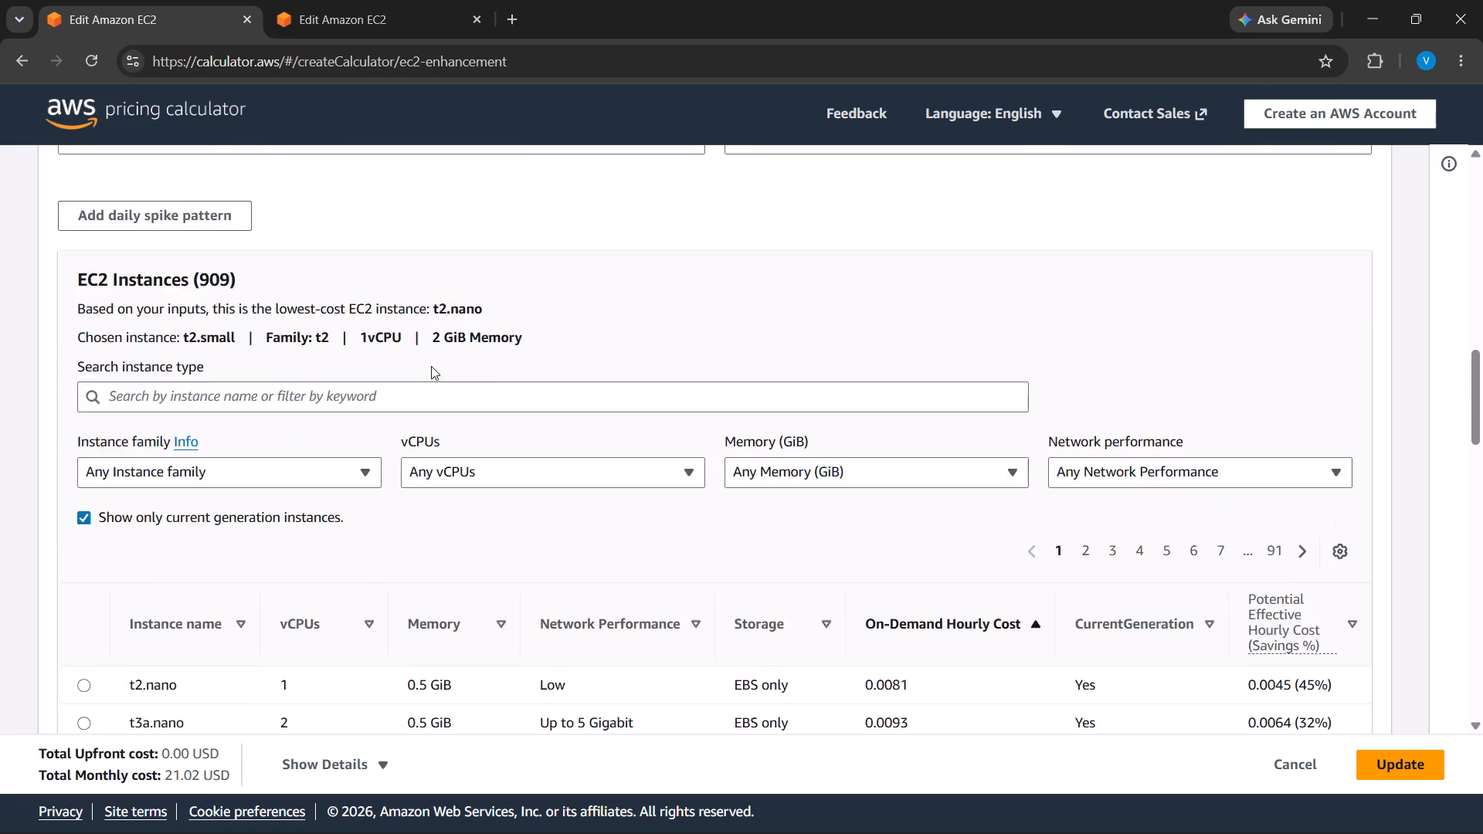
scroll(431, 366, "up", 9)
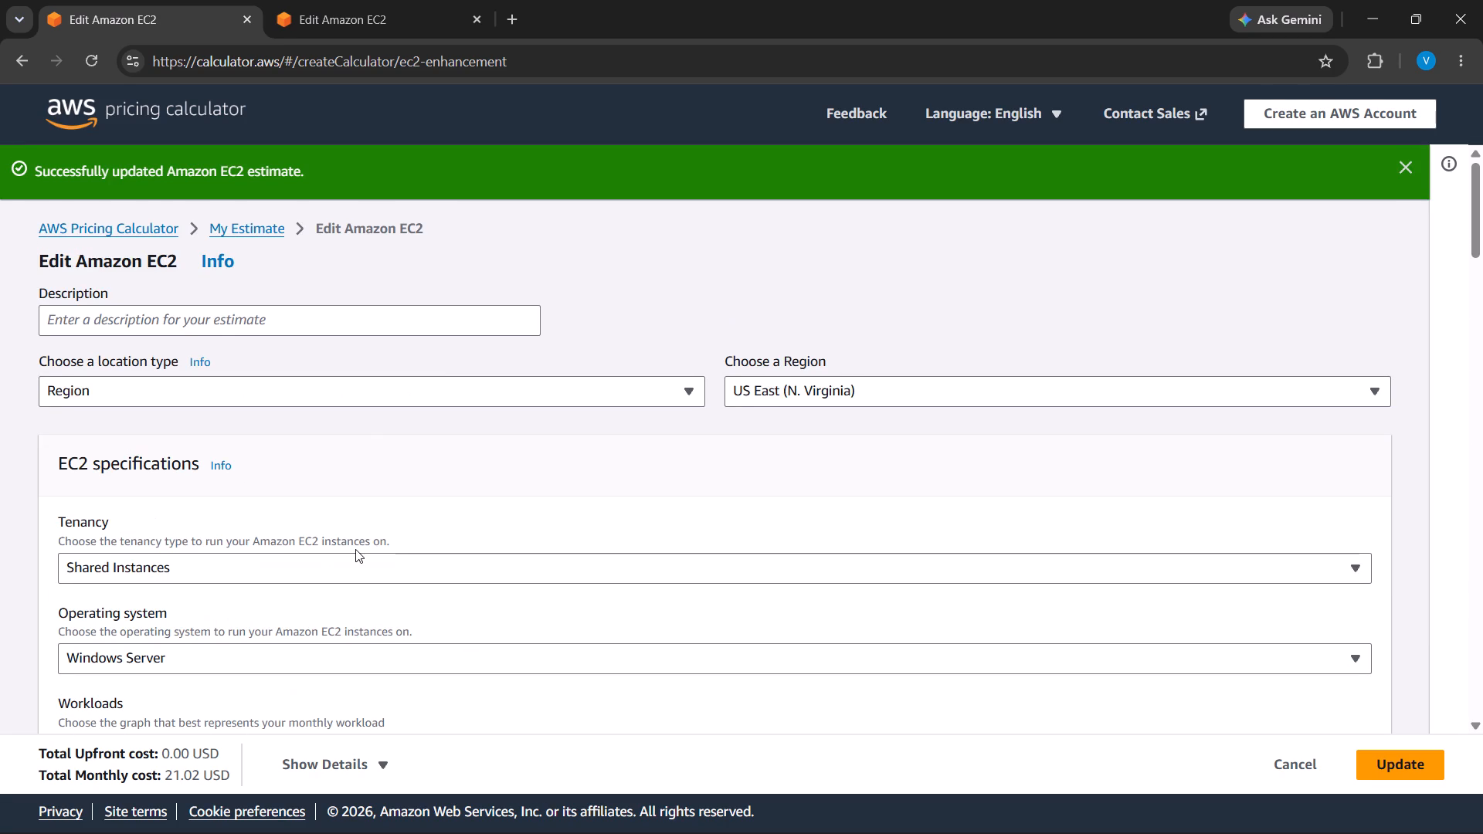
scroll(355, 549, "down", 19)
scroll(350, 551, "up", 1)
scroll(350, 551, "down", 4)
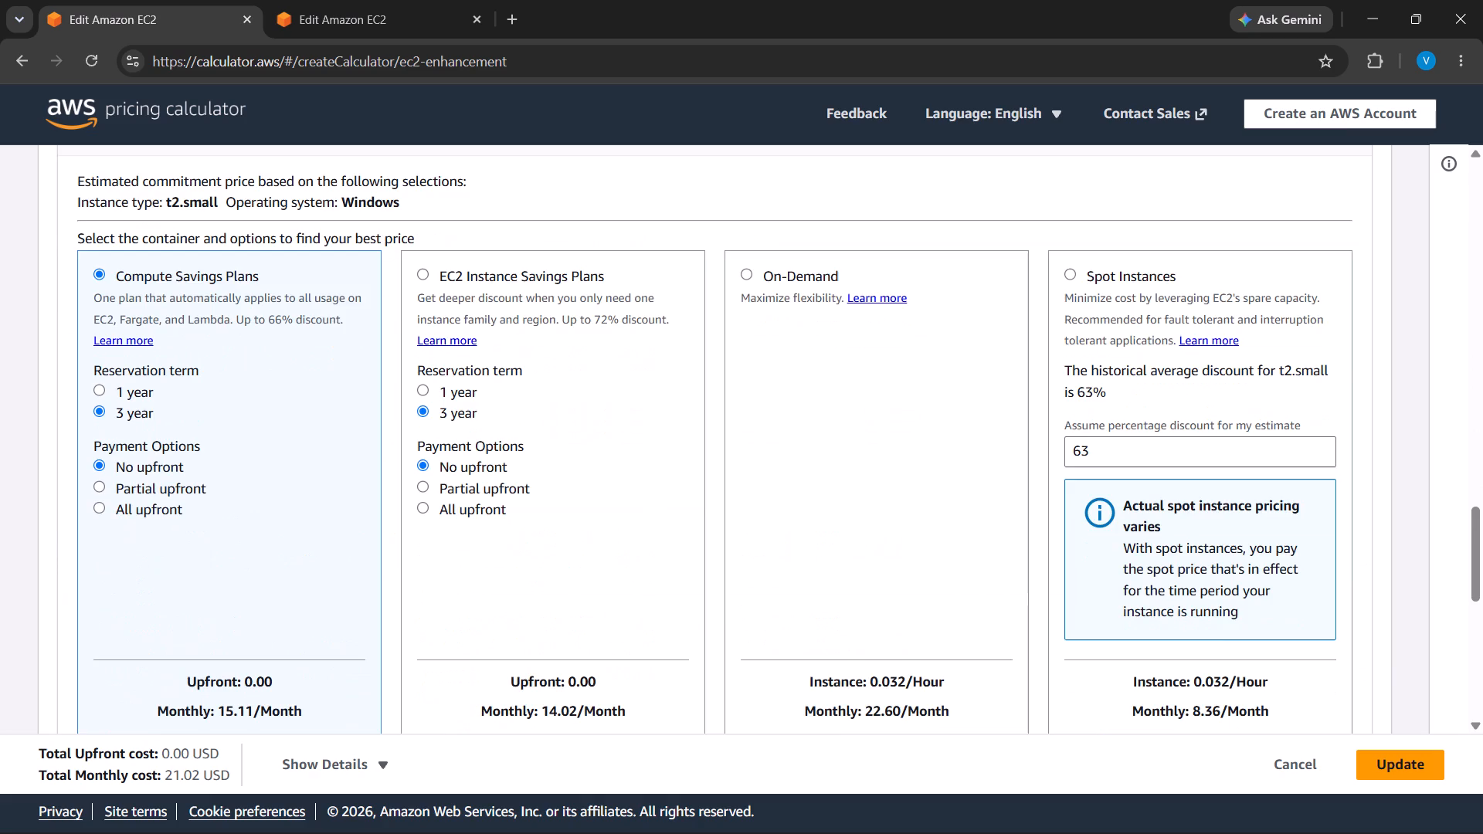
Save the updated t2.small EC2 estimate for US East (N. Virginia).
scroll(348, 551, "down", 5)
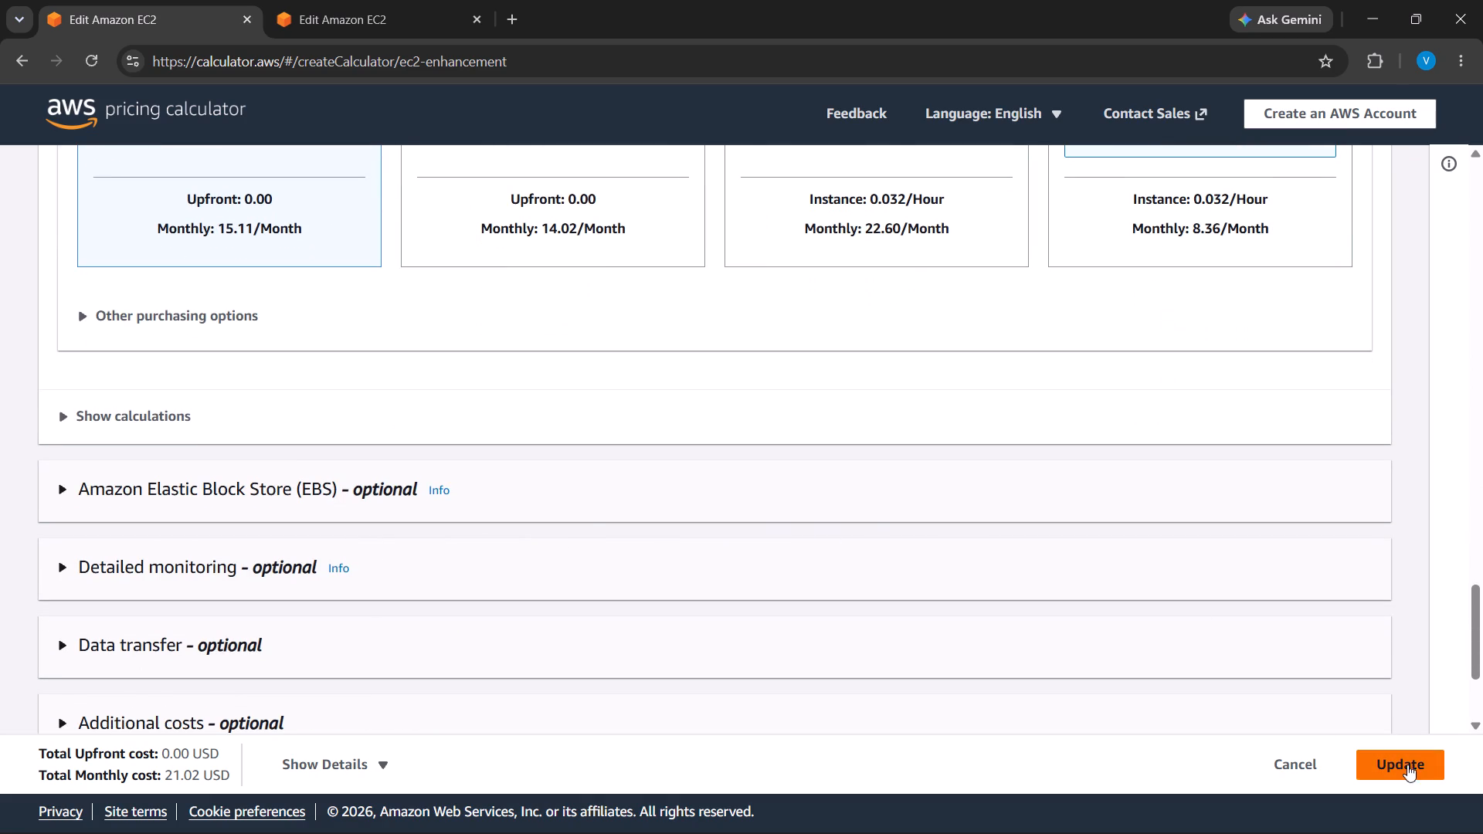
left_click(1413, 767)
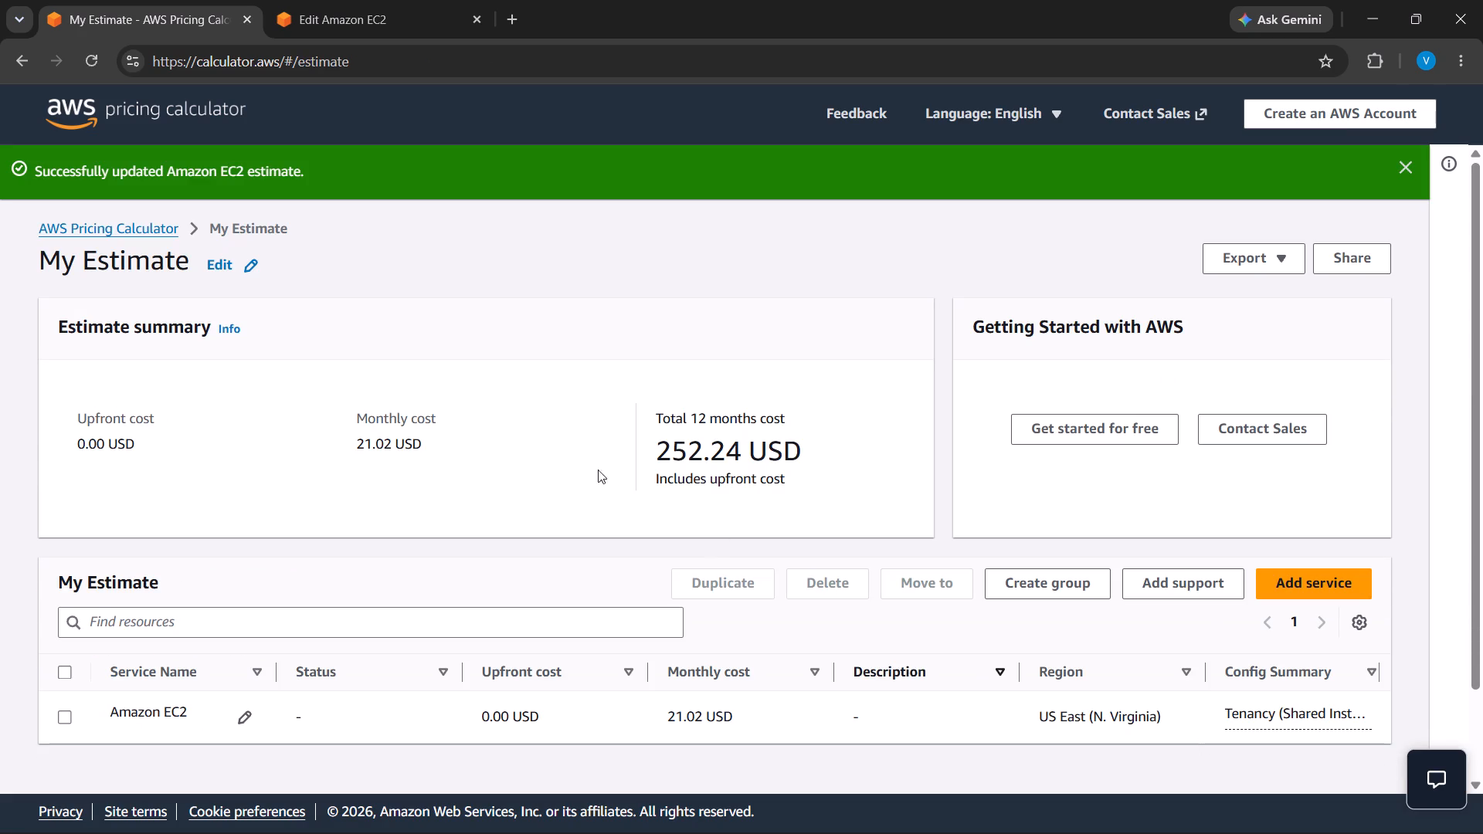
In the other N. Virginia estimate, filter the EC2 instances to 2 GiB memory and select t3.small.
left_click(298, 0)
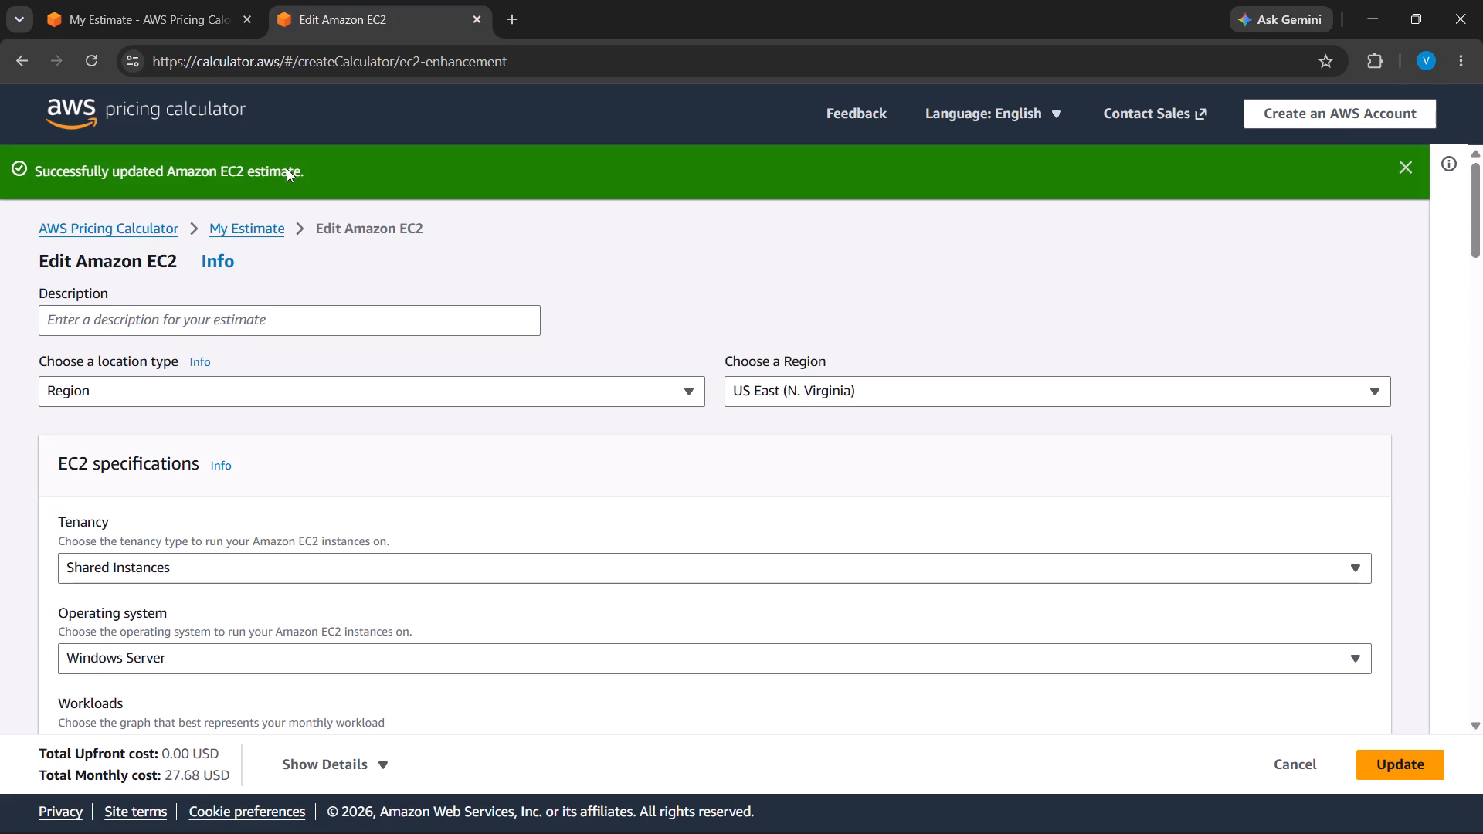
scroll(768, 416, "down", 5)
scroll(166, 433, "down", 1)
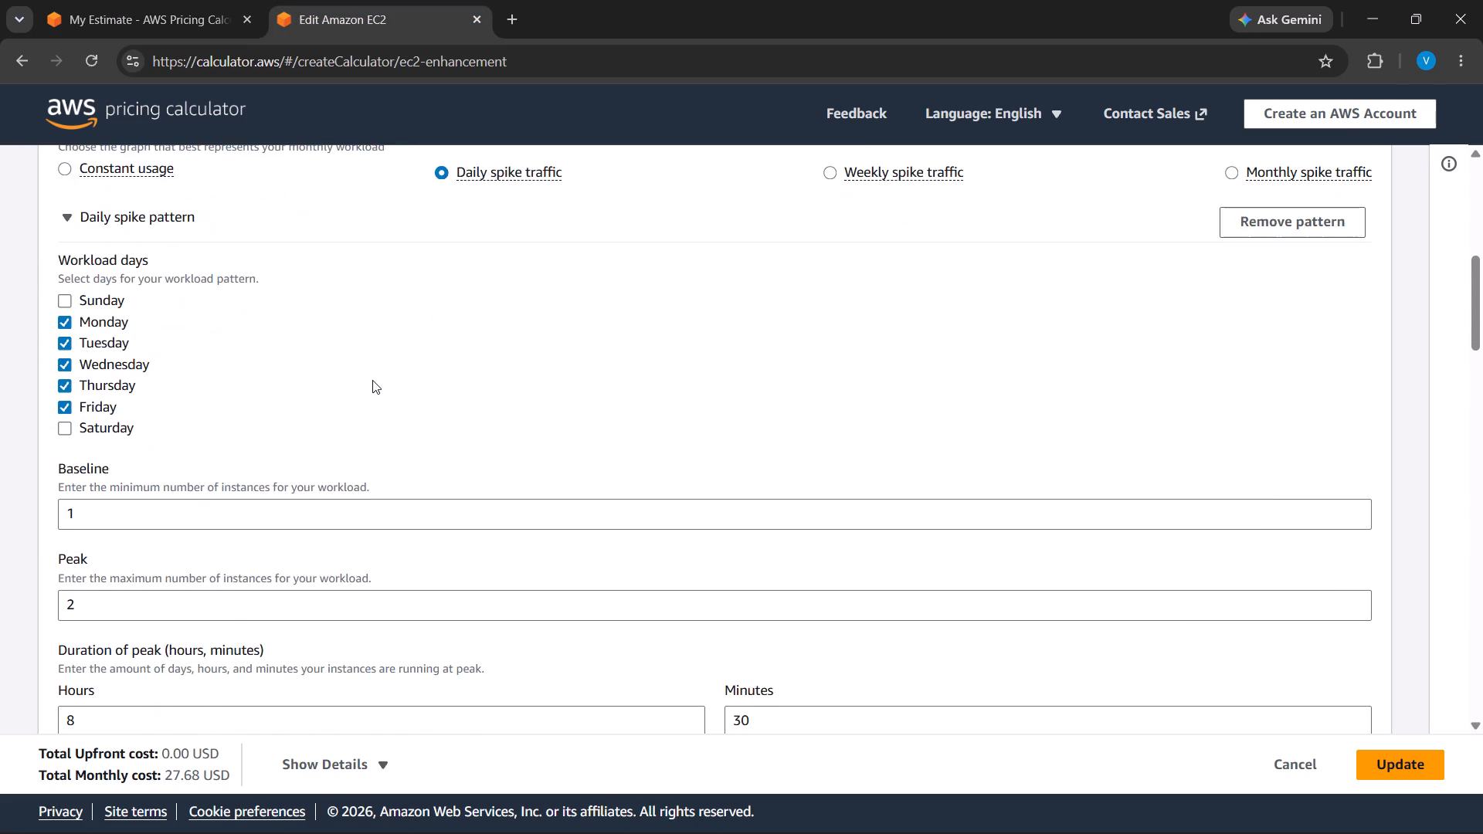
scroll(372, 380, "up", 2)
scroll(376, 380, "down", 8)
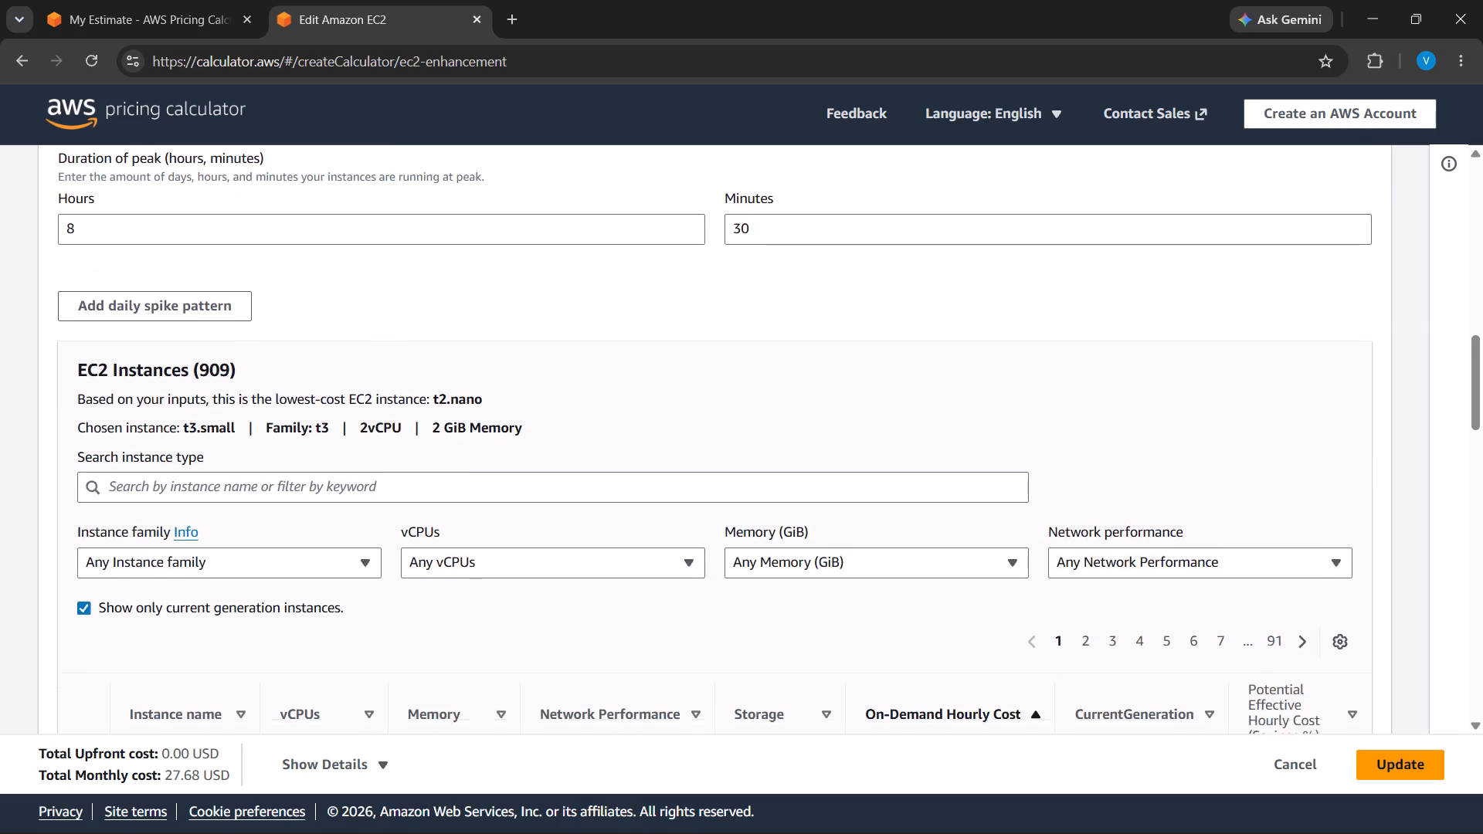
scroll(347, 398, "down", 2)
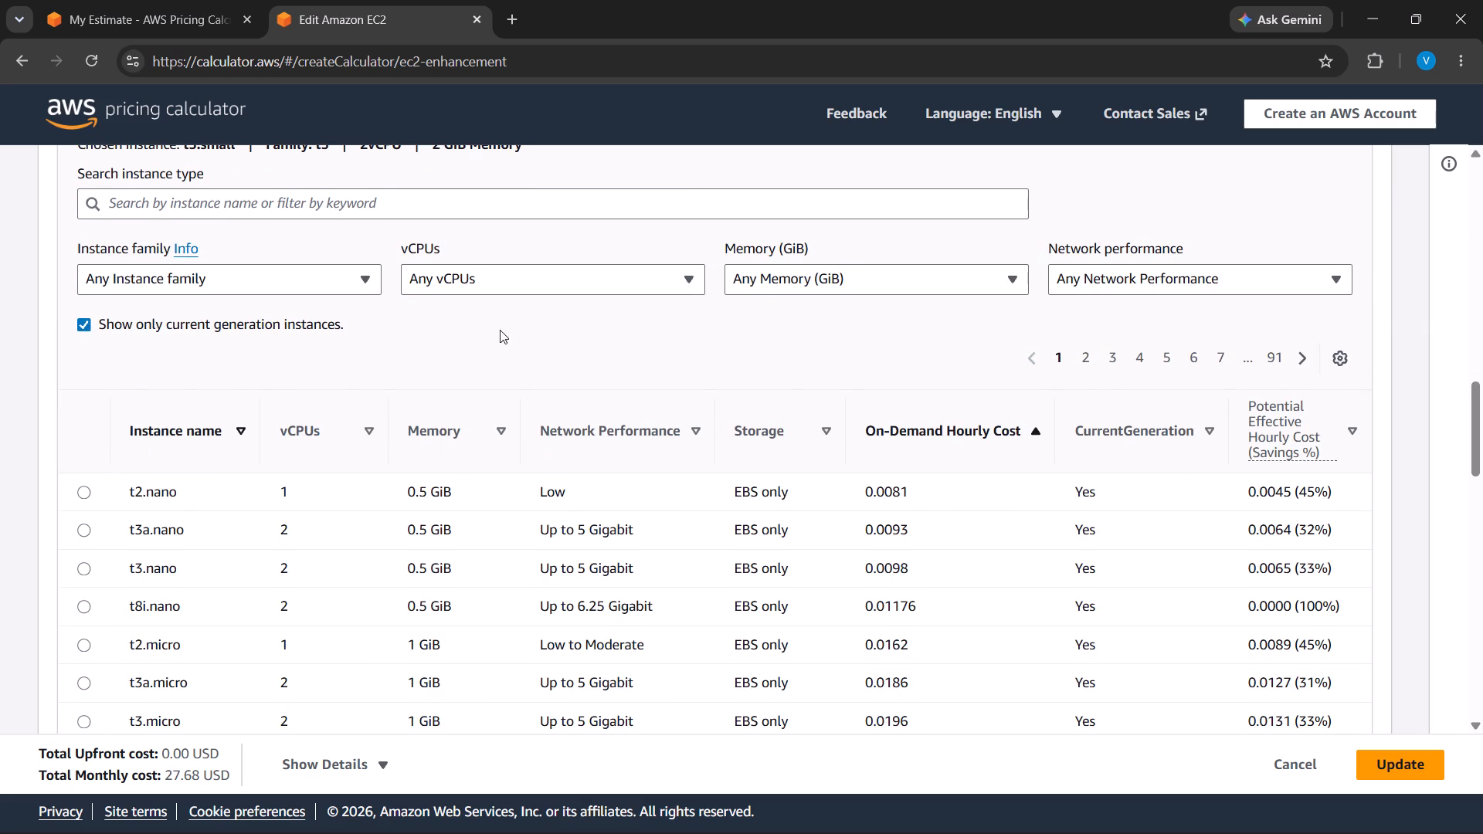
left_click(792, 282)
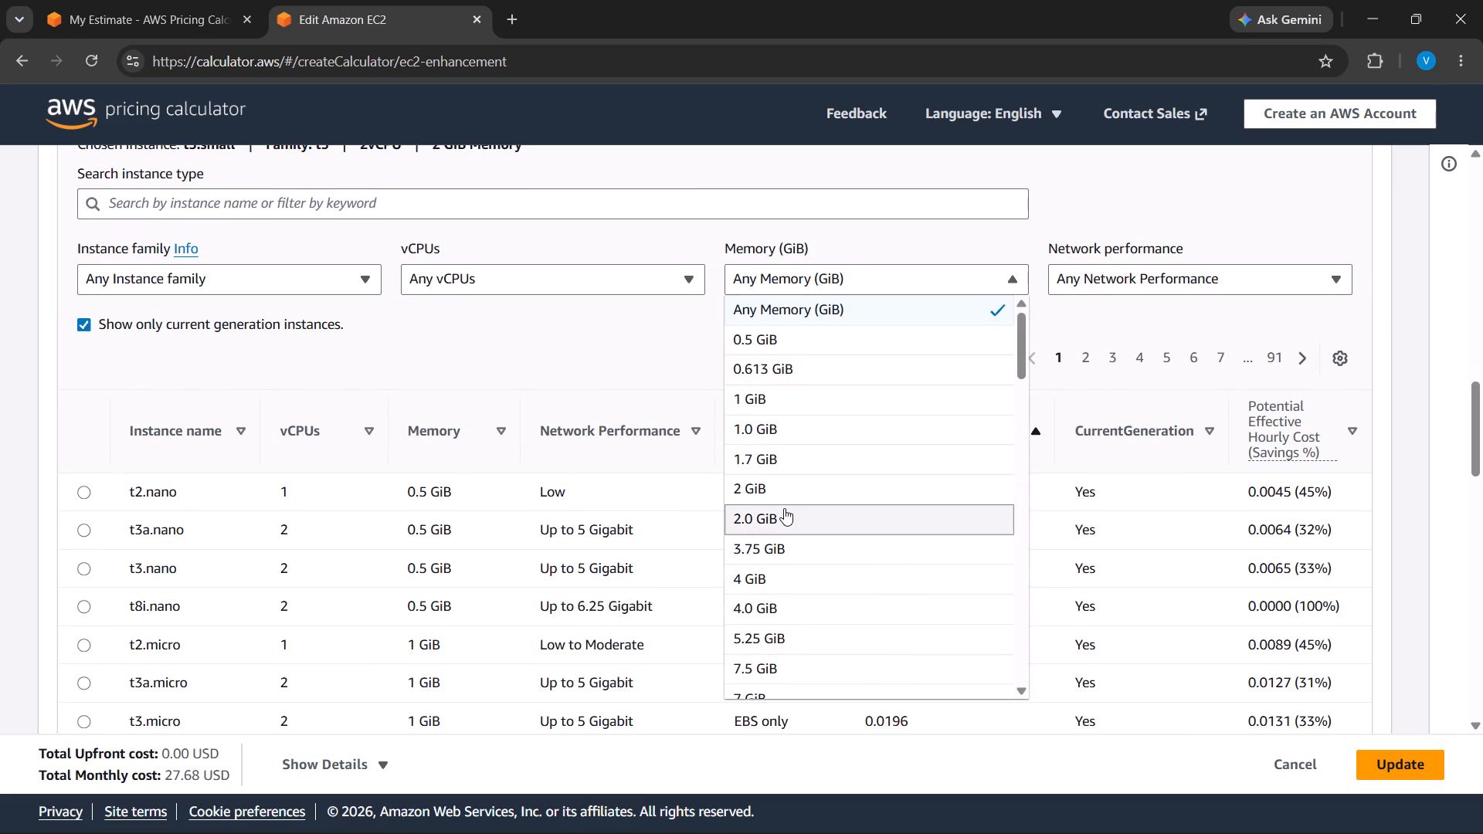
left_click(785, 494)
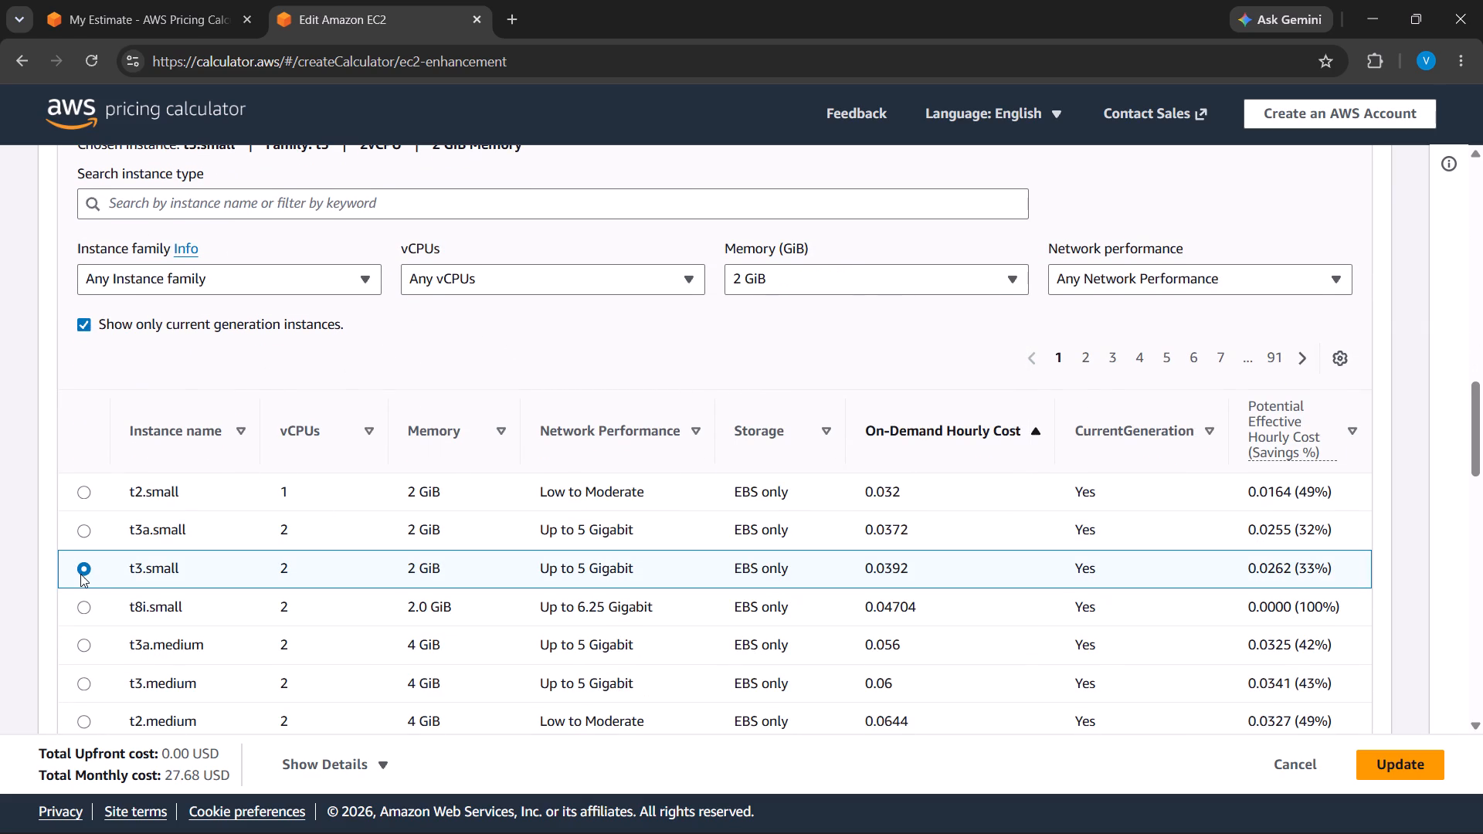
left_click(93, 573)
Save the t3.small EC2 estimate with Compute Savings Plans on a 3-year term and no upfront payment.
scroll(395, 482, "down", 2)
scroll(410, 474, "up", 2)
scroll(412, 473, "down", 7)
scroll(488, 501, "down", 2)
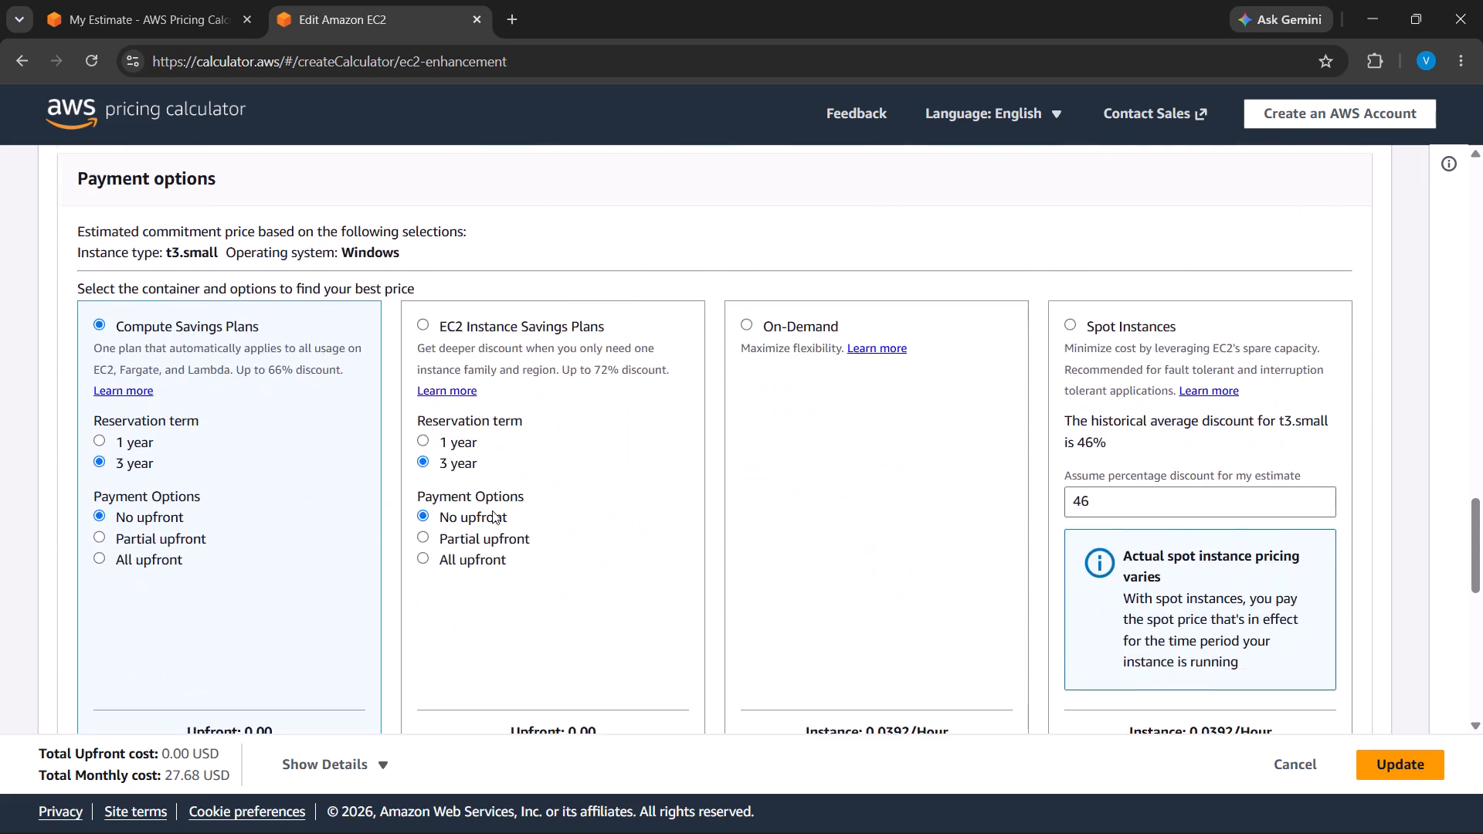
scroll(541, 520, "down", 3)
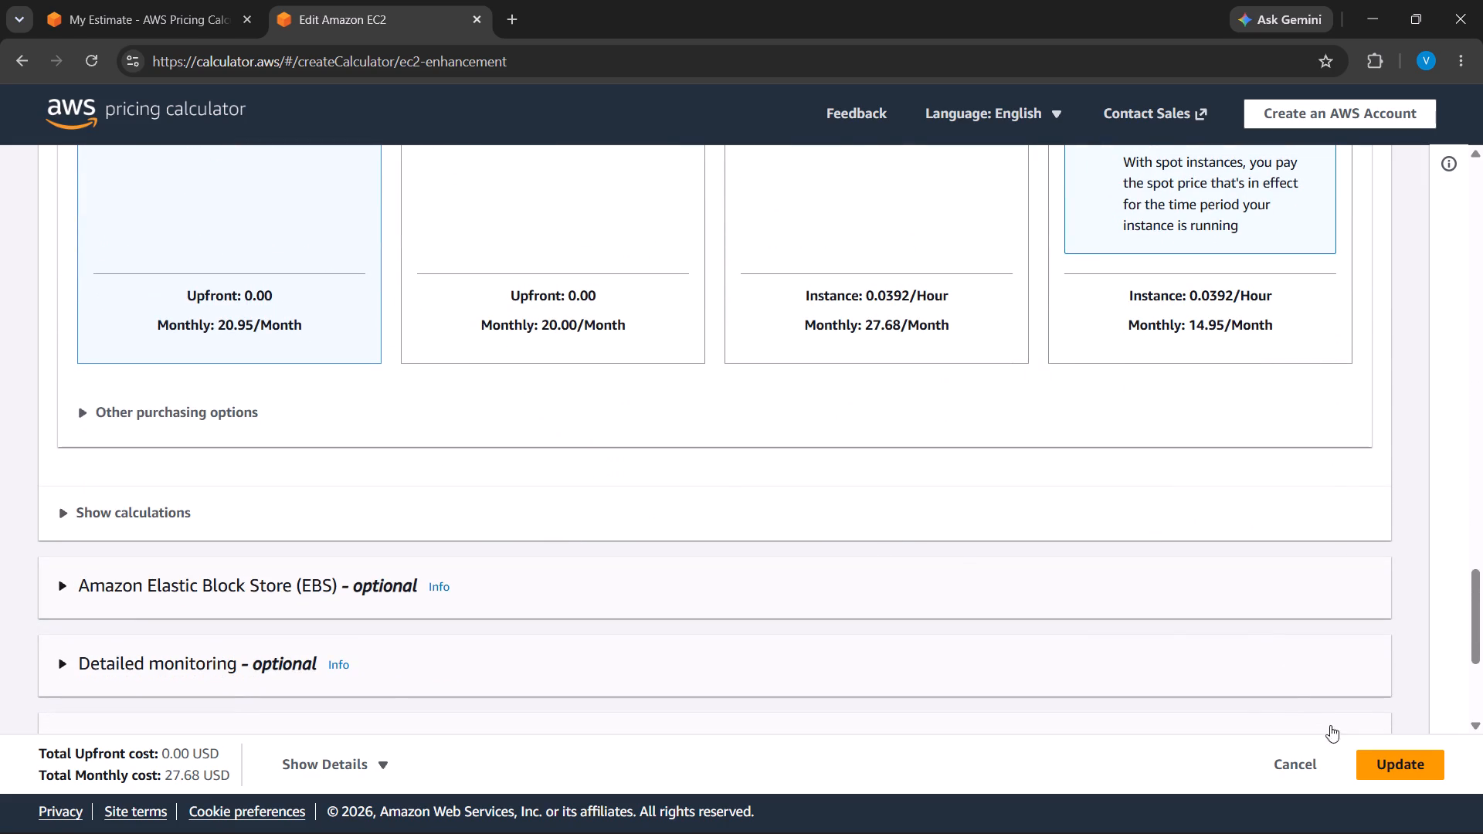
left_click(1402, 759)
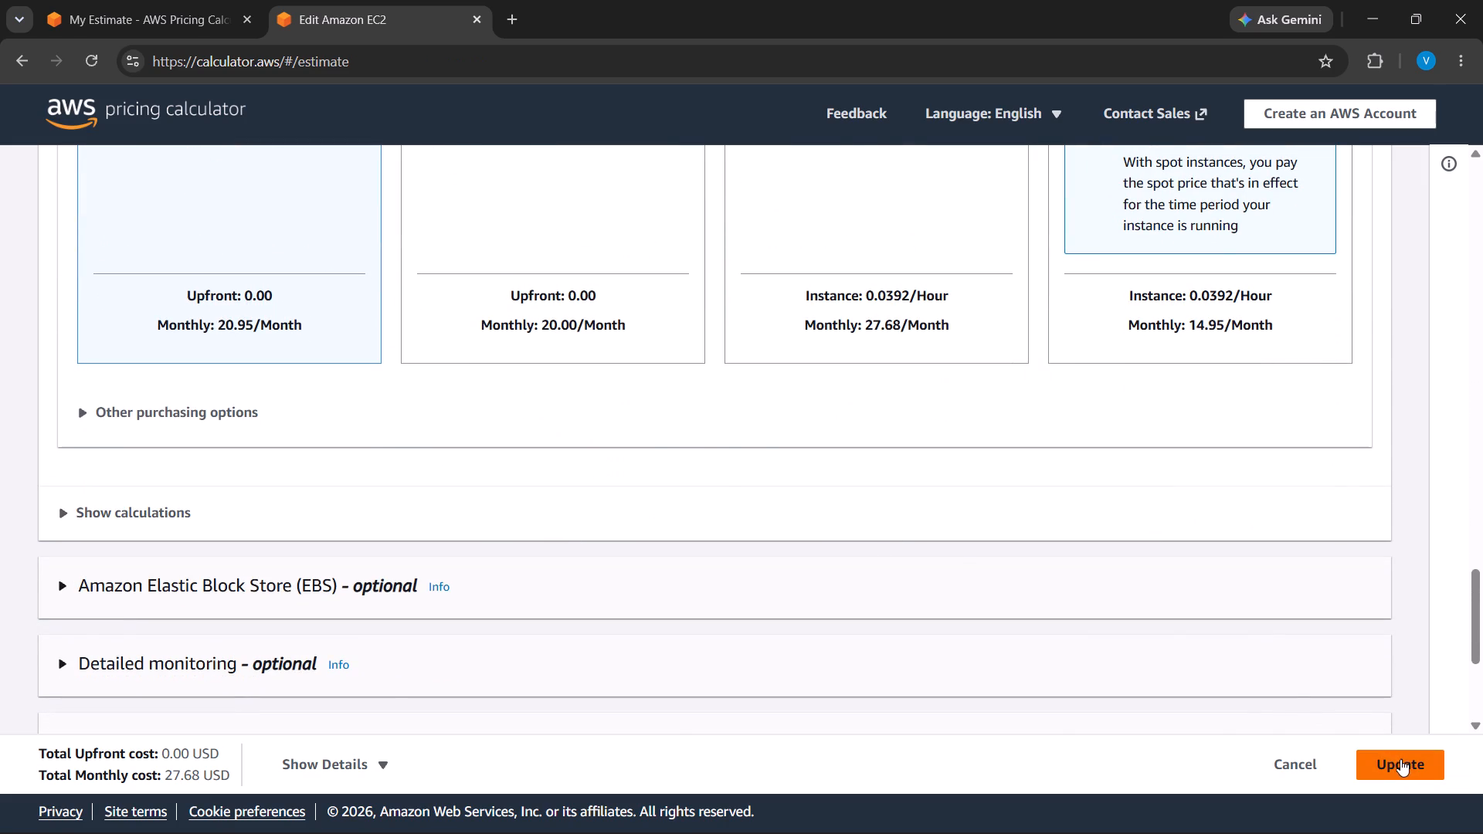
Compare the upfront, monthly and 12-month costs of the t2.small and t3.small N. Virginia estimates.
left_click(114, 0)
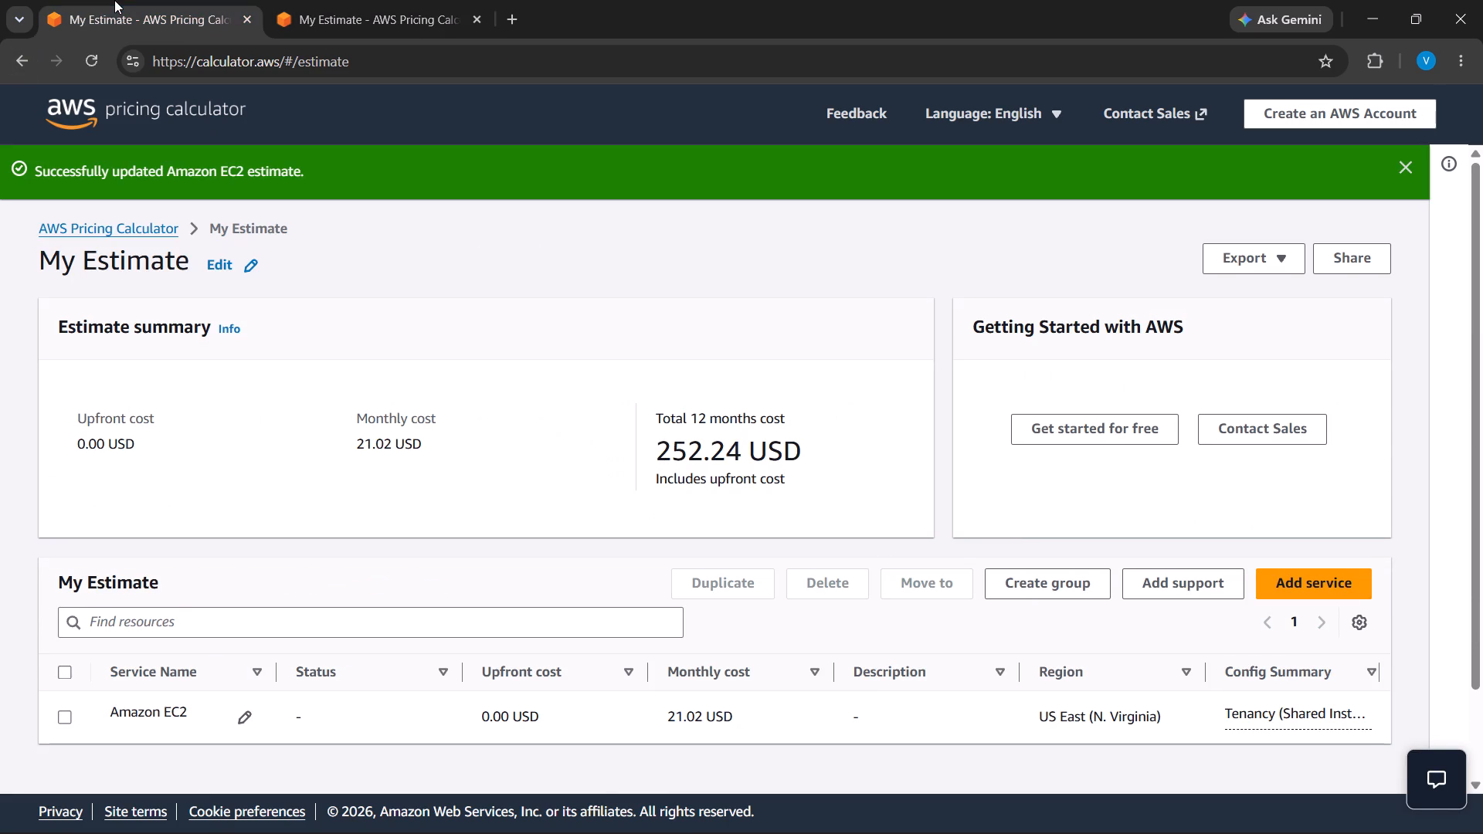
left_click(386, 0)
left_click(134, 0)
left_click(280, 0)
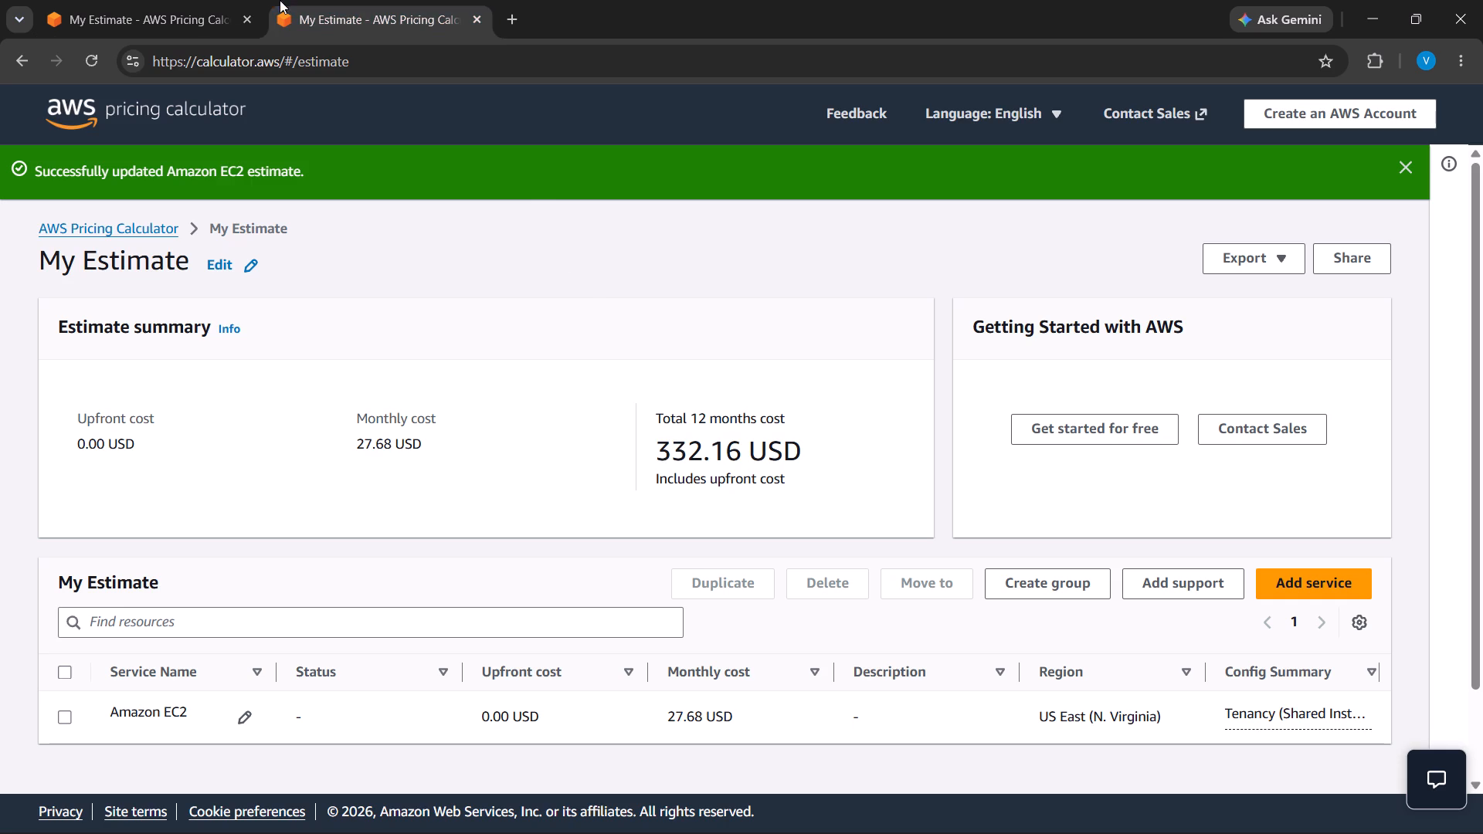
left_click(100, 0)
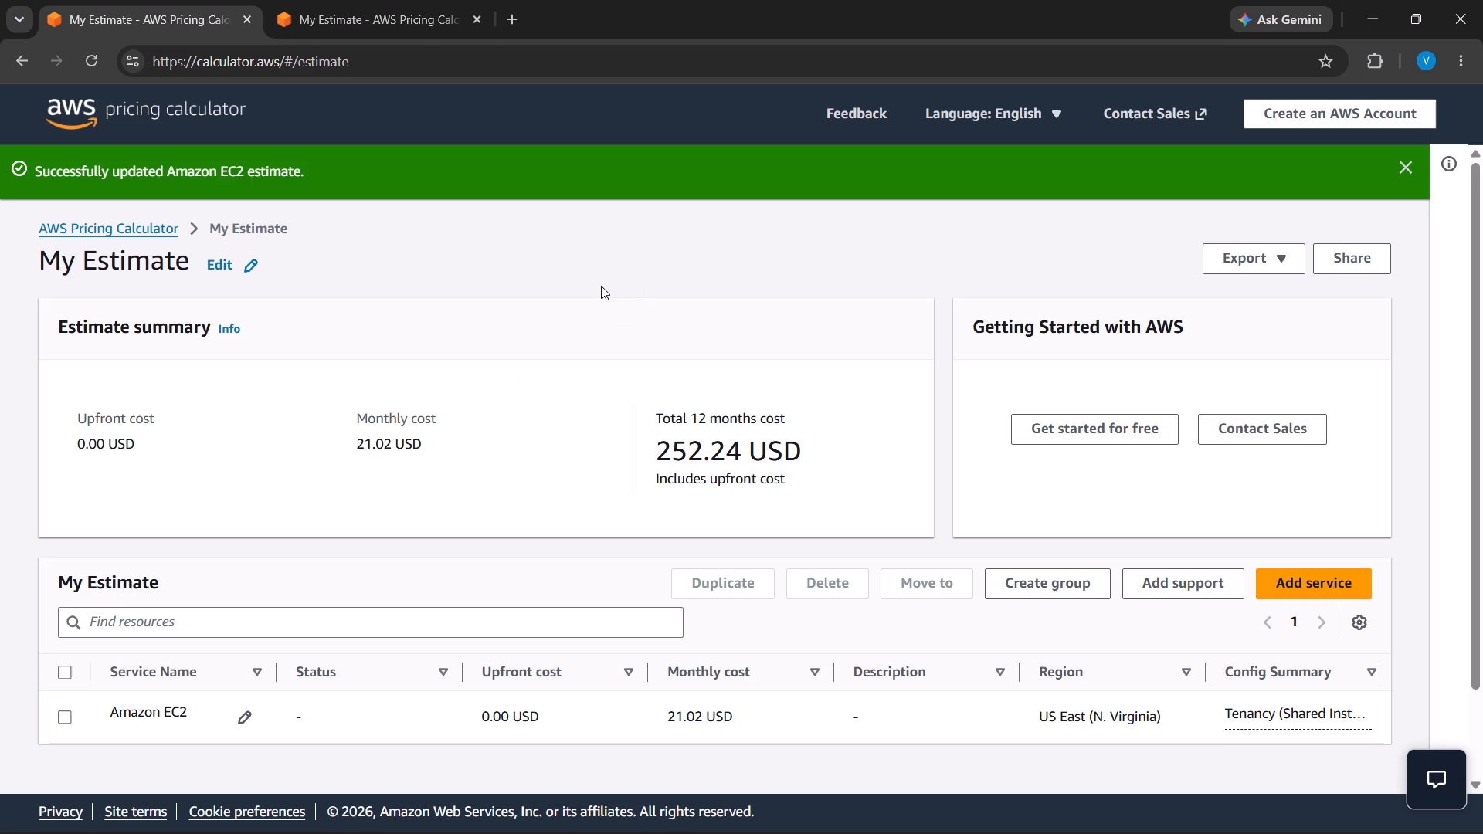
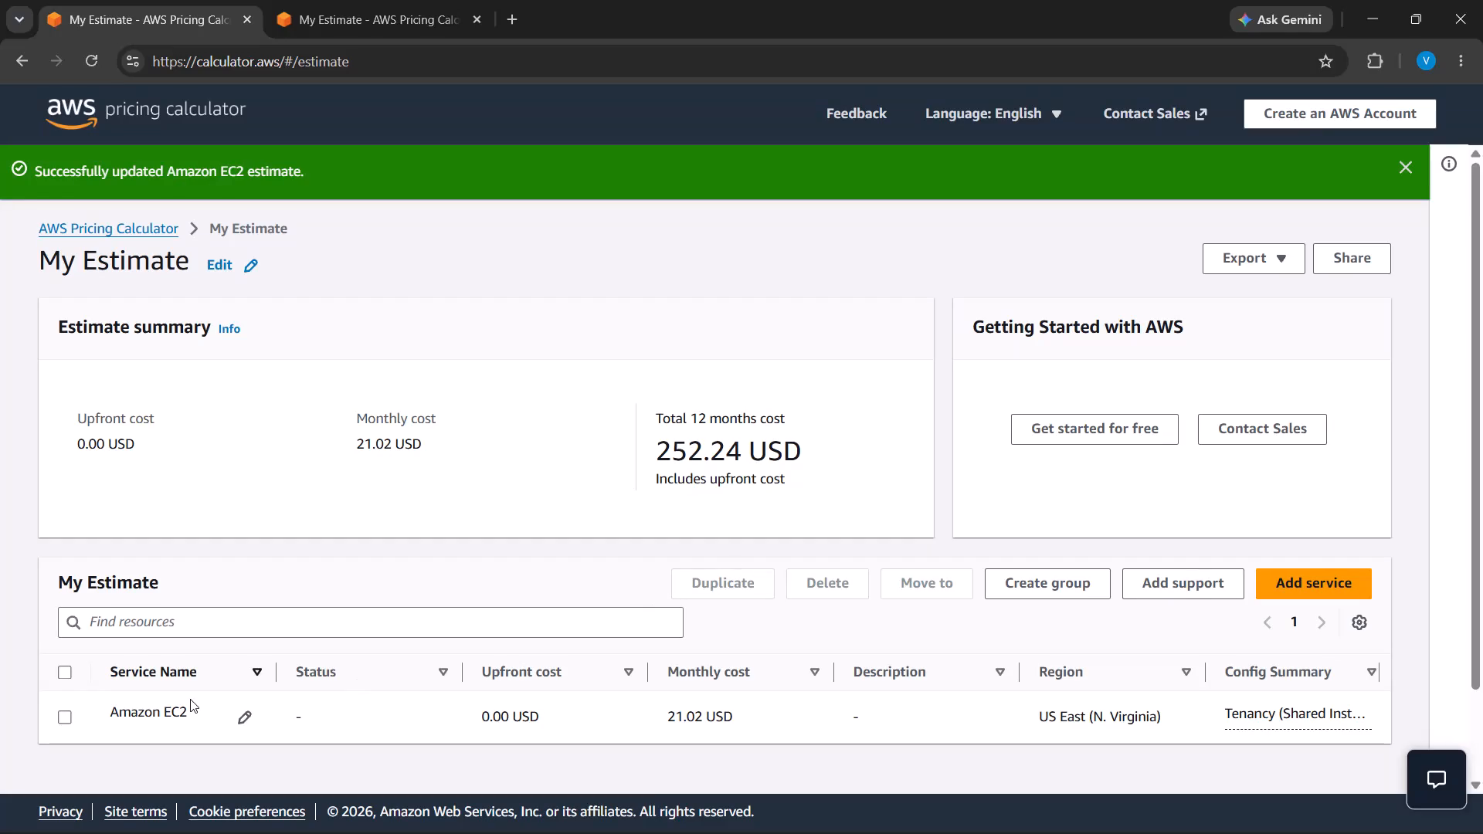
Edit the t2.small N. Virginia estimate, filter the EC2 instances to 2 GiB memory and select t3.small.
left_click(246, 711)
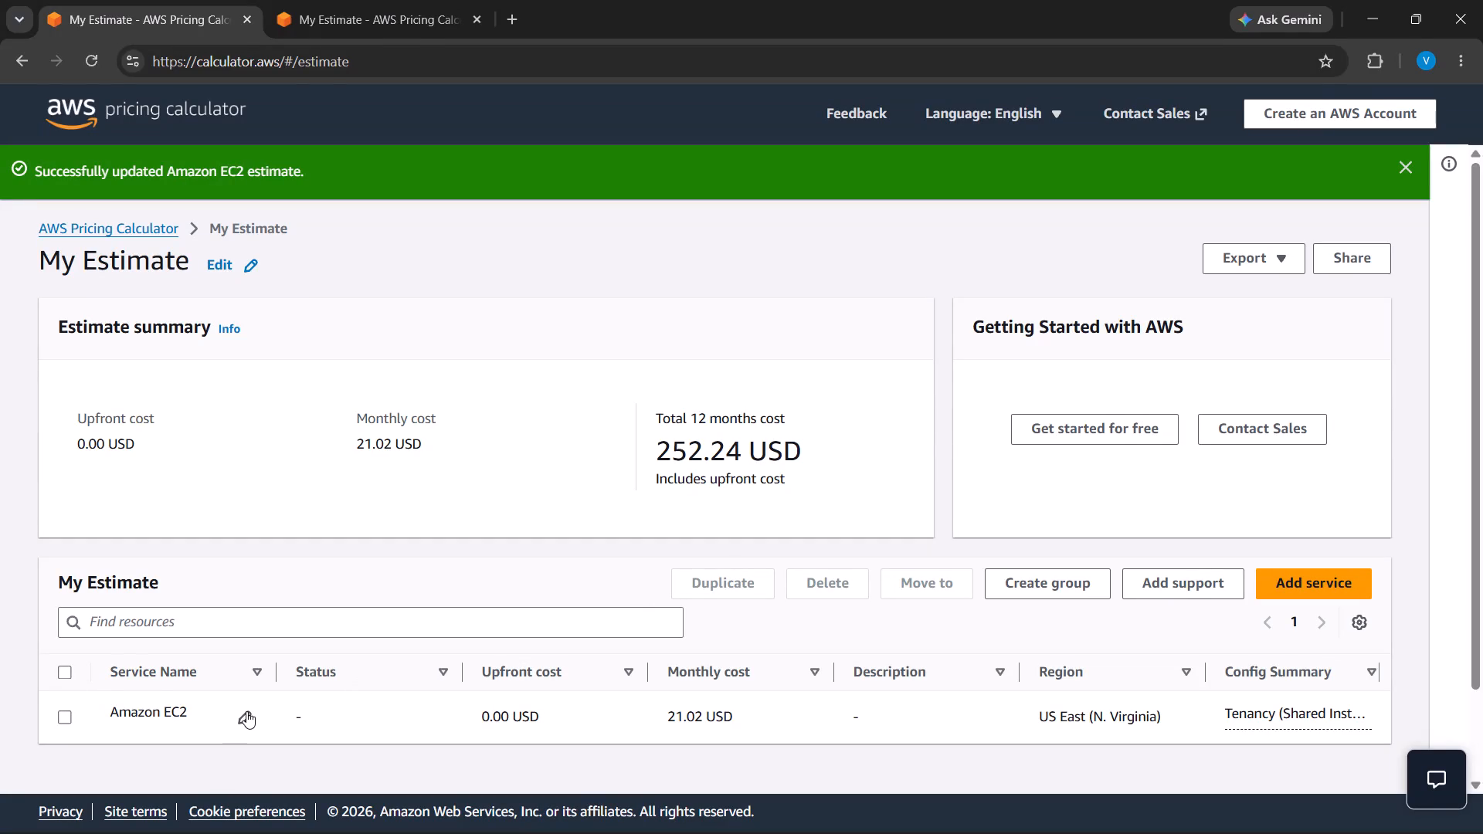
scroll(1118, 342, "down", 1)
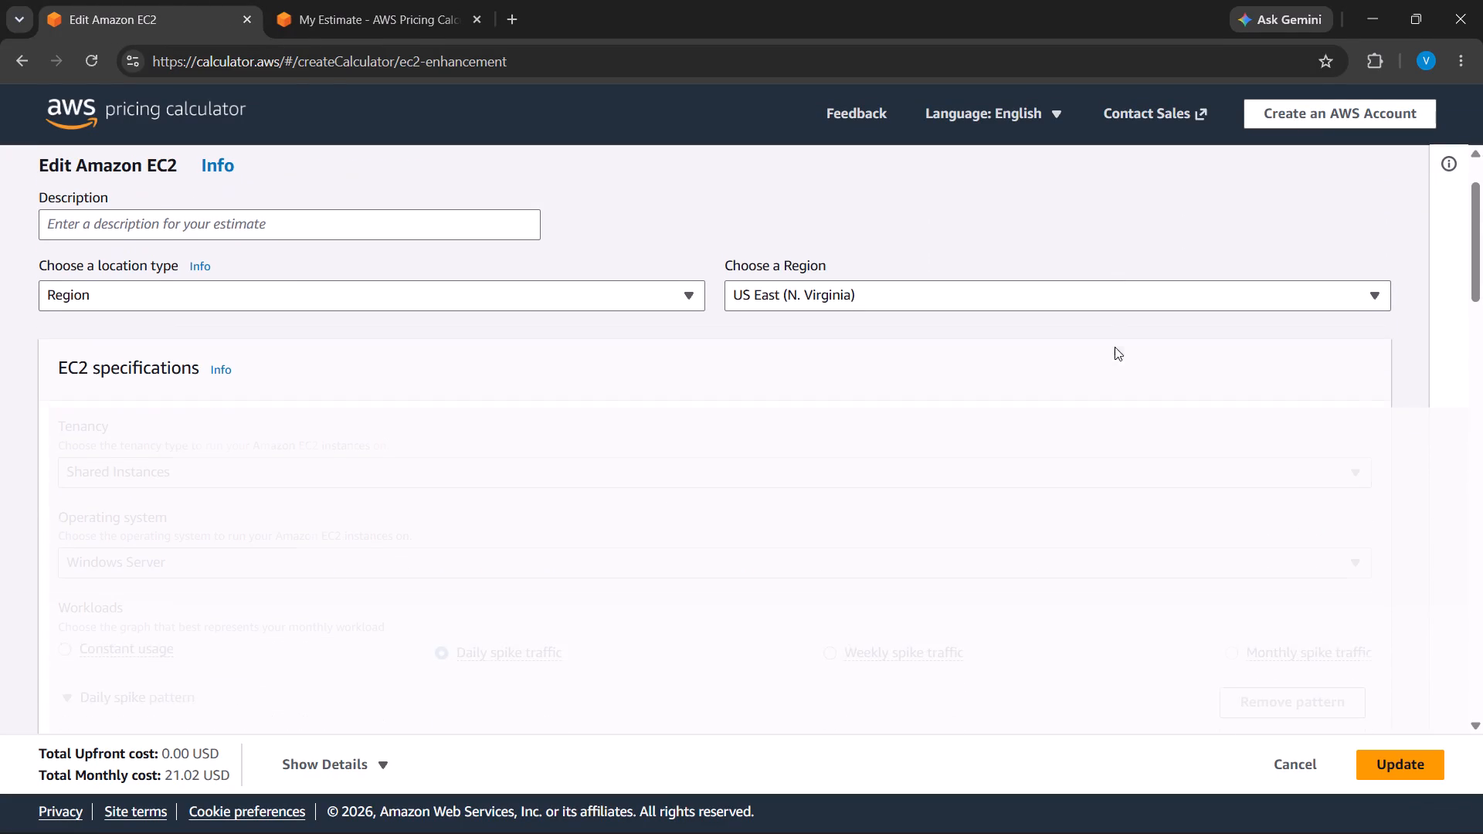
scroll(786, 551, "up", 1)
scroll(648, 514, "down", 6)
scroll(891, 255, "down", 3)
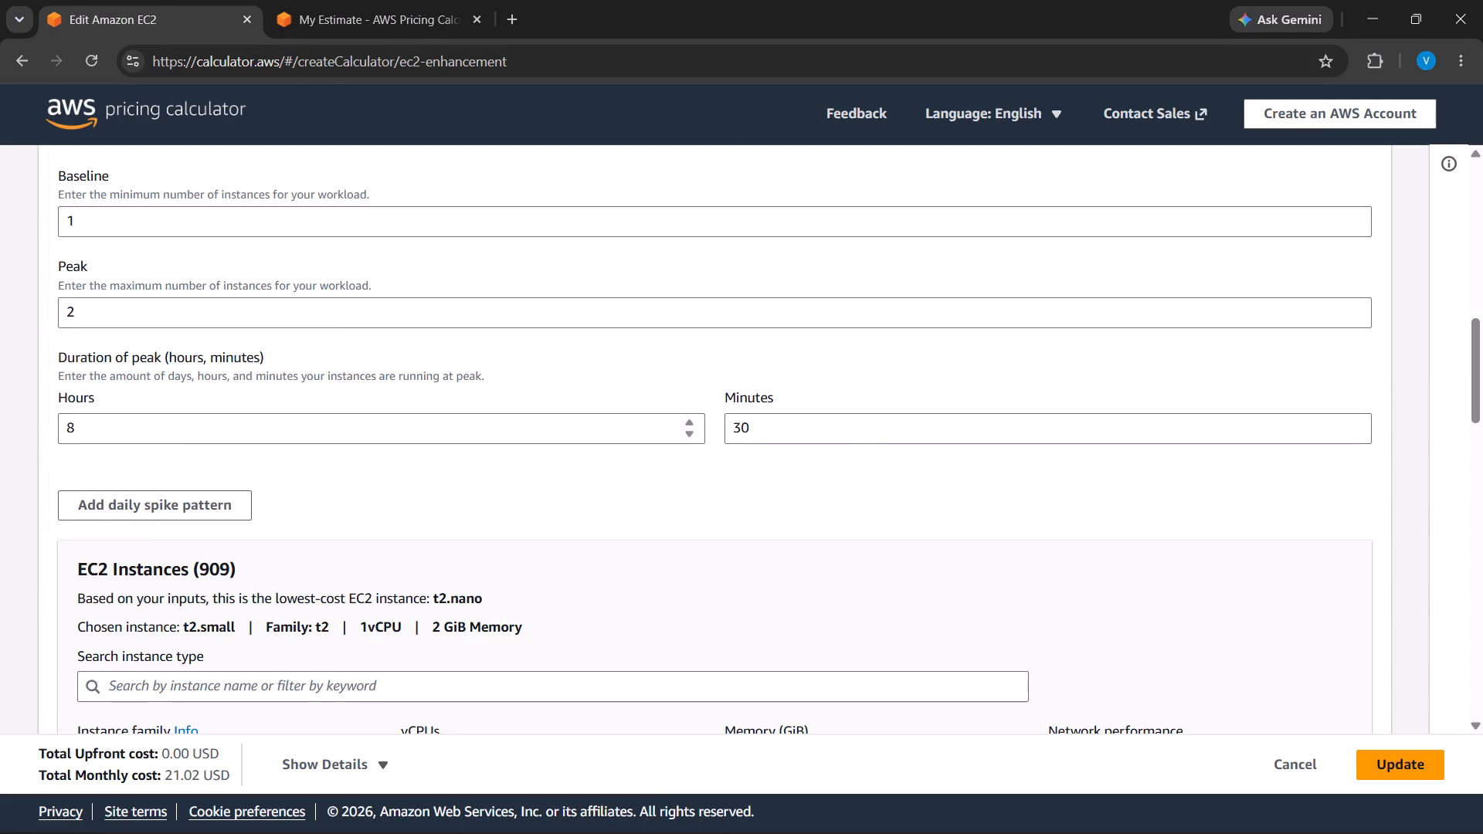
scroll(582, 442, "down", 4)
scroll(230, 391, "down", 4)
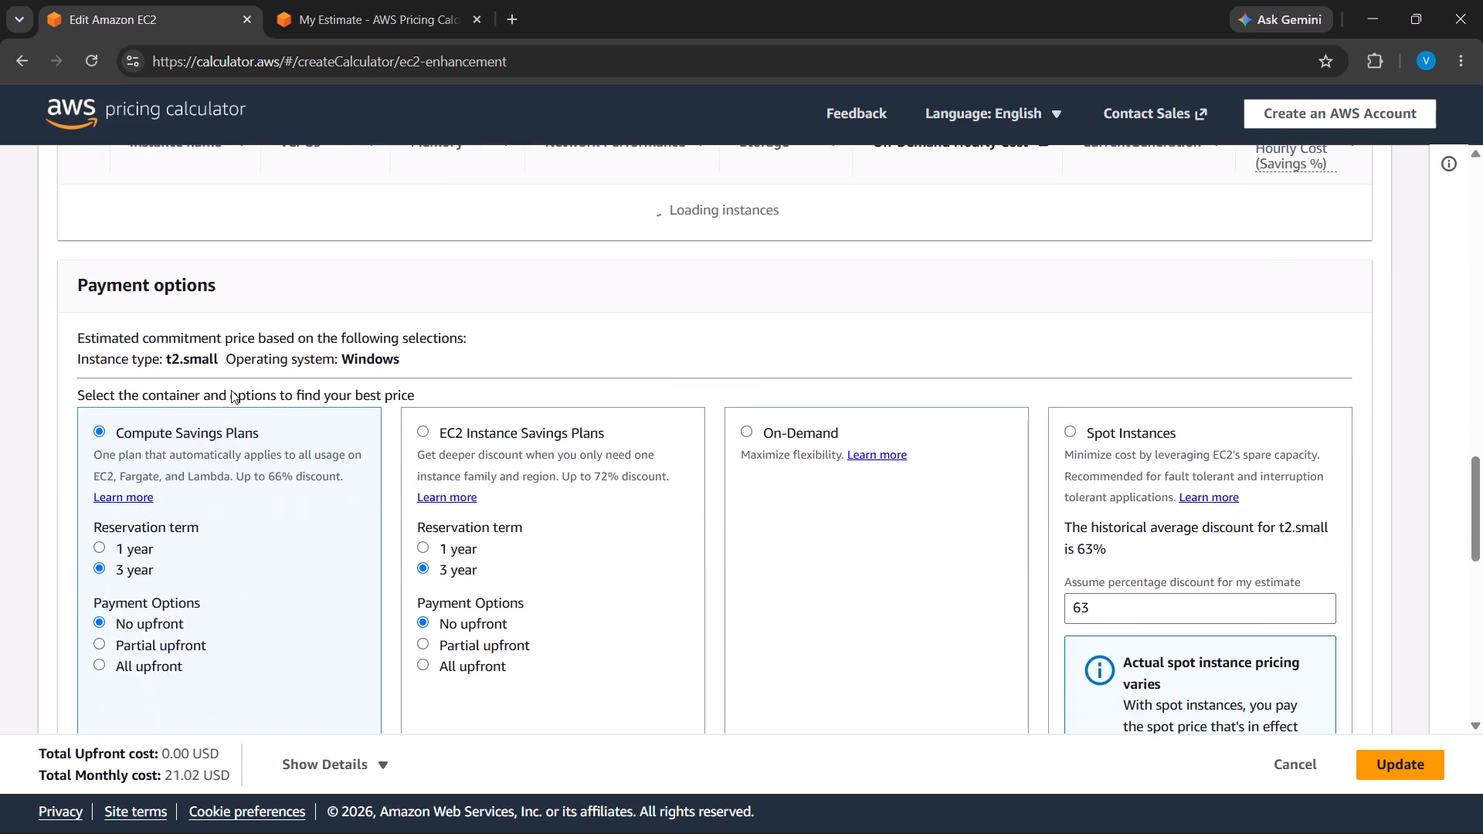
scroll(265, 361, "up", 2)
scroll(222, 558, "down", 2)
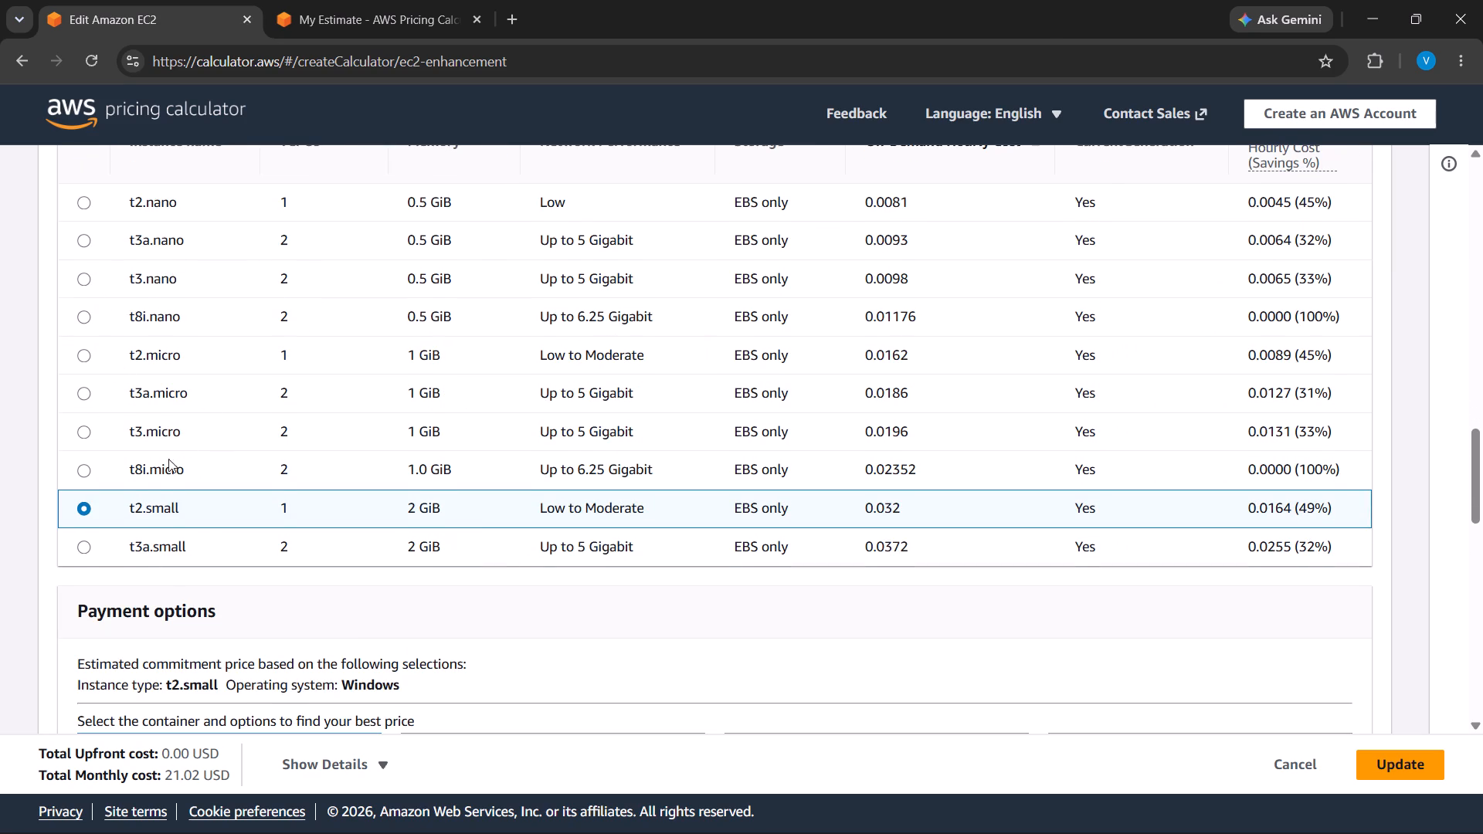
scroll(198, 416, "down", 1)
scroll(230, 381, "up", 5)
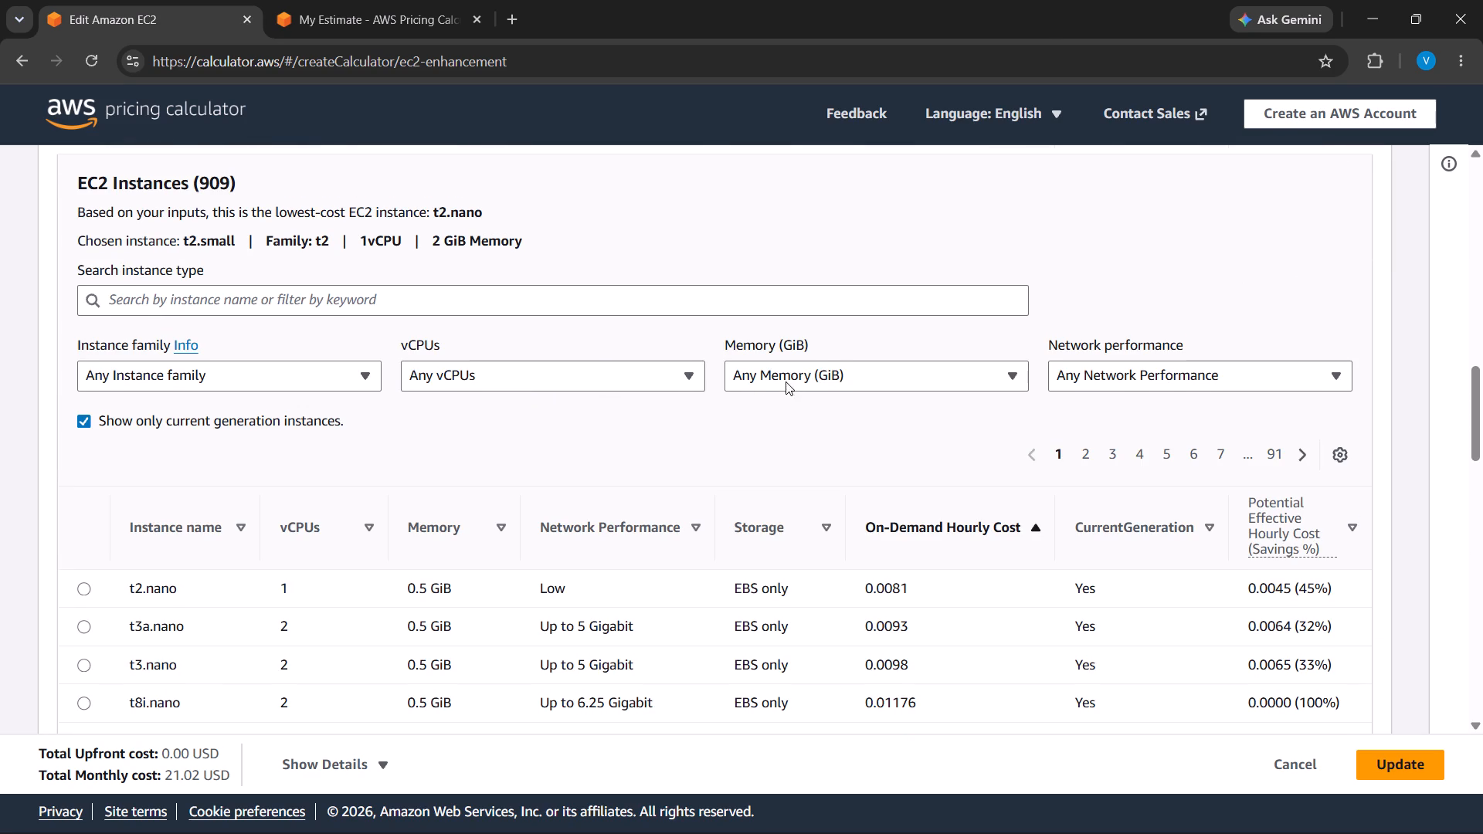
left_click(792, 379)
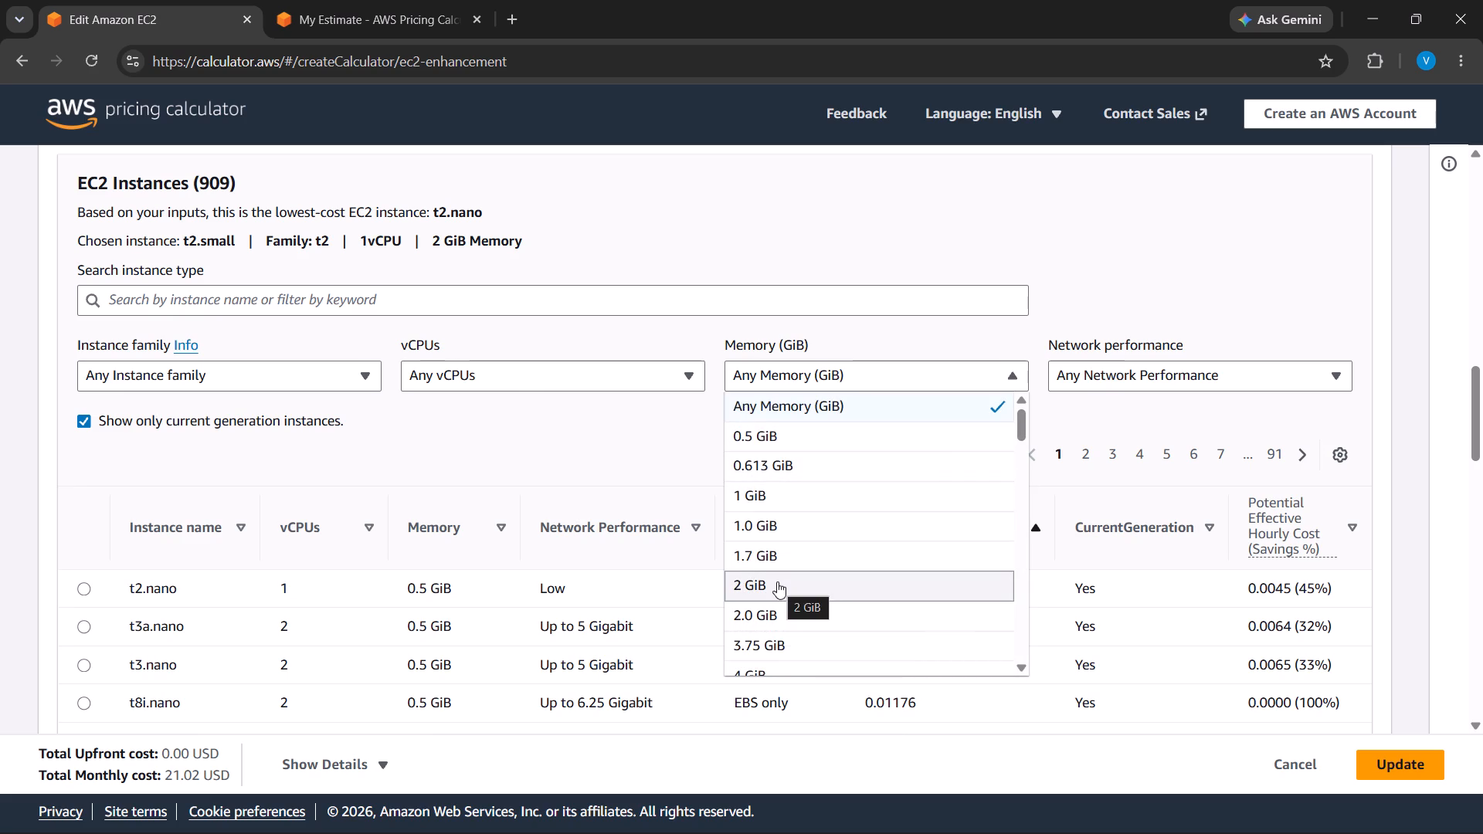
left_click(777, 581)
scroll(141, 599, "down", 1)
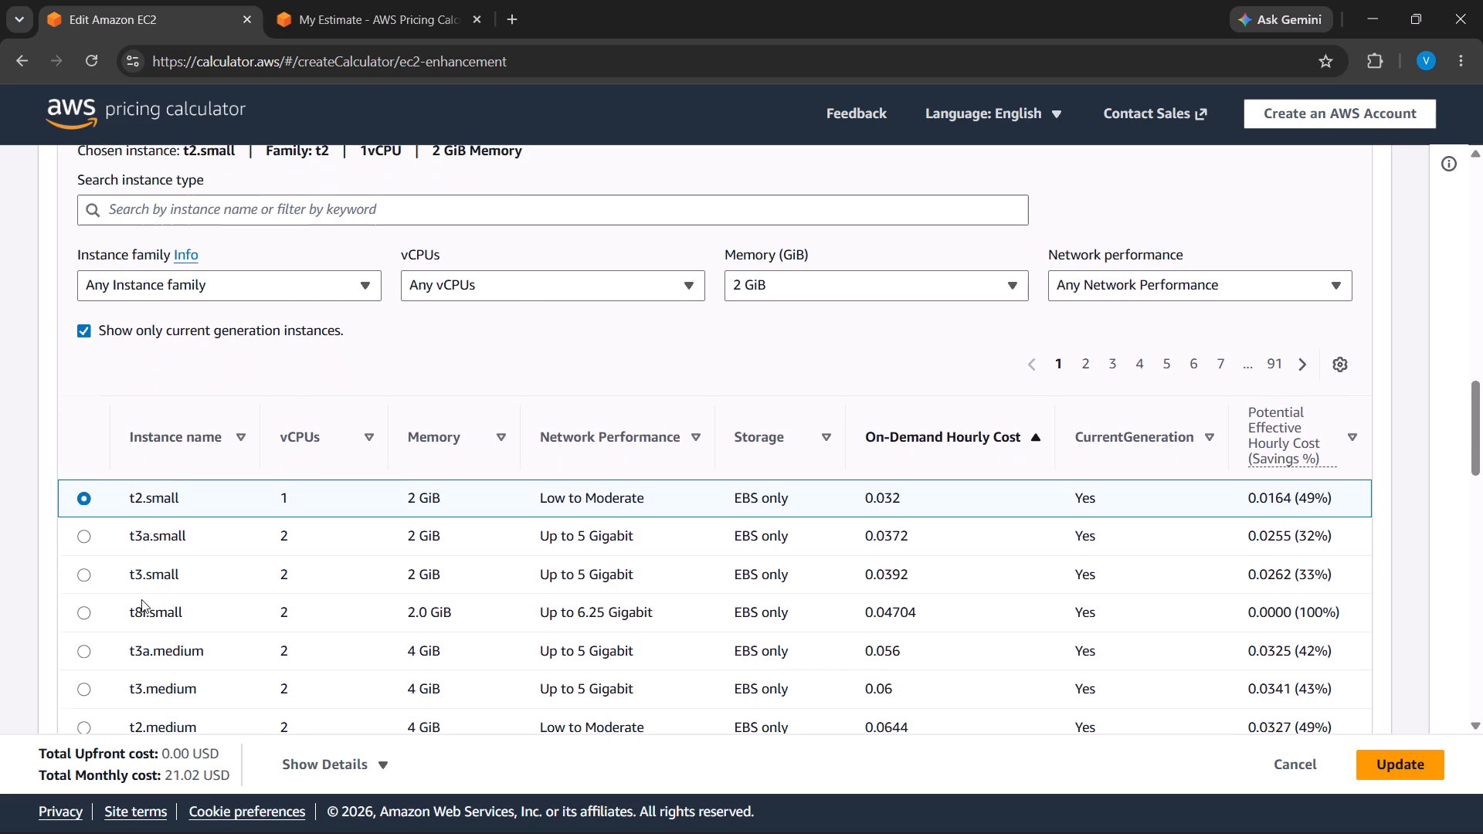
left_click(120, 561)
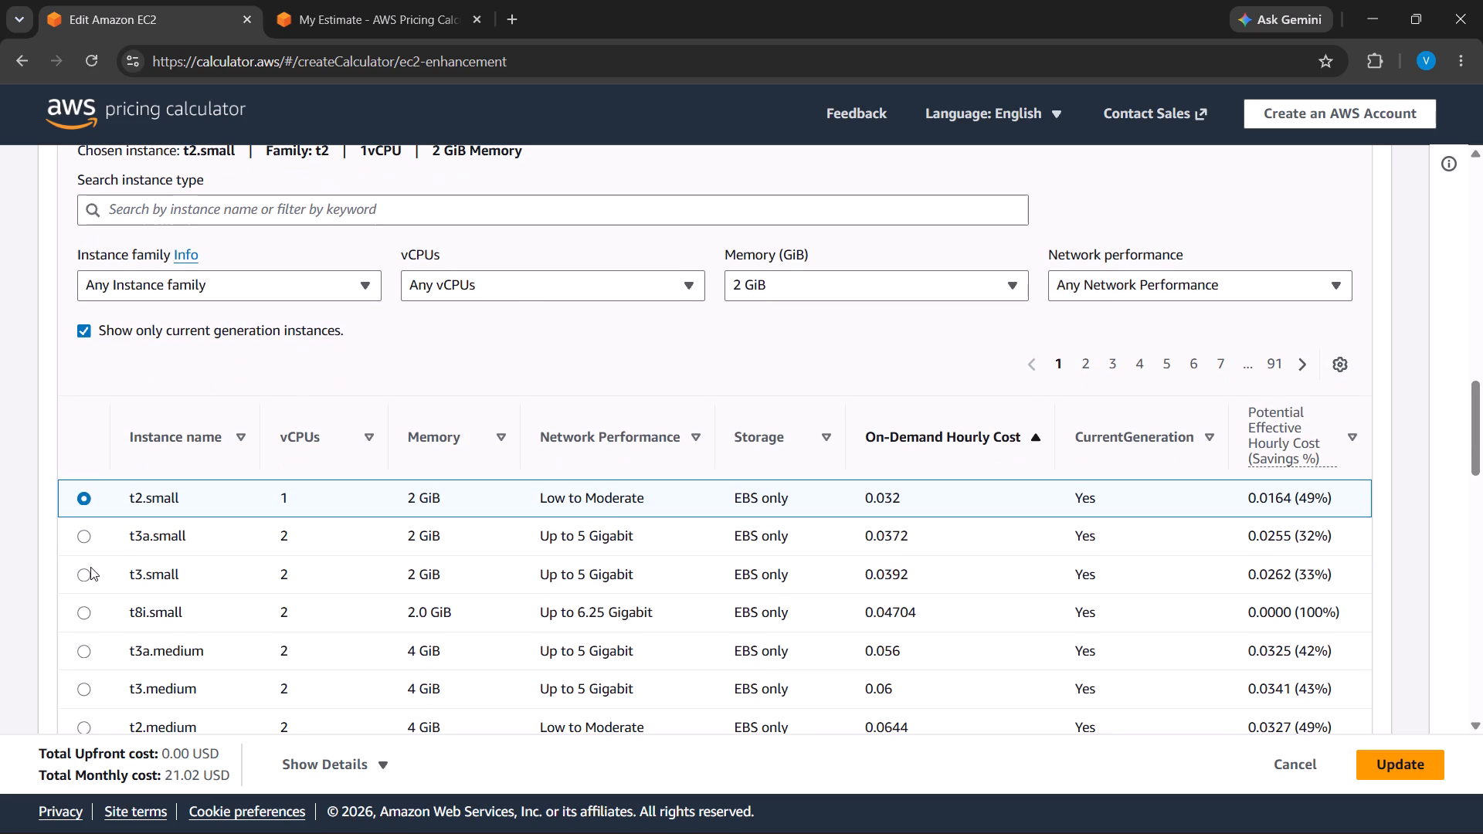
left_click(90, 567)
left_click(87, 567)
Set Compute Savings Plans to a 1-year term with no upfront payment and save the t3.small EC2 estimate.
scroll(223, 494, "down", 2)
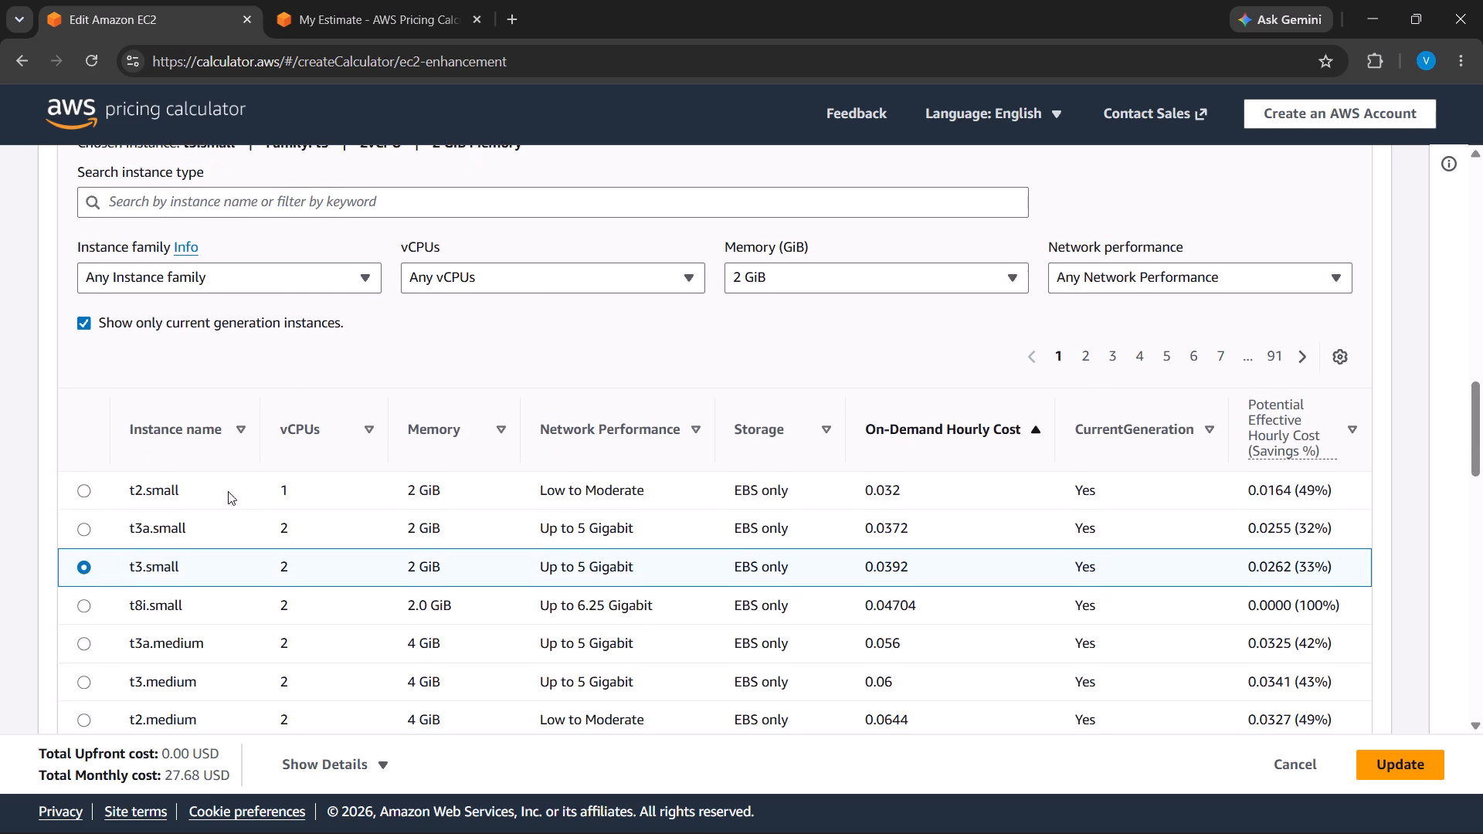
scroll(228, 491, "down", 7)
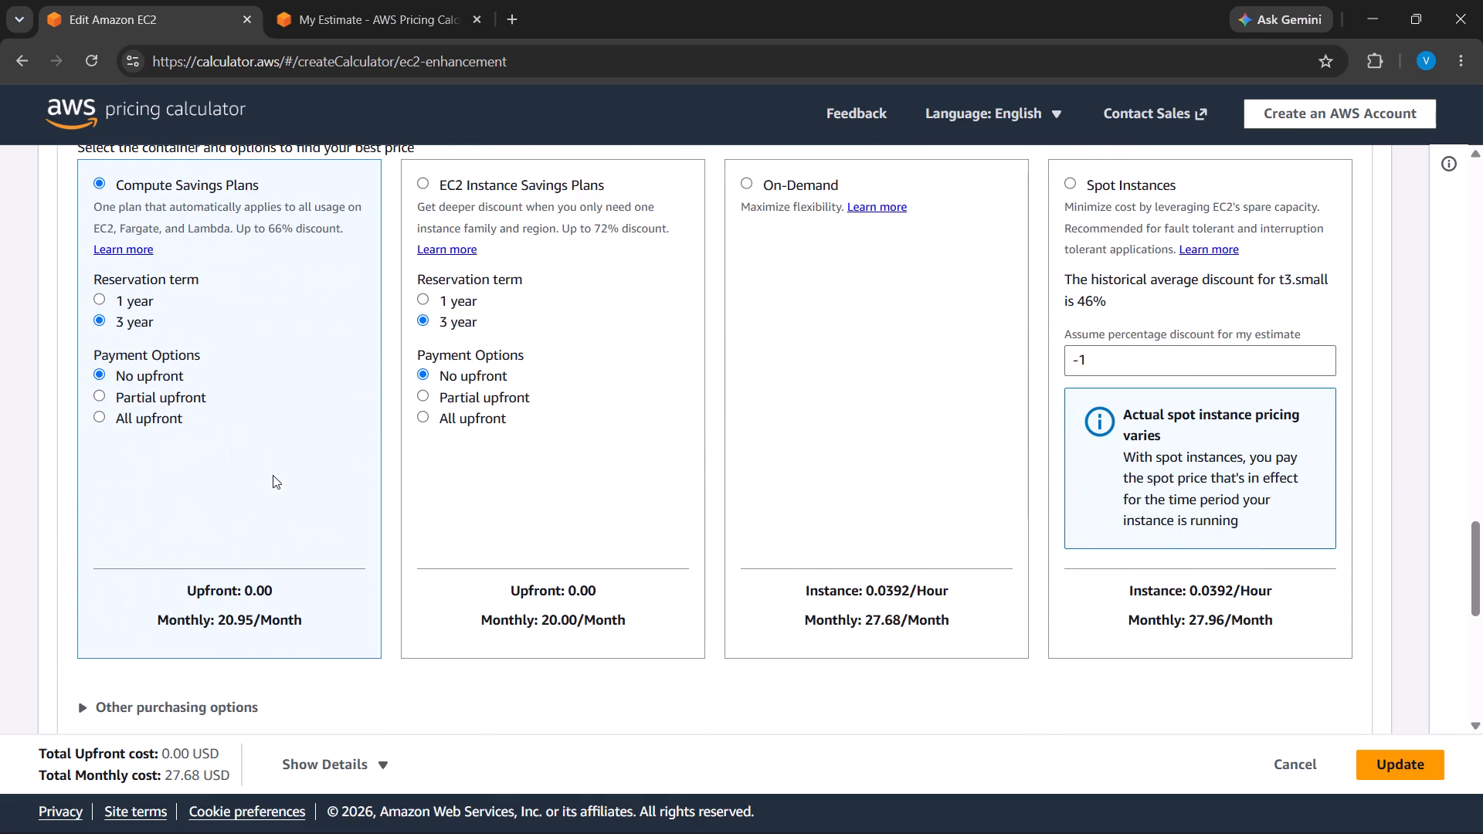
left_click(132, 293)
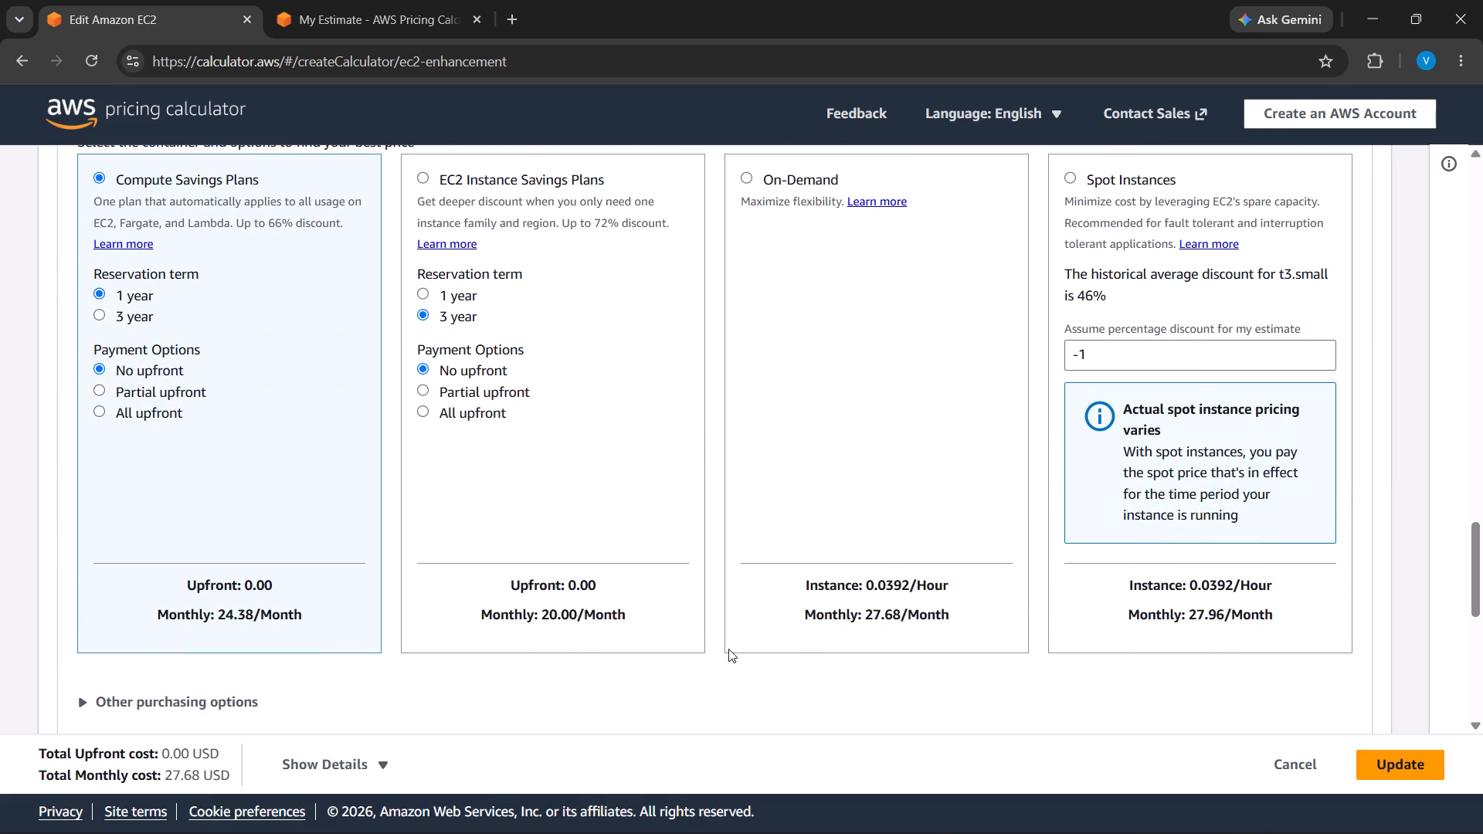
scroll(1482, 833, "down", 4)
scroll(1457, 656, "down", 3)
left_click(1427, 769)
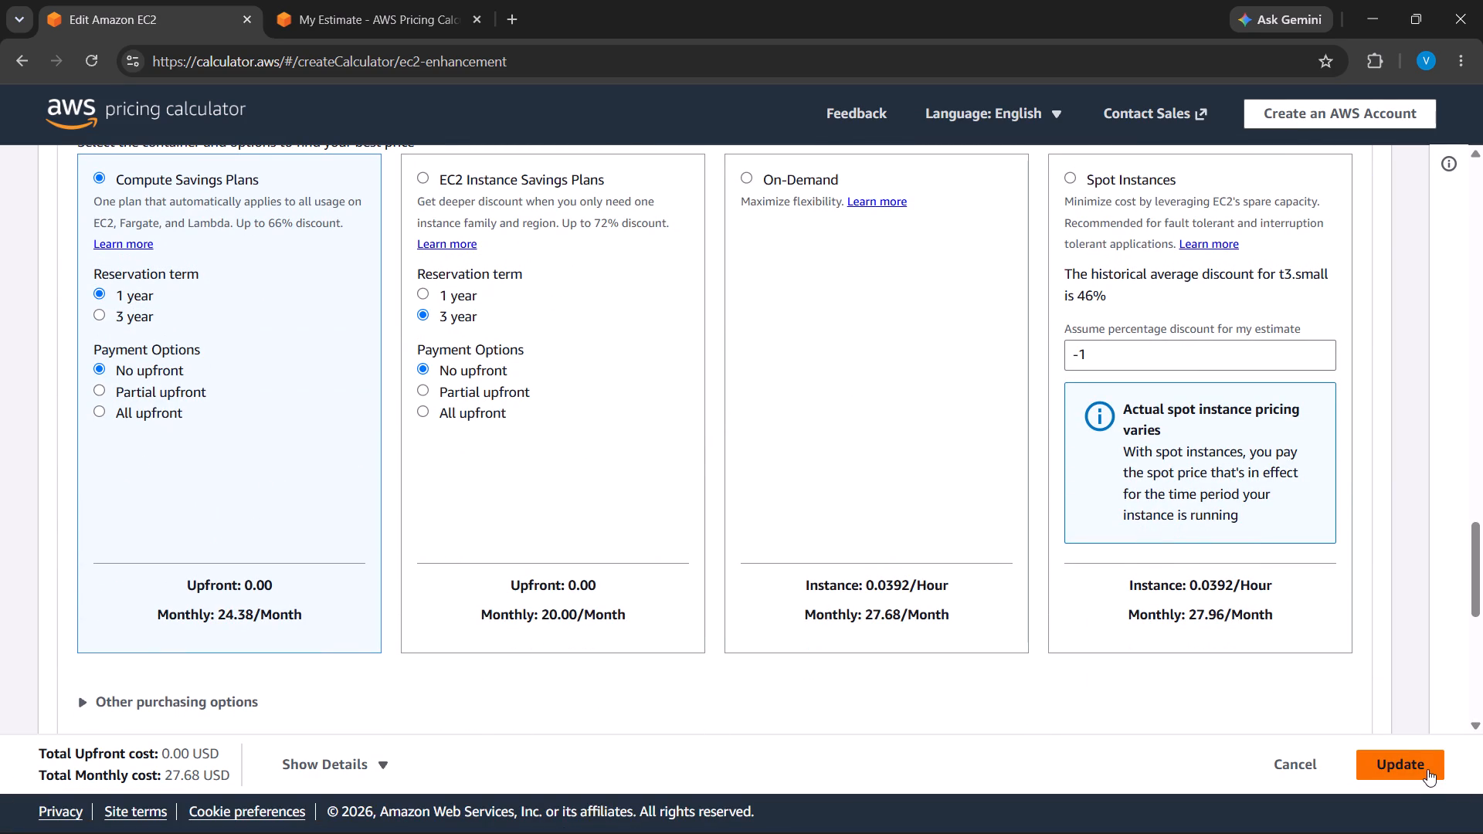
Compare the upfront, monthly and 12-month costs of the 1-year and 3-year t3.small N. Virginia estimates.
scroll(688, 501, "down", 3)
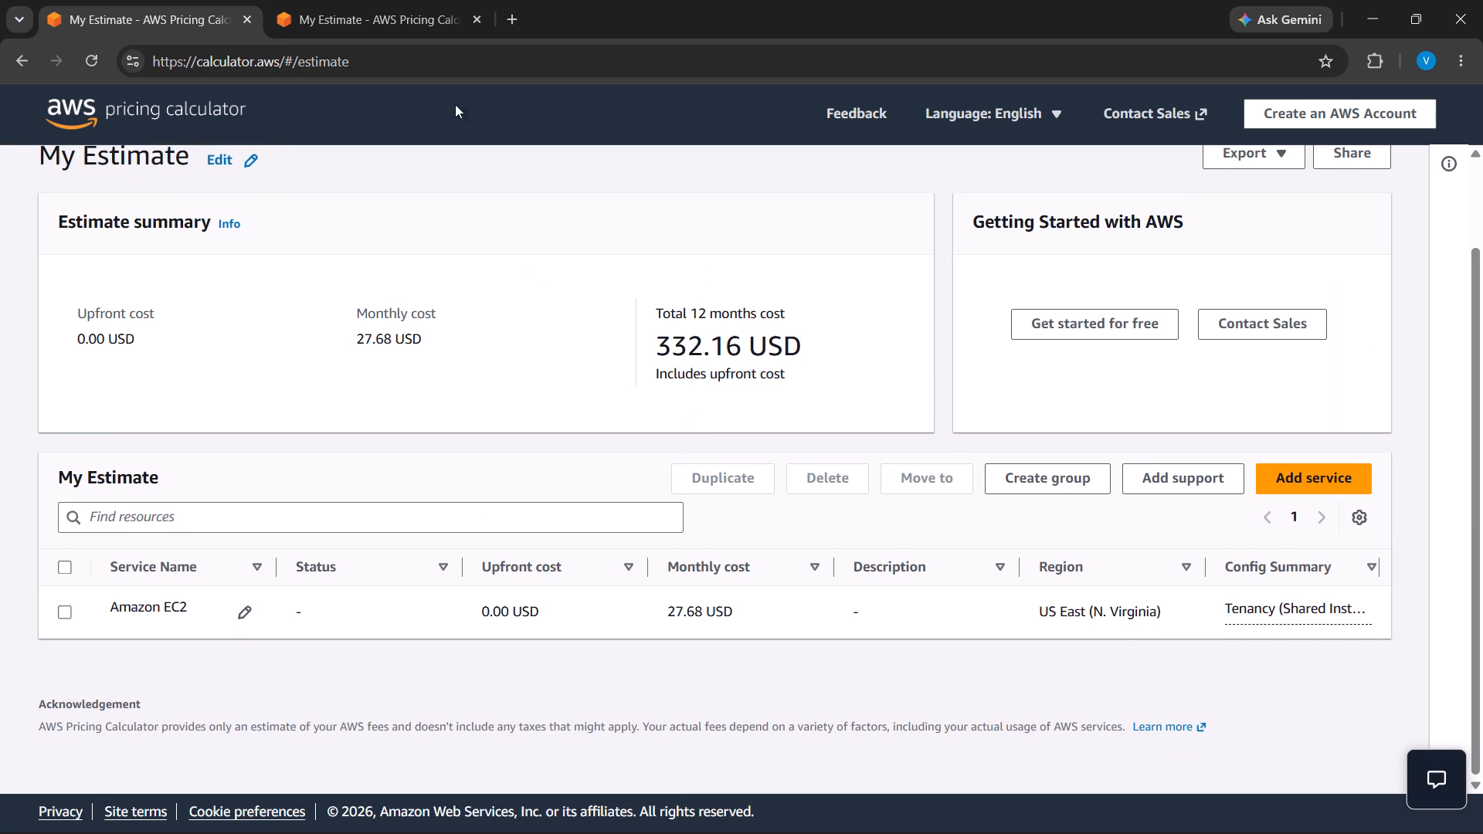
left_click(412, 0)
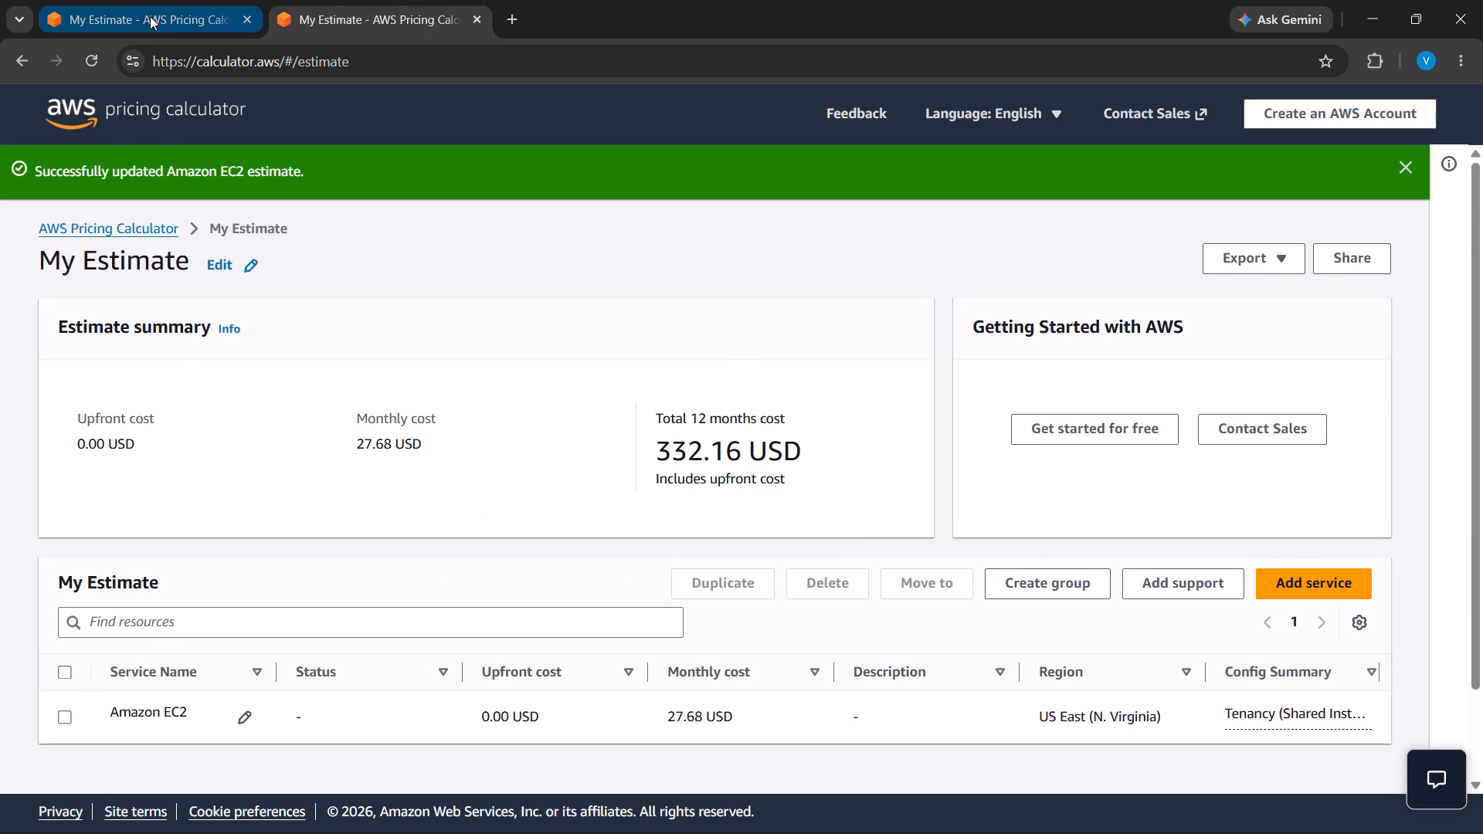
left_click(150, 16)
left_click(334, 0)
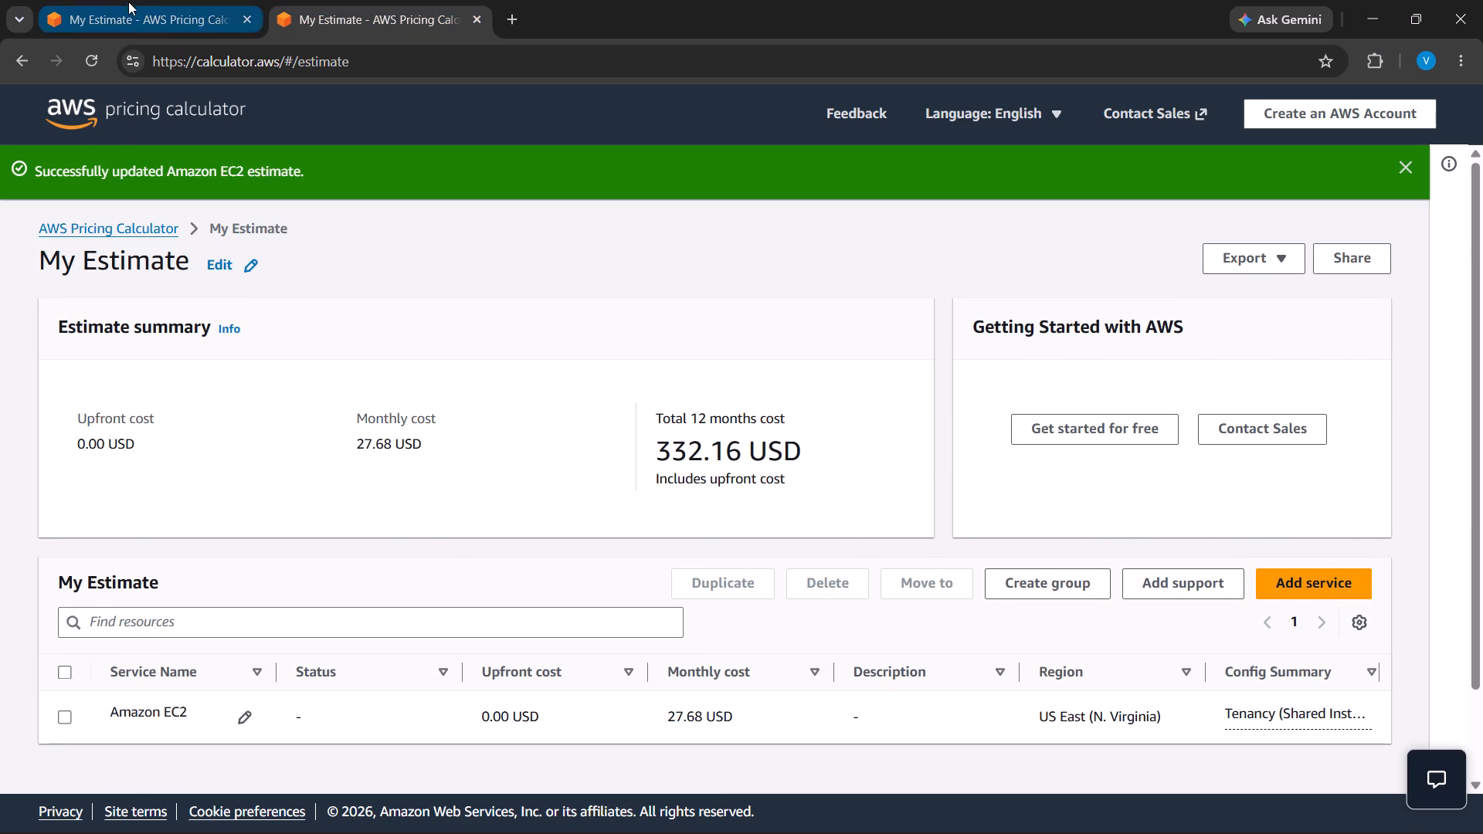
left_click(128, 2)
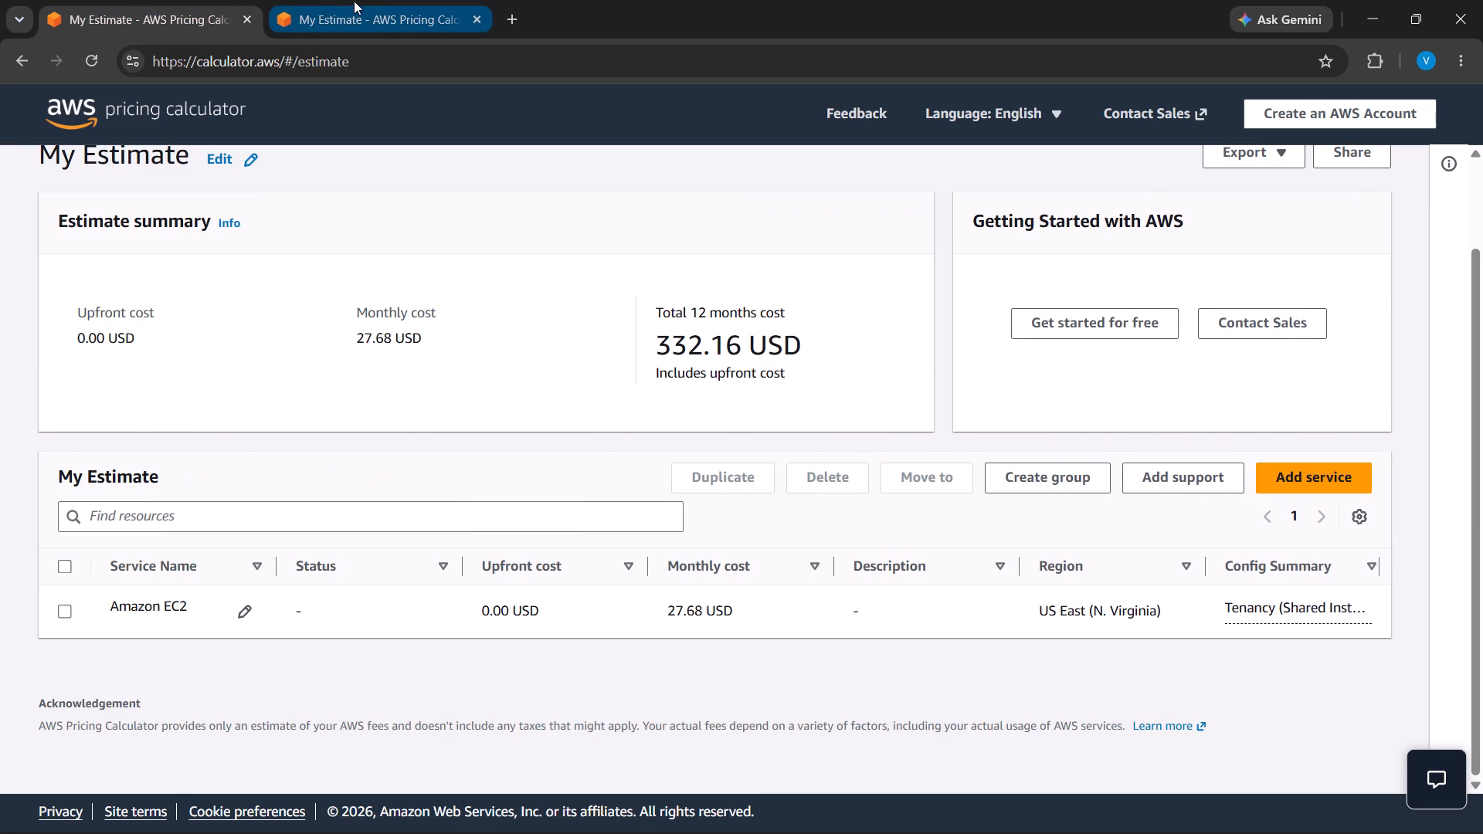
left_click(354, 1)
Open the 3-year estimate's EC2 service for editing, filter the instances to 2 GiB memory and check the t3.small entry.
scroll(988, 642, "down", 3)
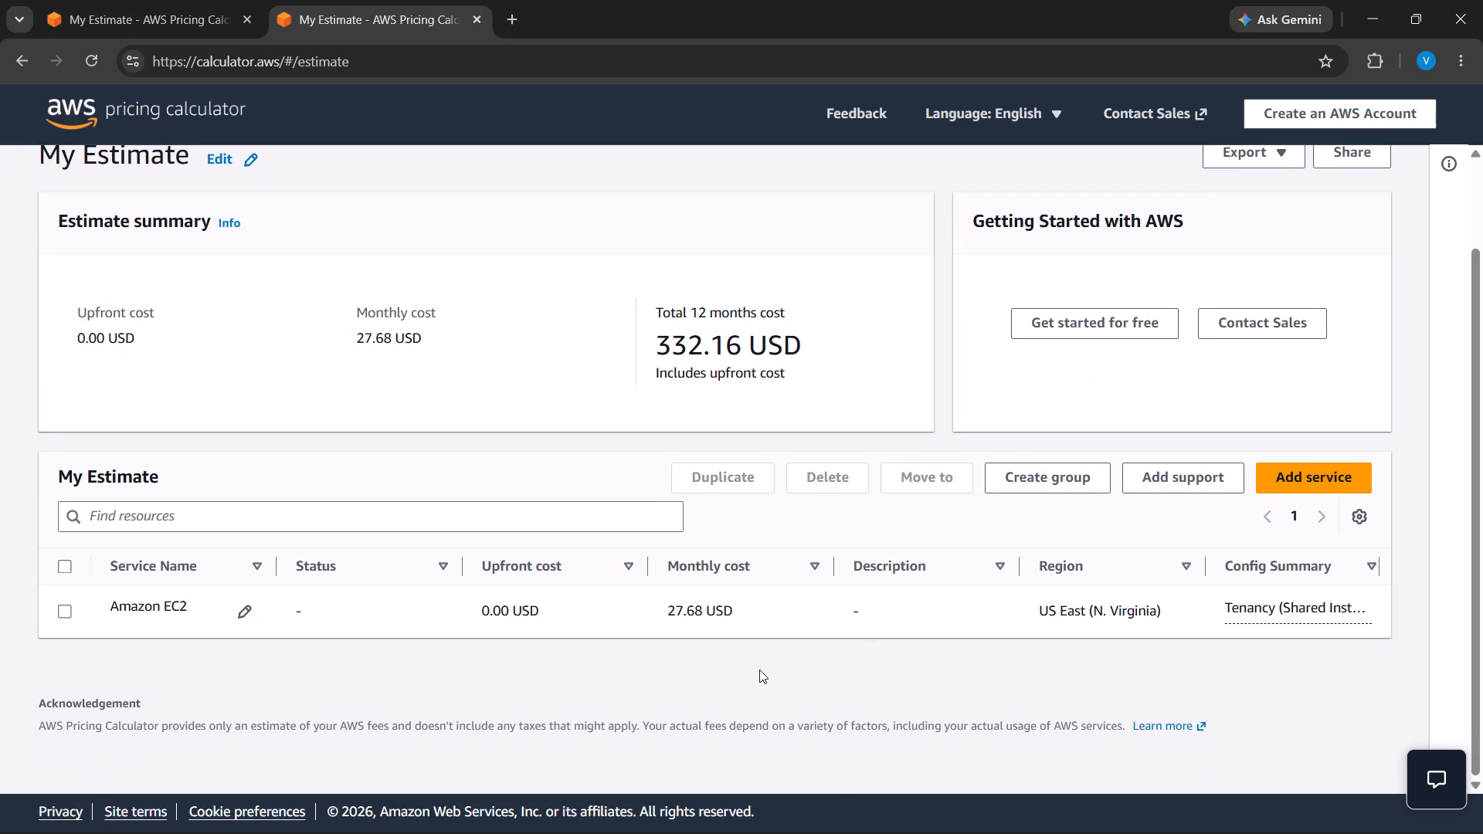
left_click(251, 615)
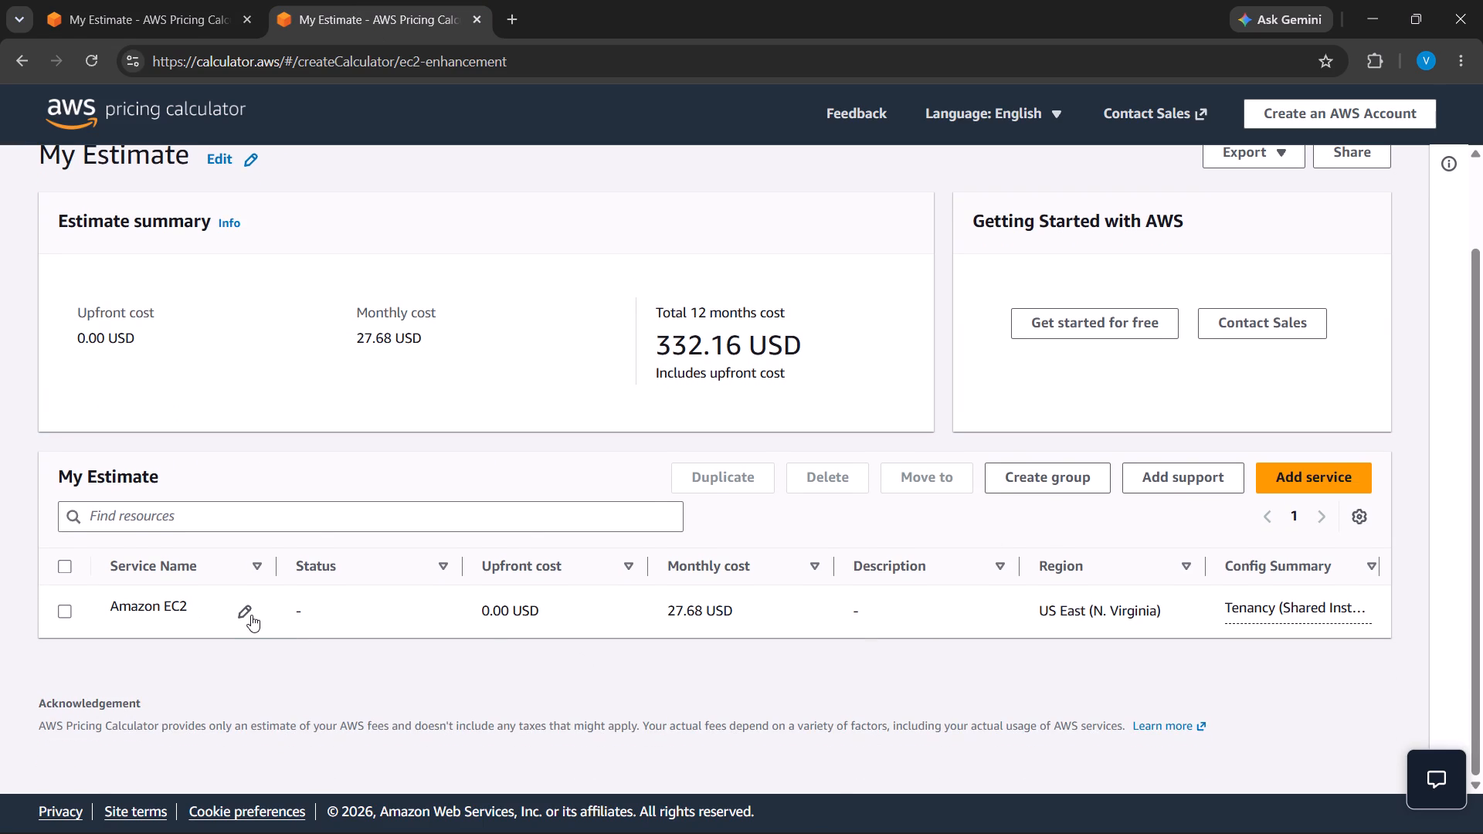
scroll(423, 531, "down", 6)
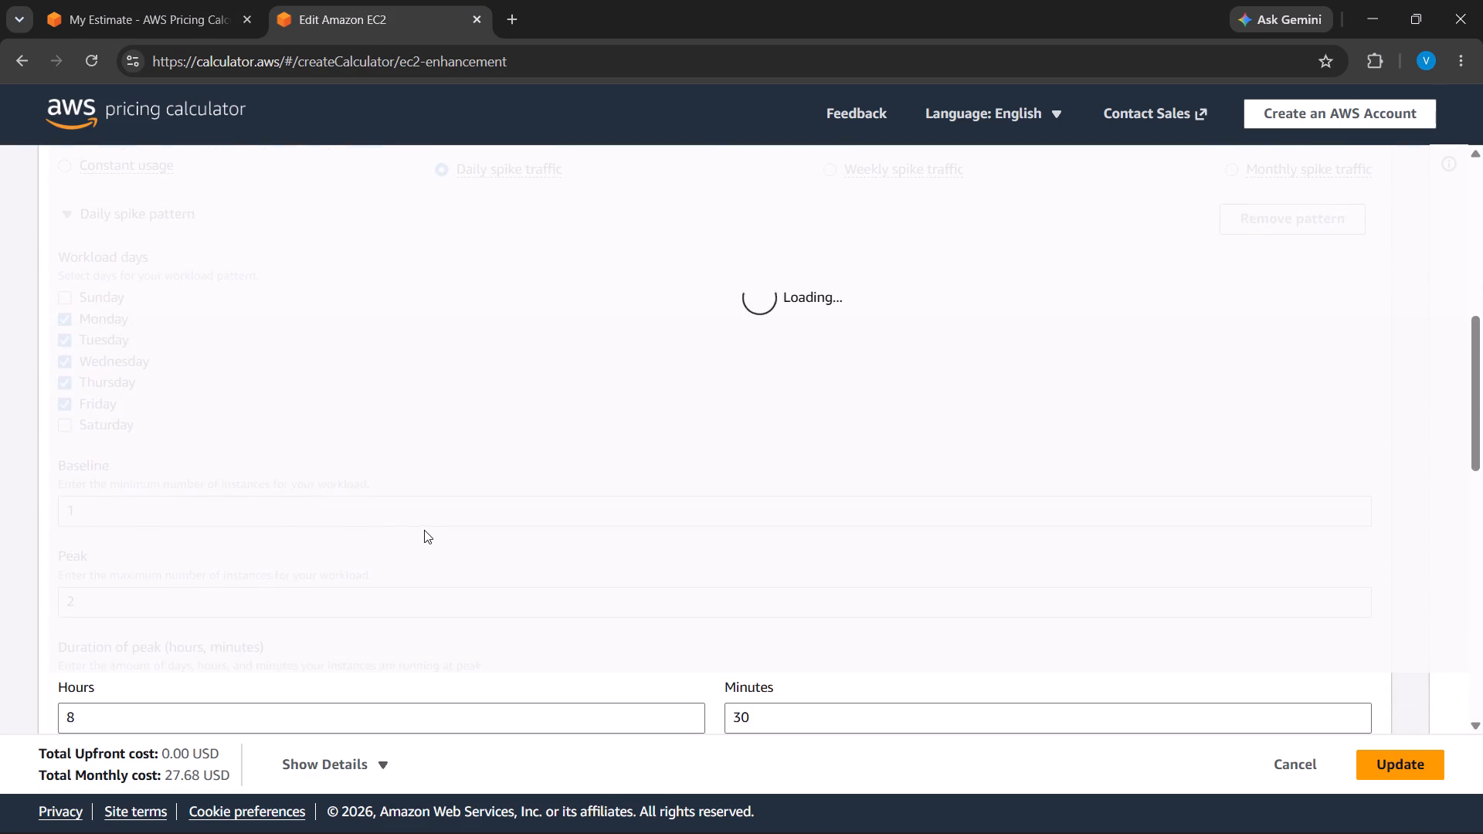
scroll(437, 530, "down", 2)
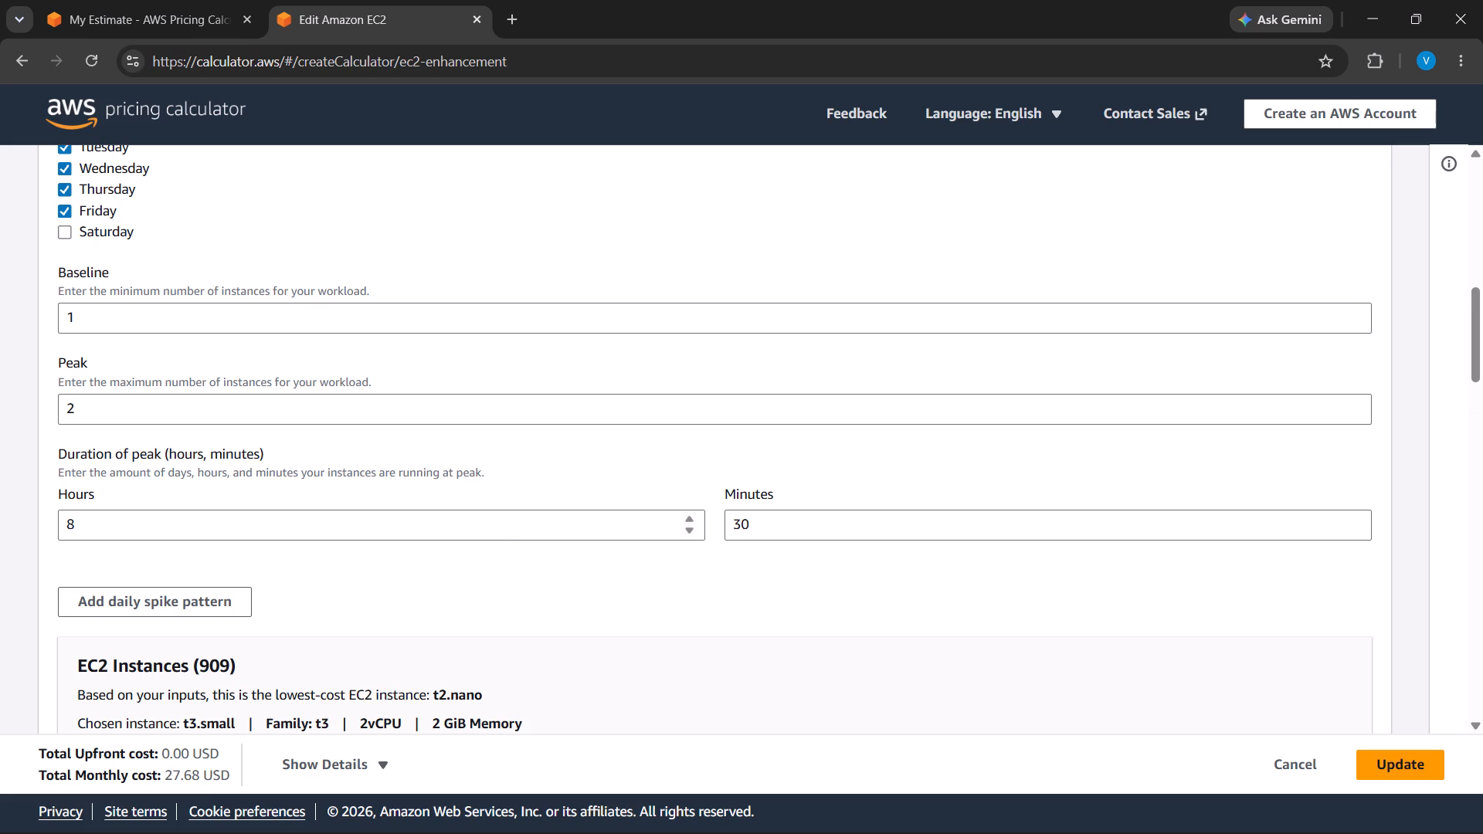
scroll(528, 524, "down", 2)
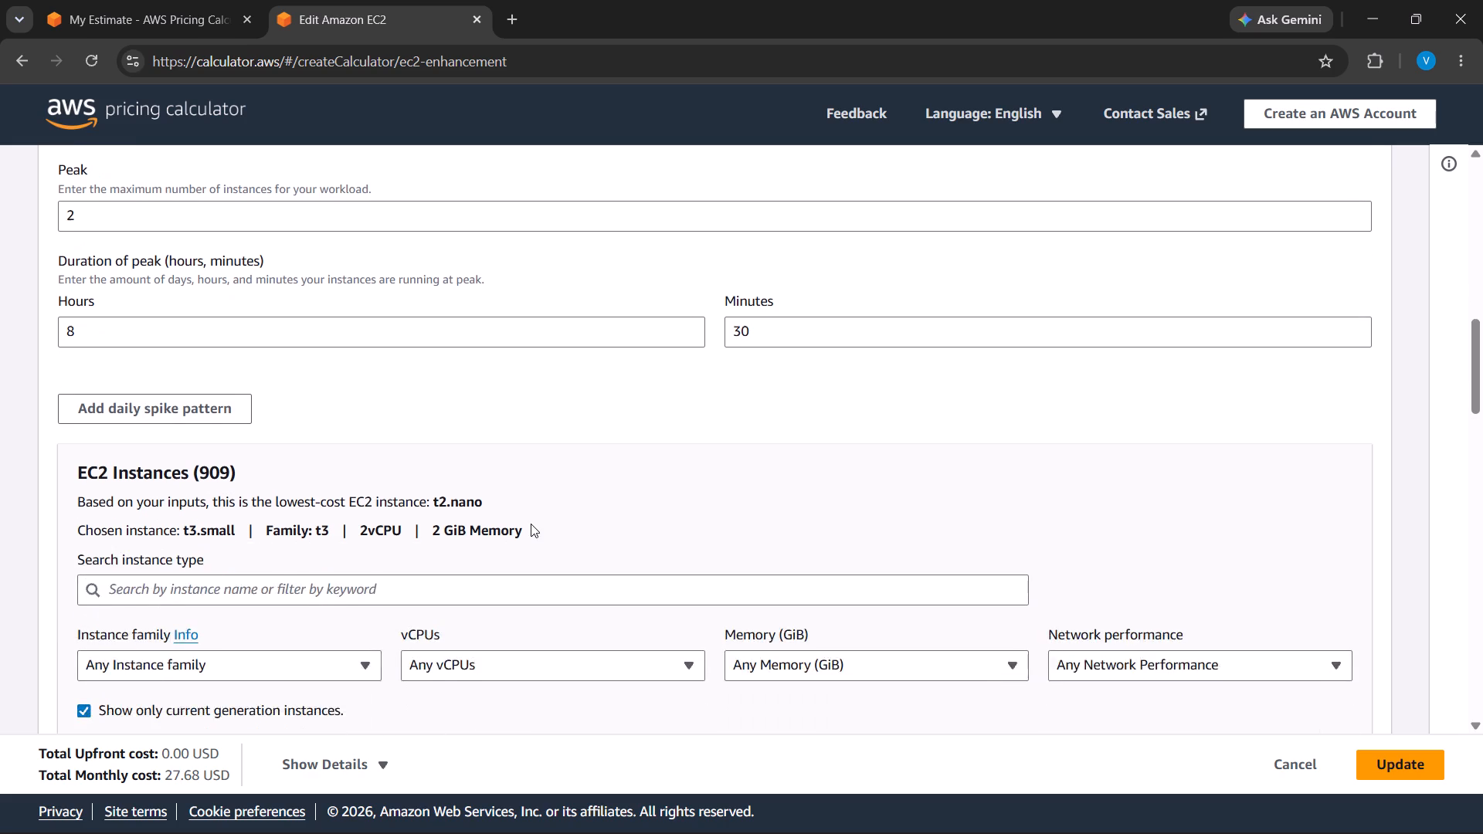
scroll(531, 523, "down", 3)
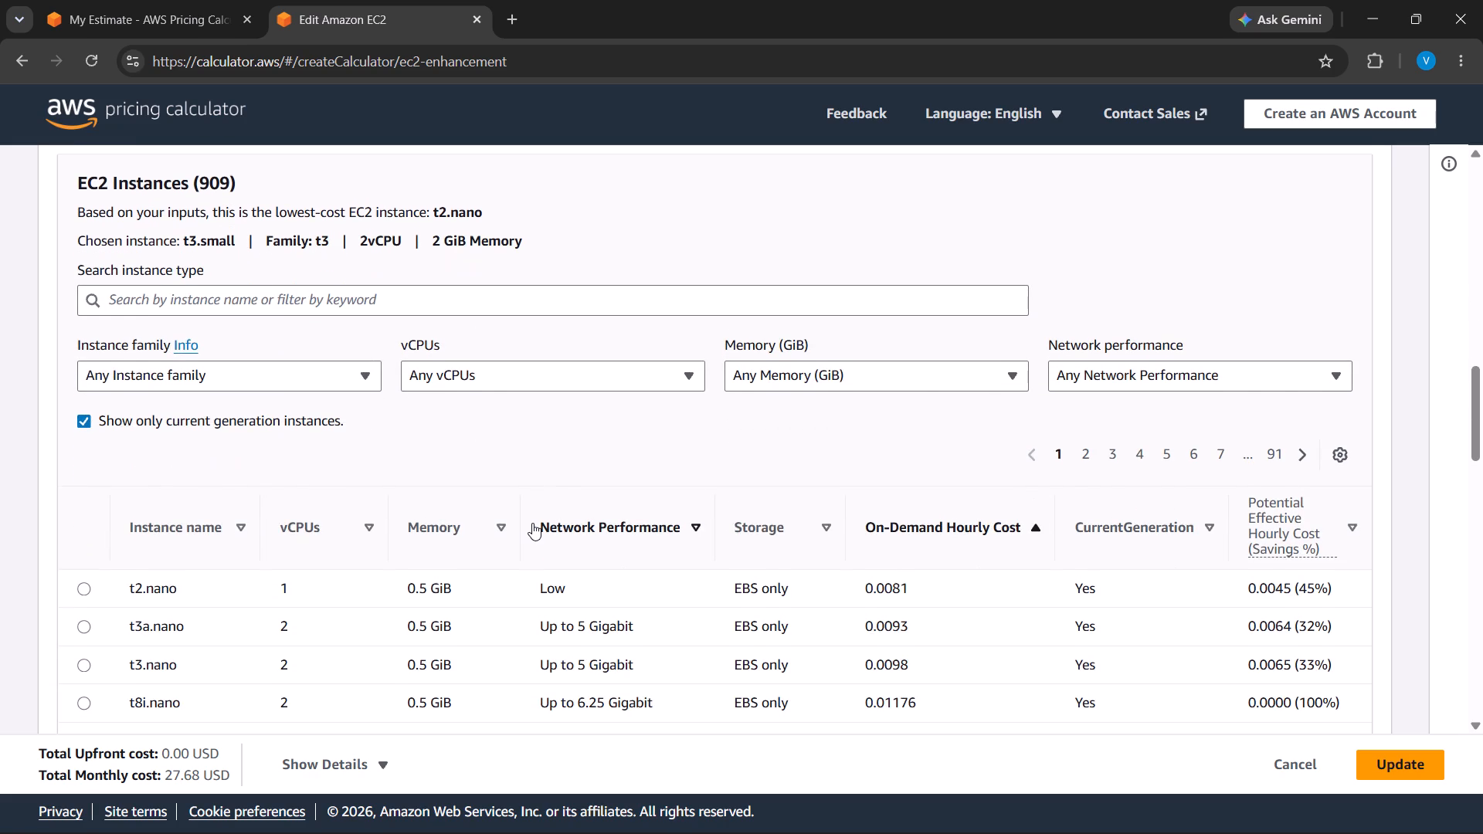
scroll(532, 523, "down", 3)
scroll(290, 418, "down", 1)
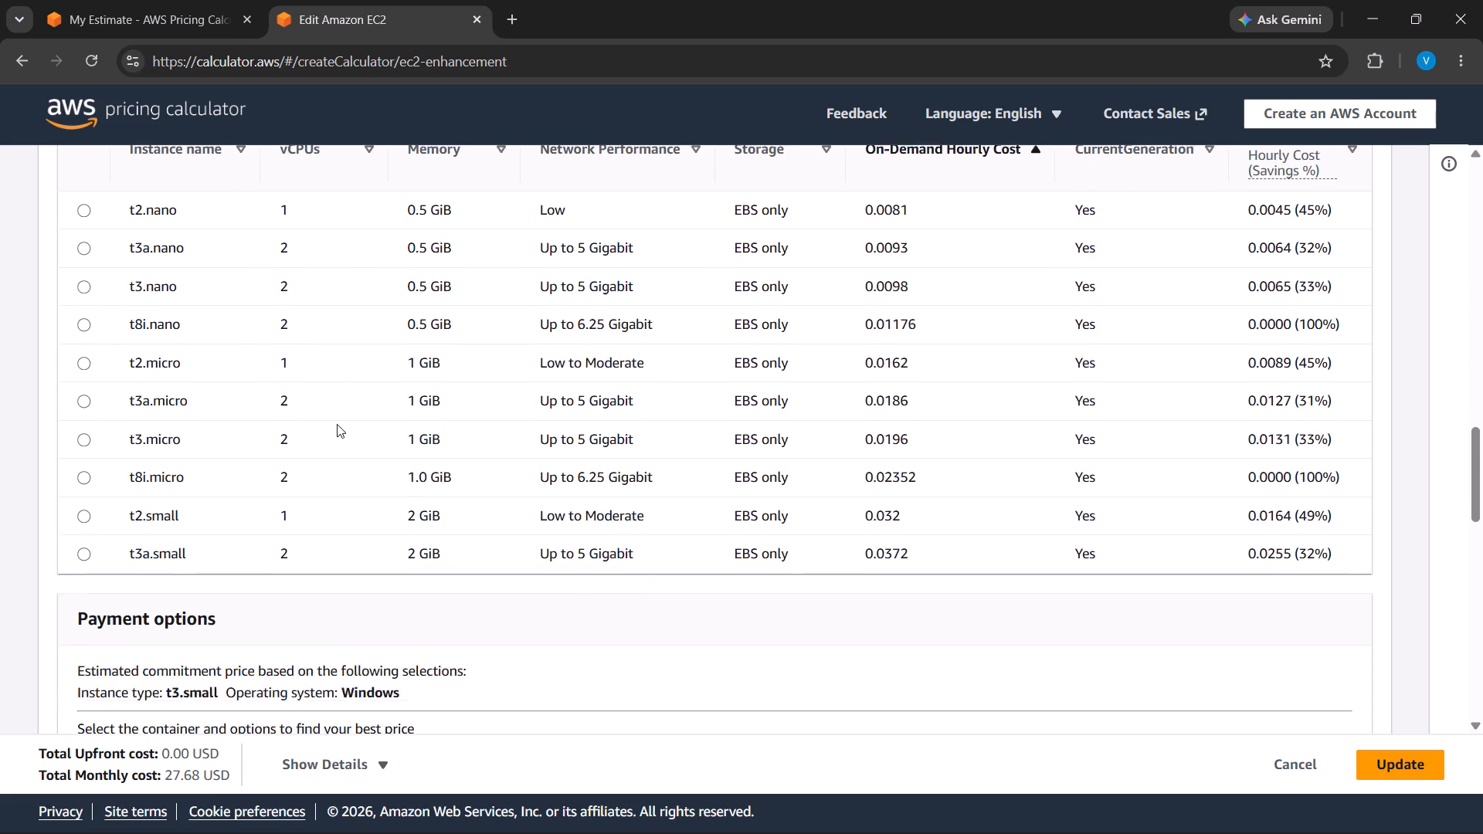
scroll(400, 425, "down", 2)
scroll(462, 439, "up", 4)
scroll(526, 436, "up", 2)
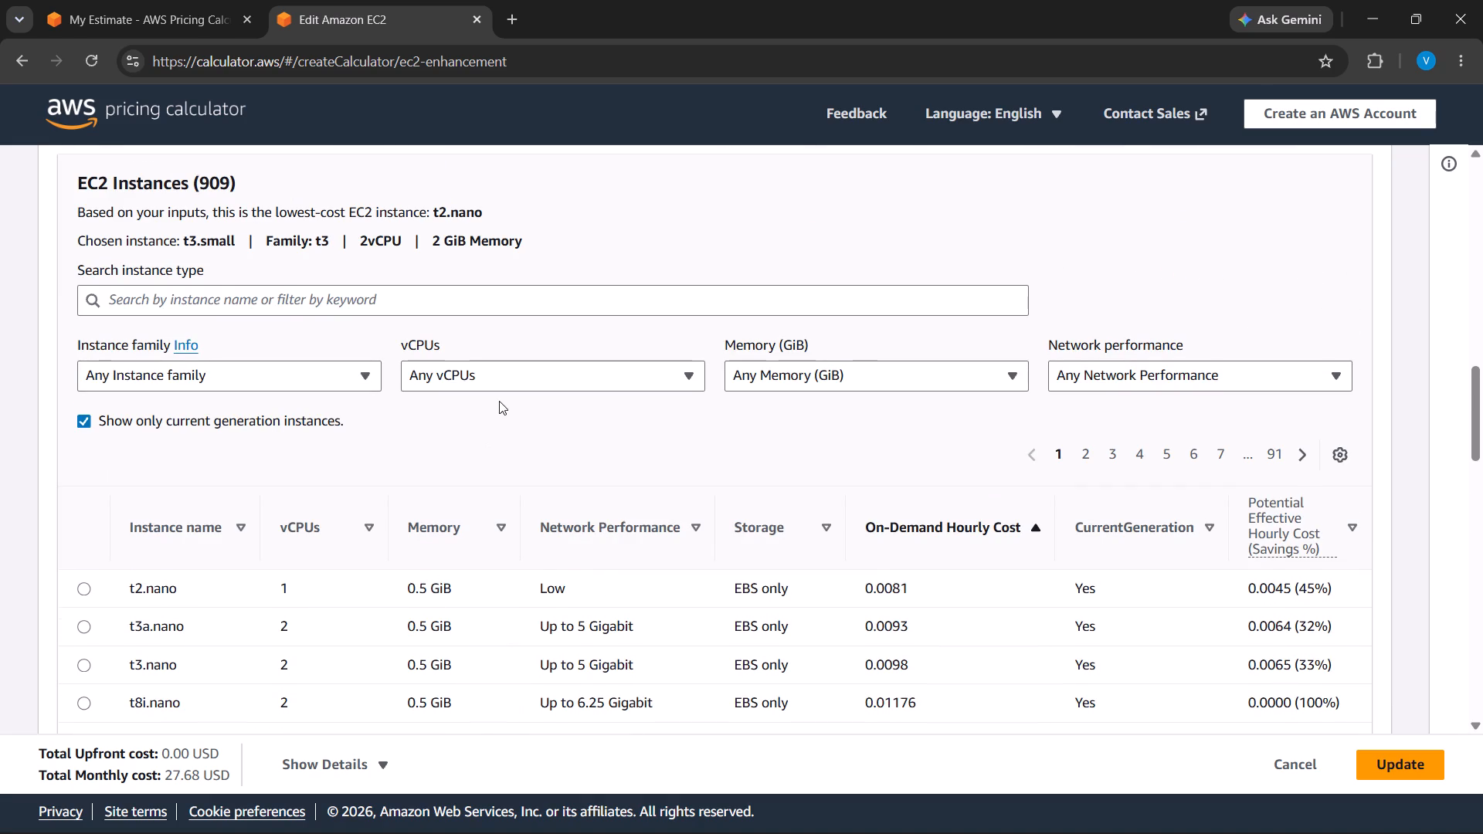
left_click(824, 371)
left_click(800, 581)
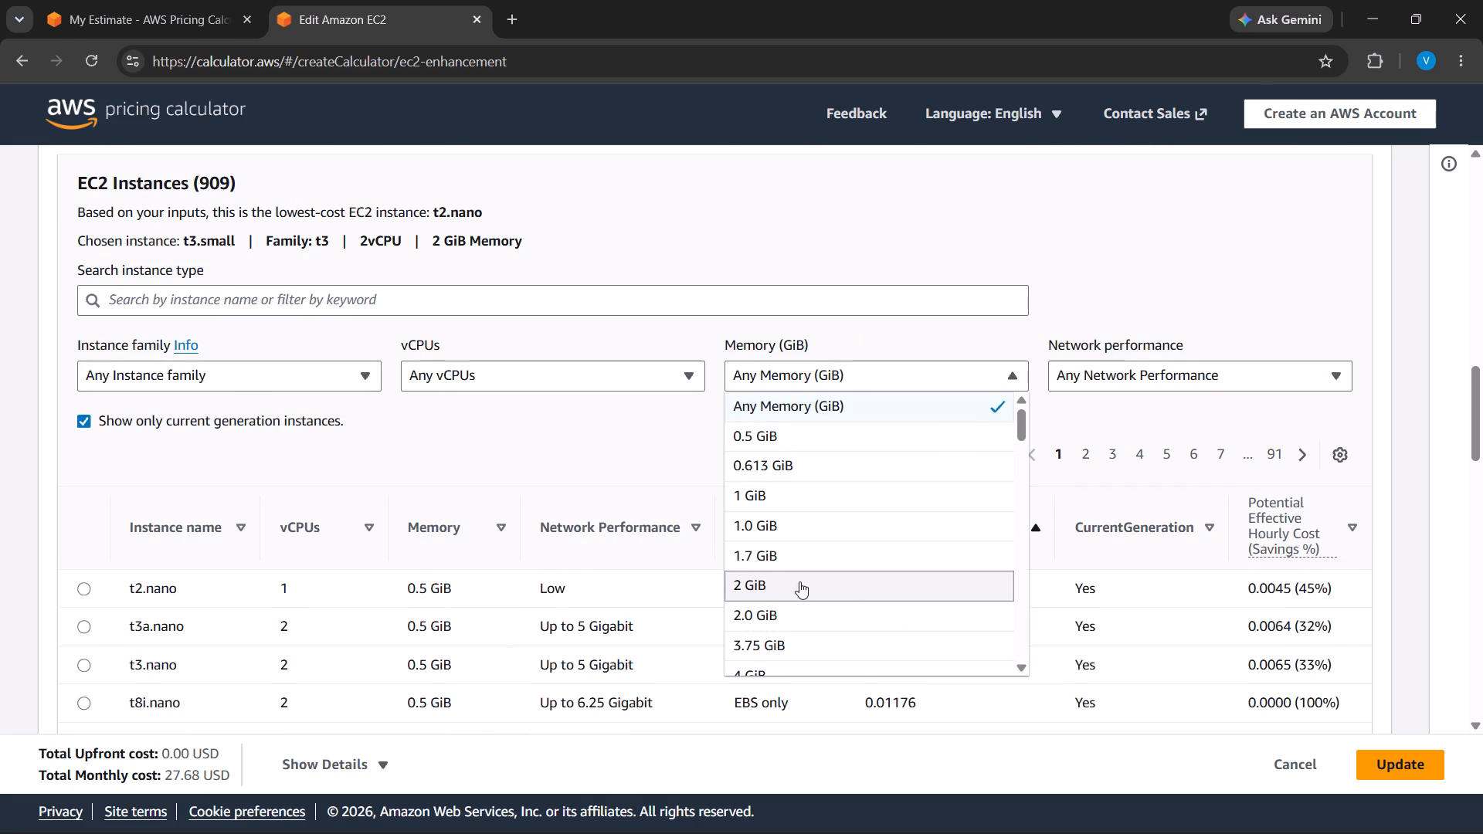
scroll(271, 528, "down", 2)
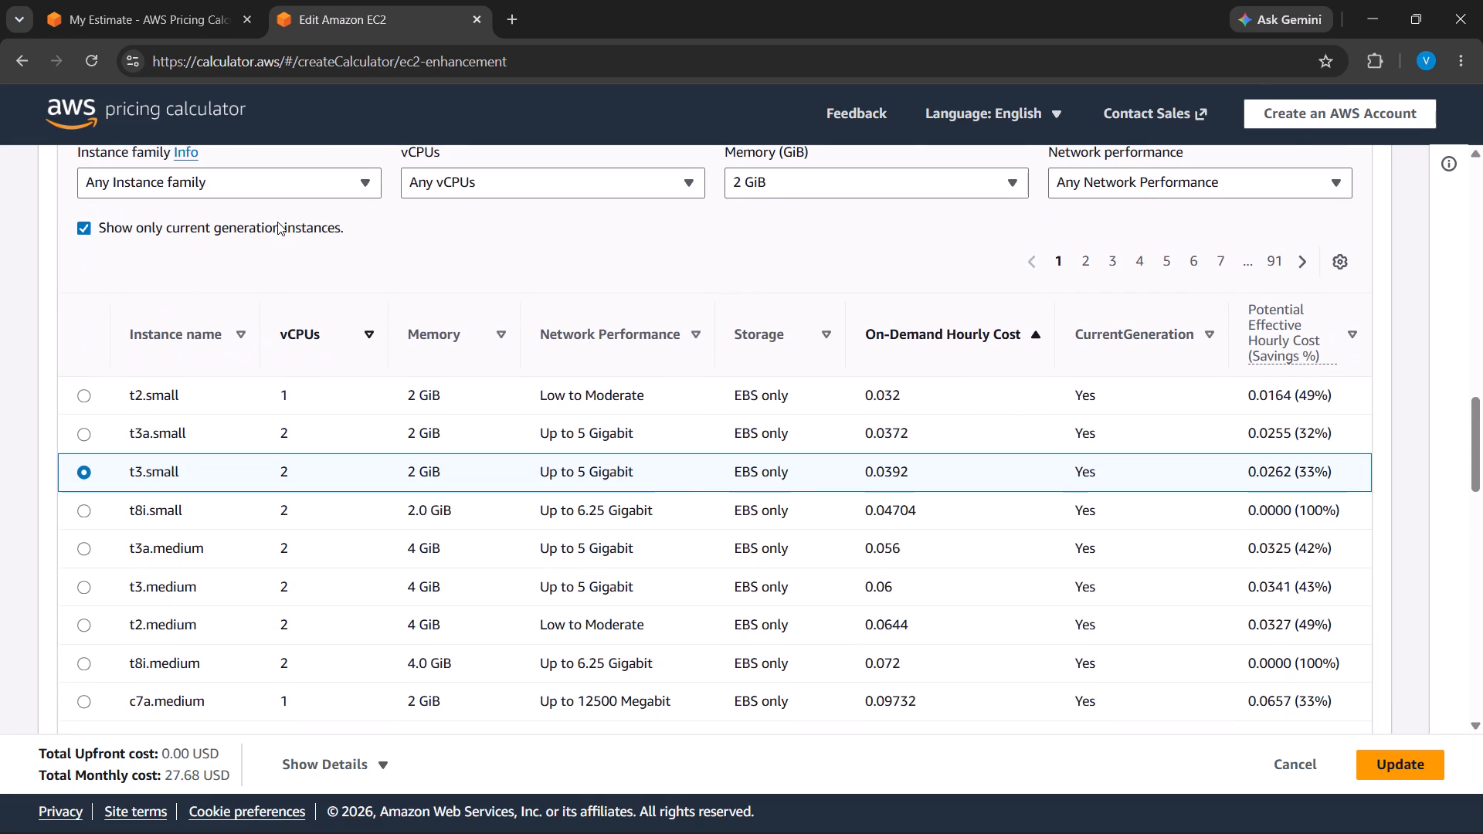
left_click(280, 476)
Examine the payment options and their upfront and monthly costs for t3.small in the 3-year estimate.
scroll(324, 468, "down", 4)
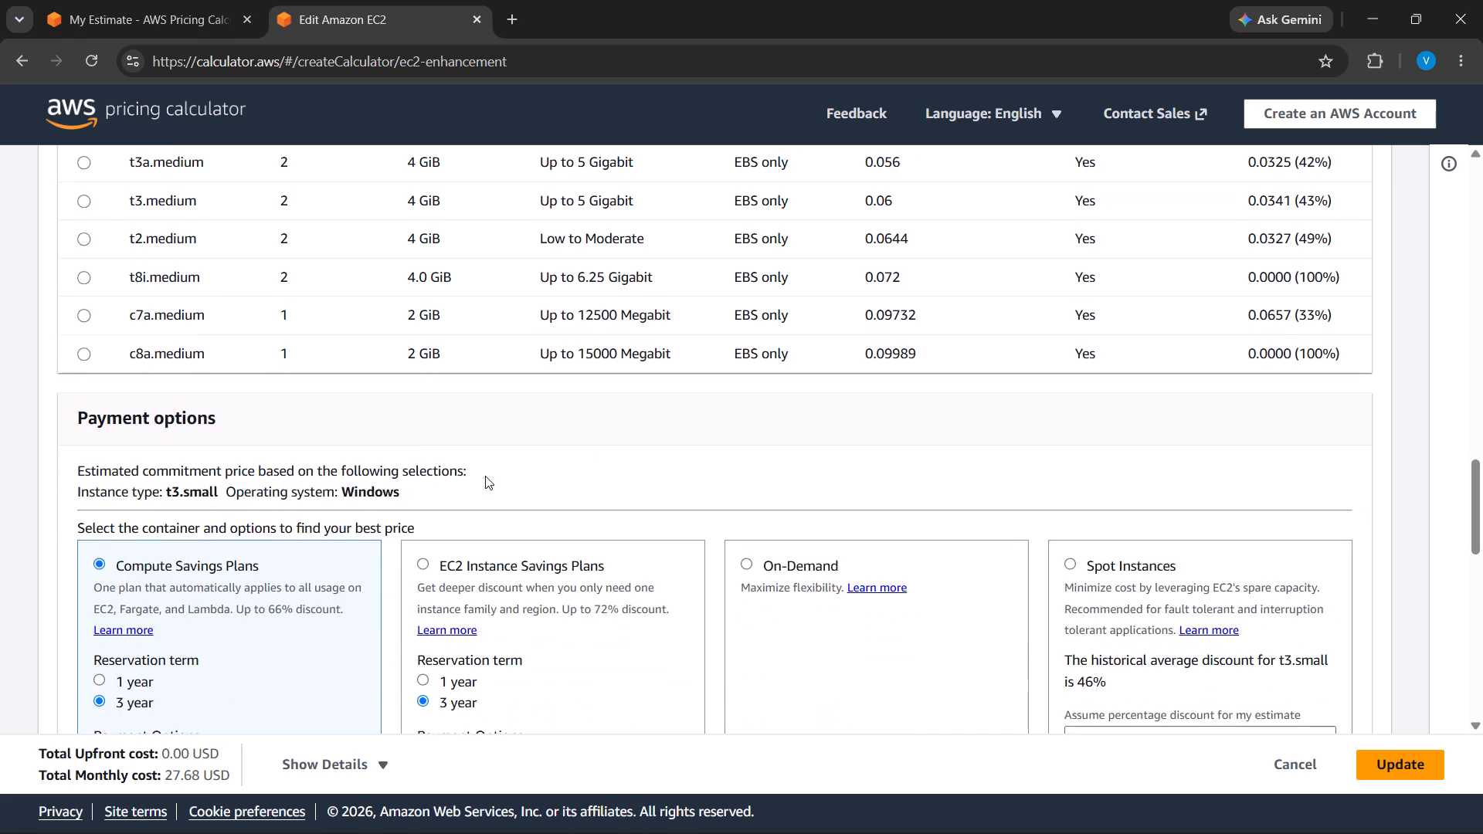
scroll(487, 476, "down", 2)
scroll(203, 561, "down", 1)
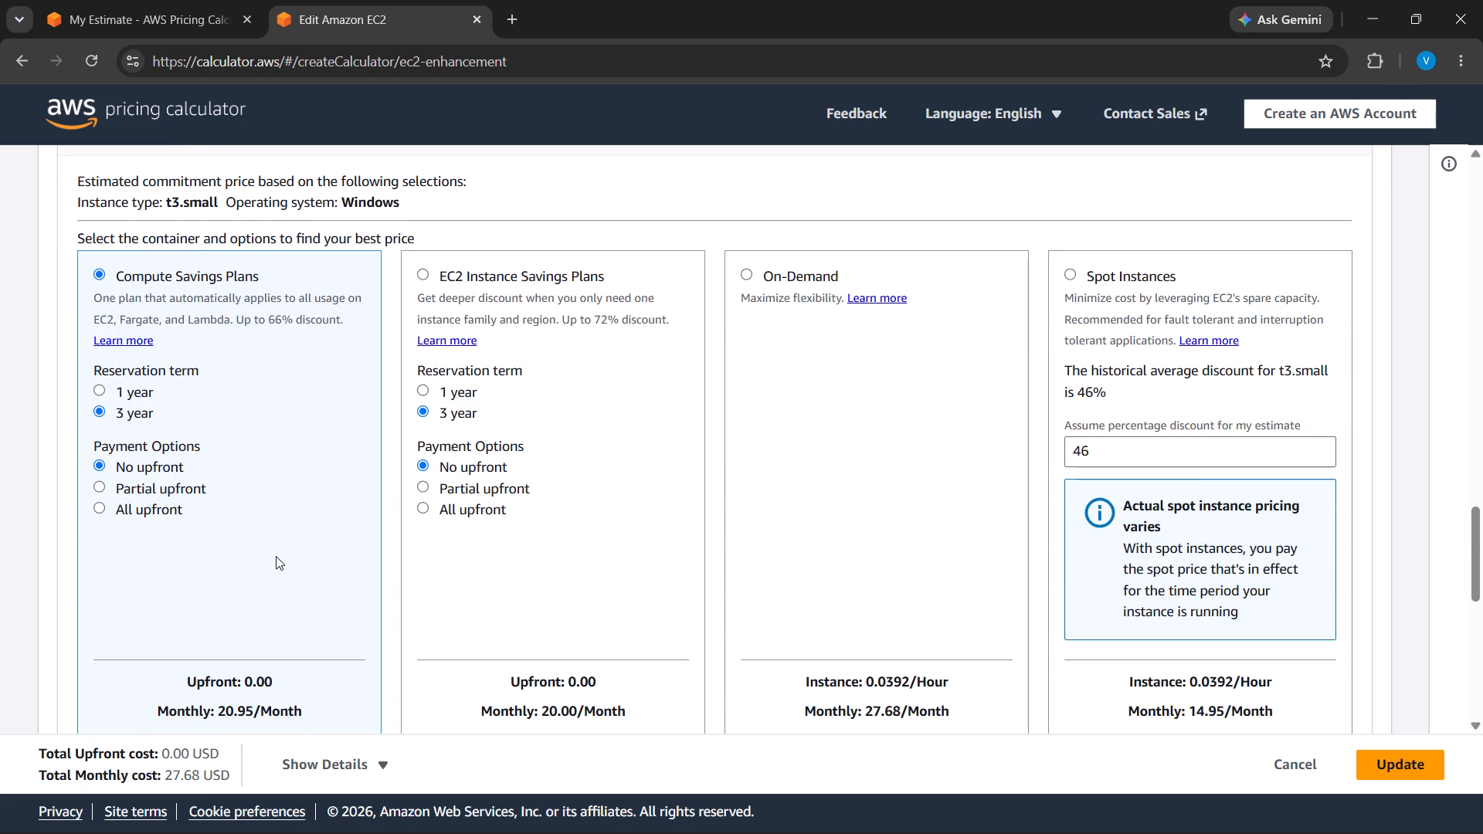
scroll(276, 556, "down", 2)
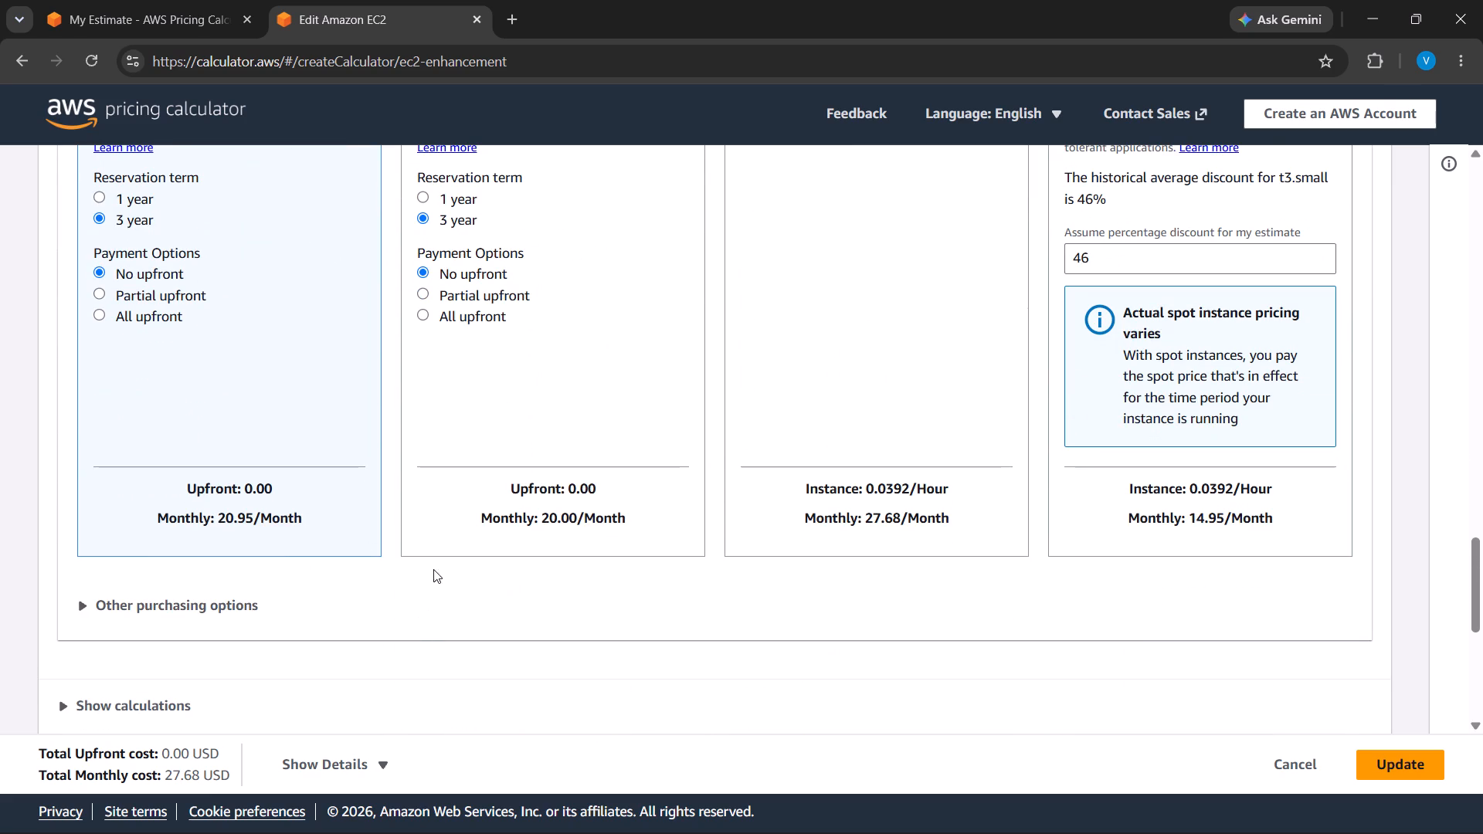
scroll(191, 351, "up", 2)
scroll(307, 378, "up", 1)
scroll(314, 361, "down", 3)
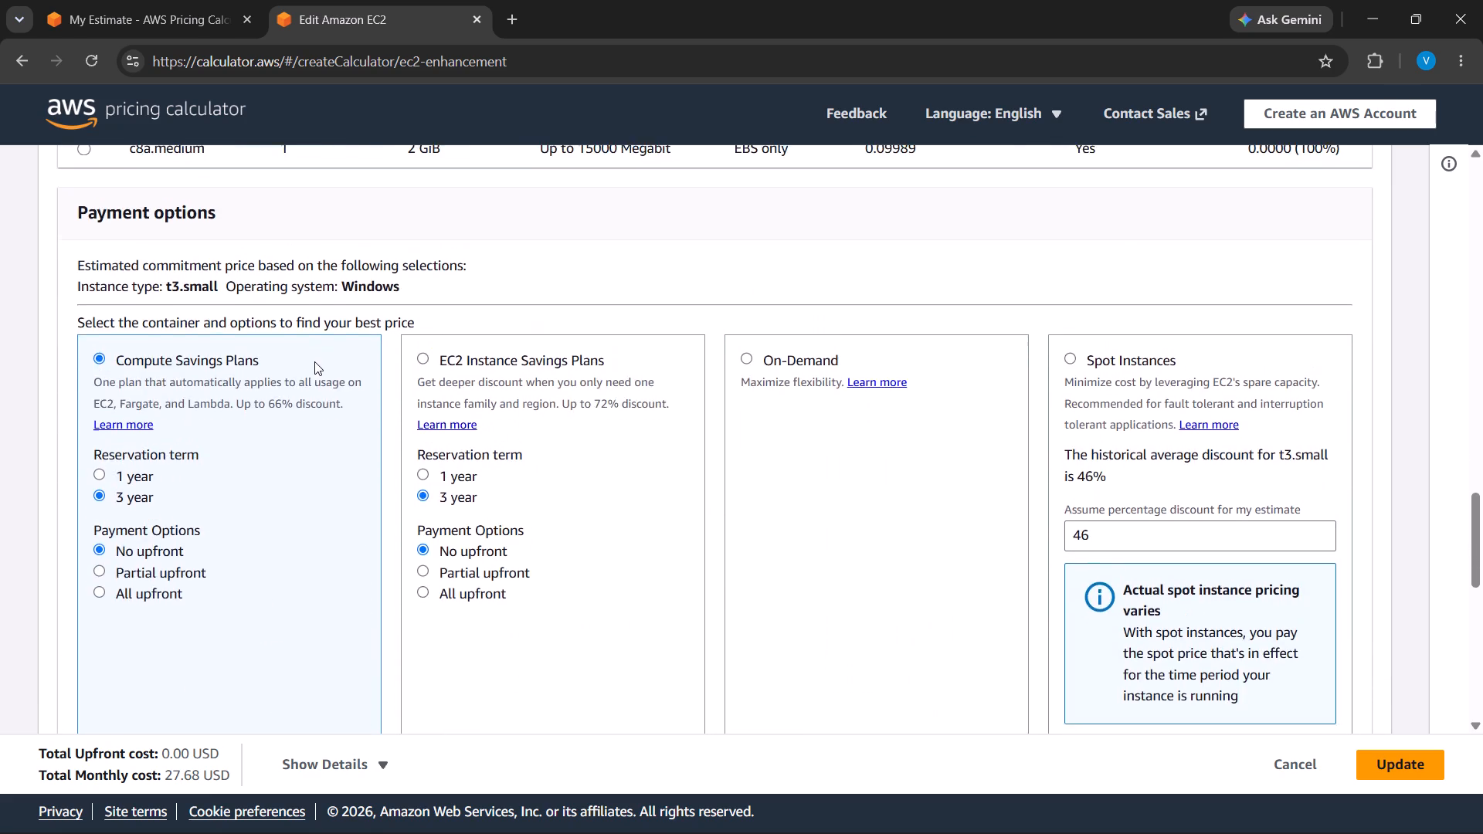
scroll(249, 399, "up", 2)
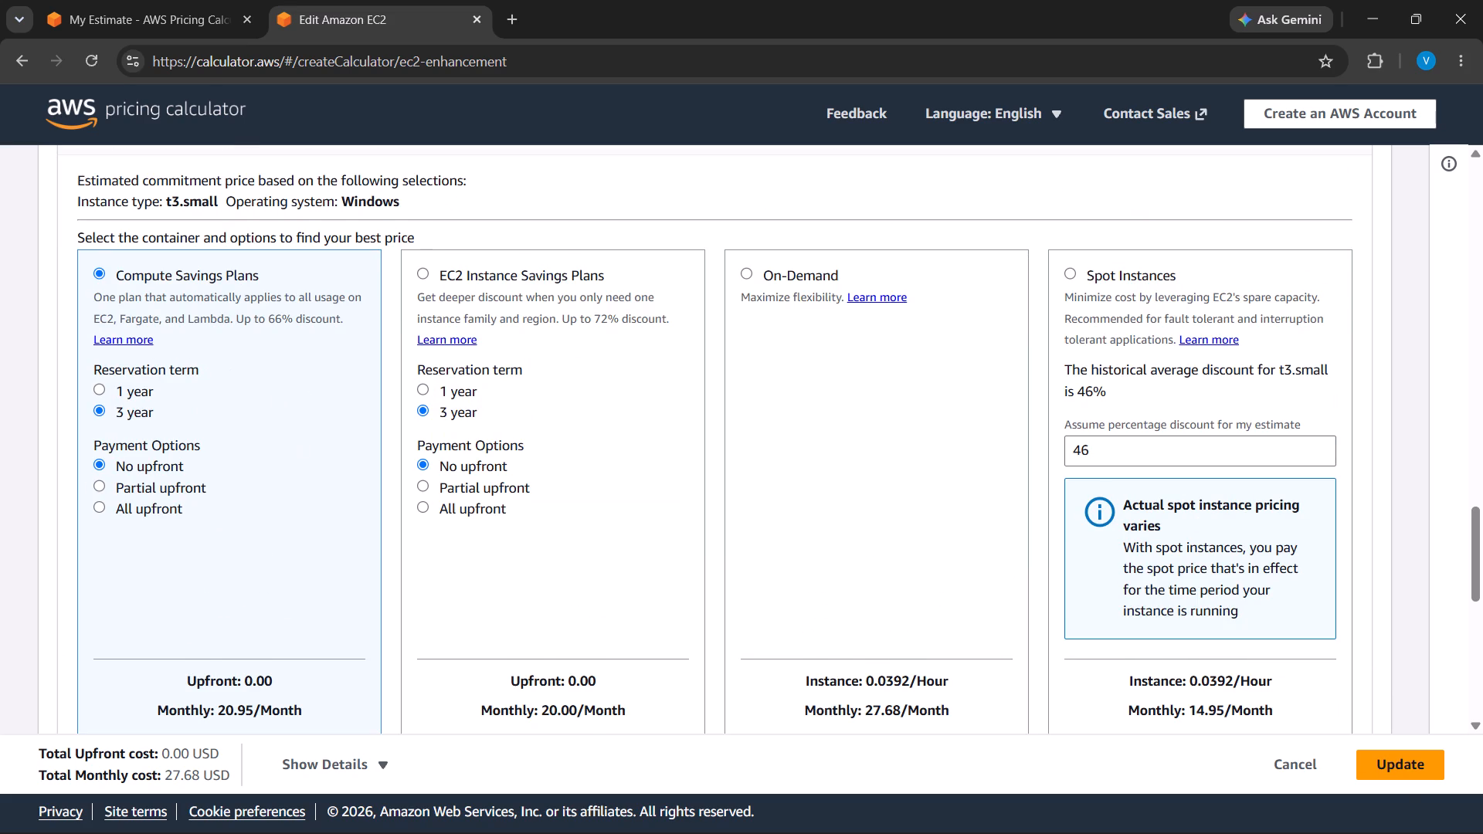
Open the 1-year estimate's EC2 service for editing and review its daily spike pattern, instance list and payment options.
left_click(178, 0)
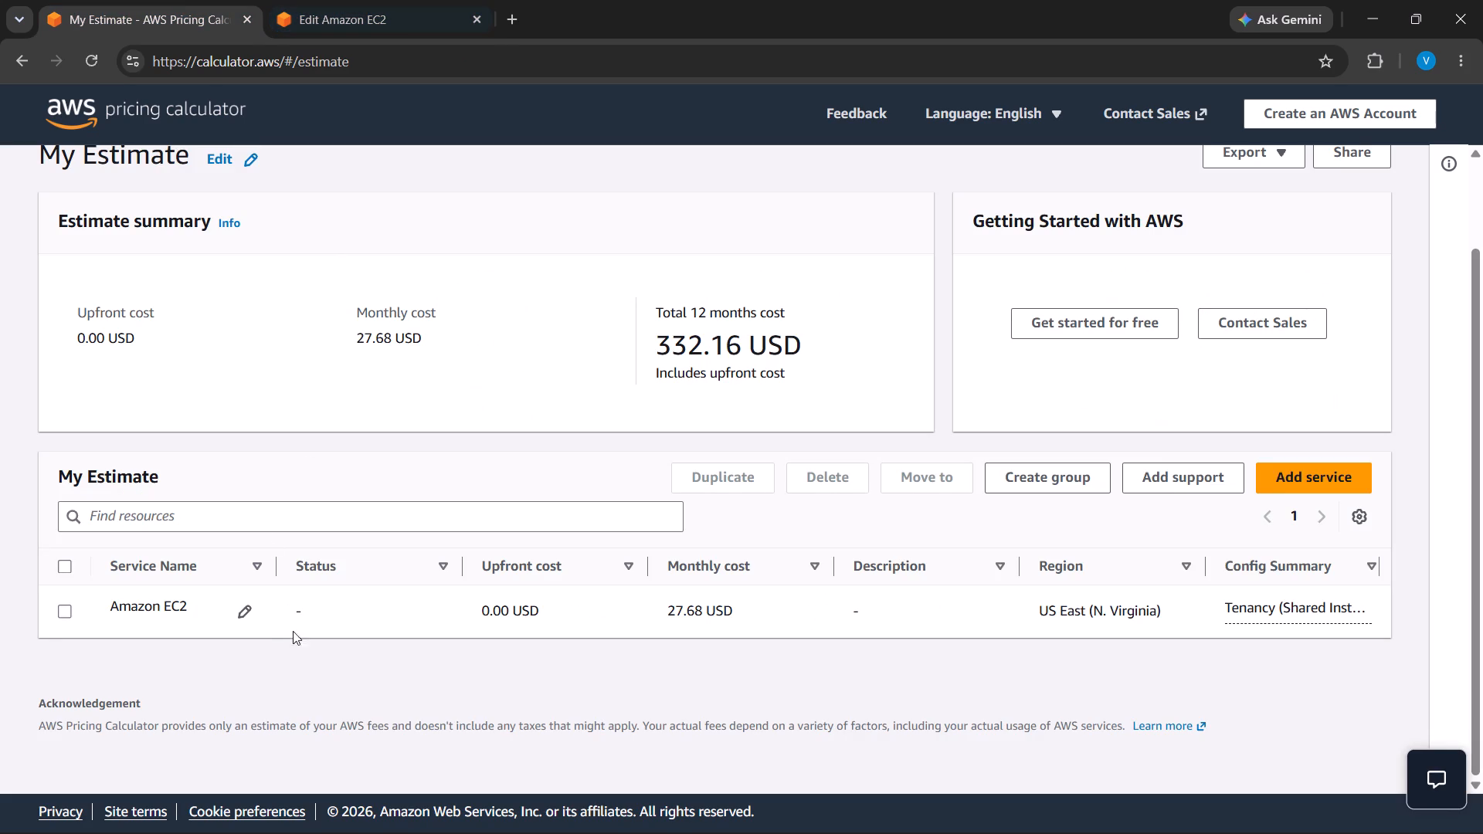
left_click(244, 614)
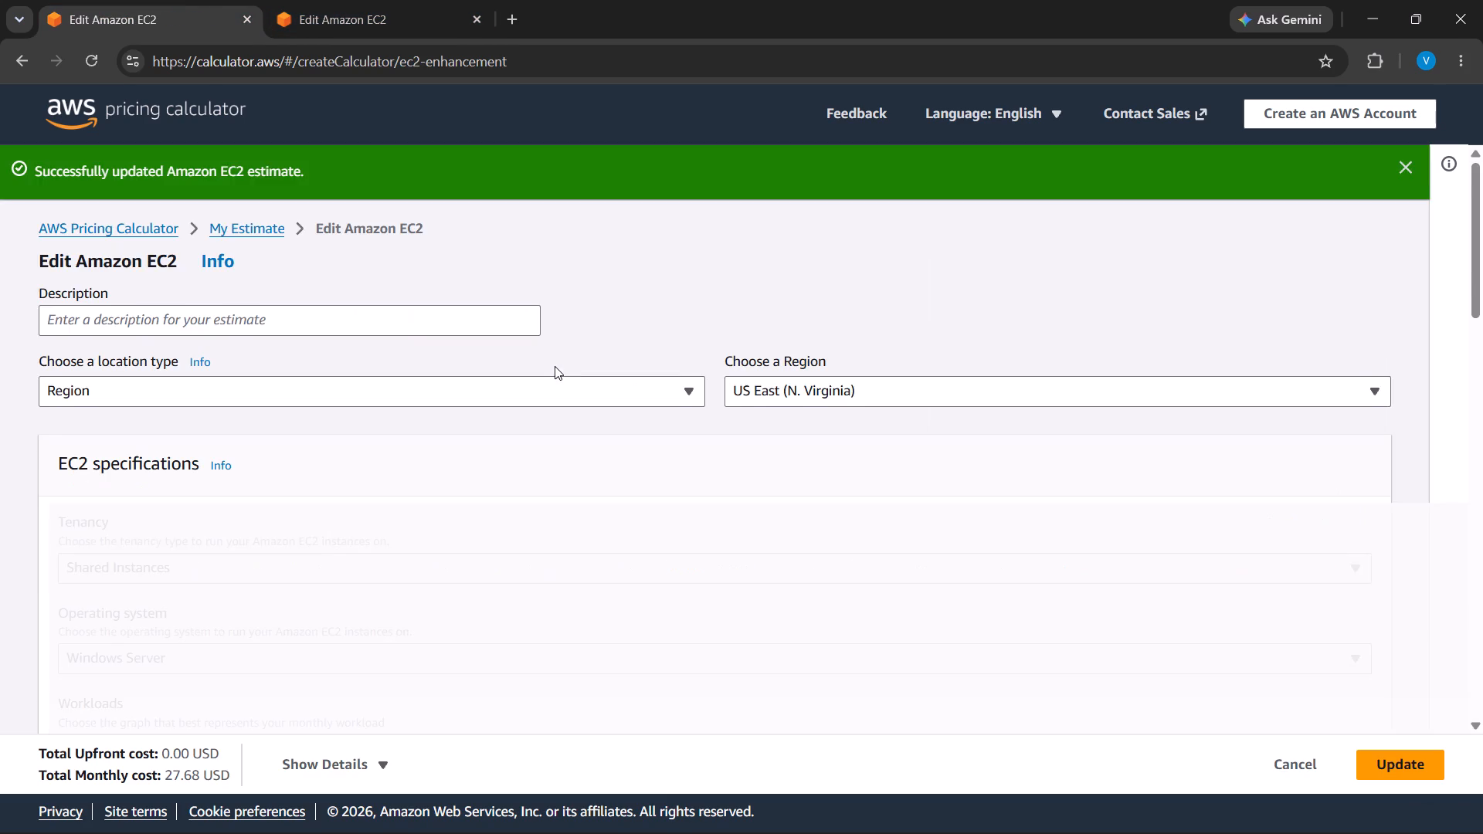
scroll(553, 368, "down", 14)
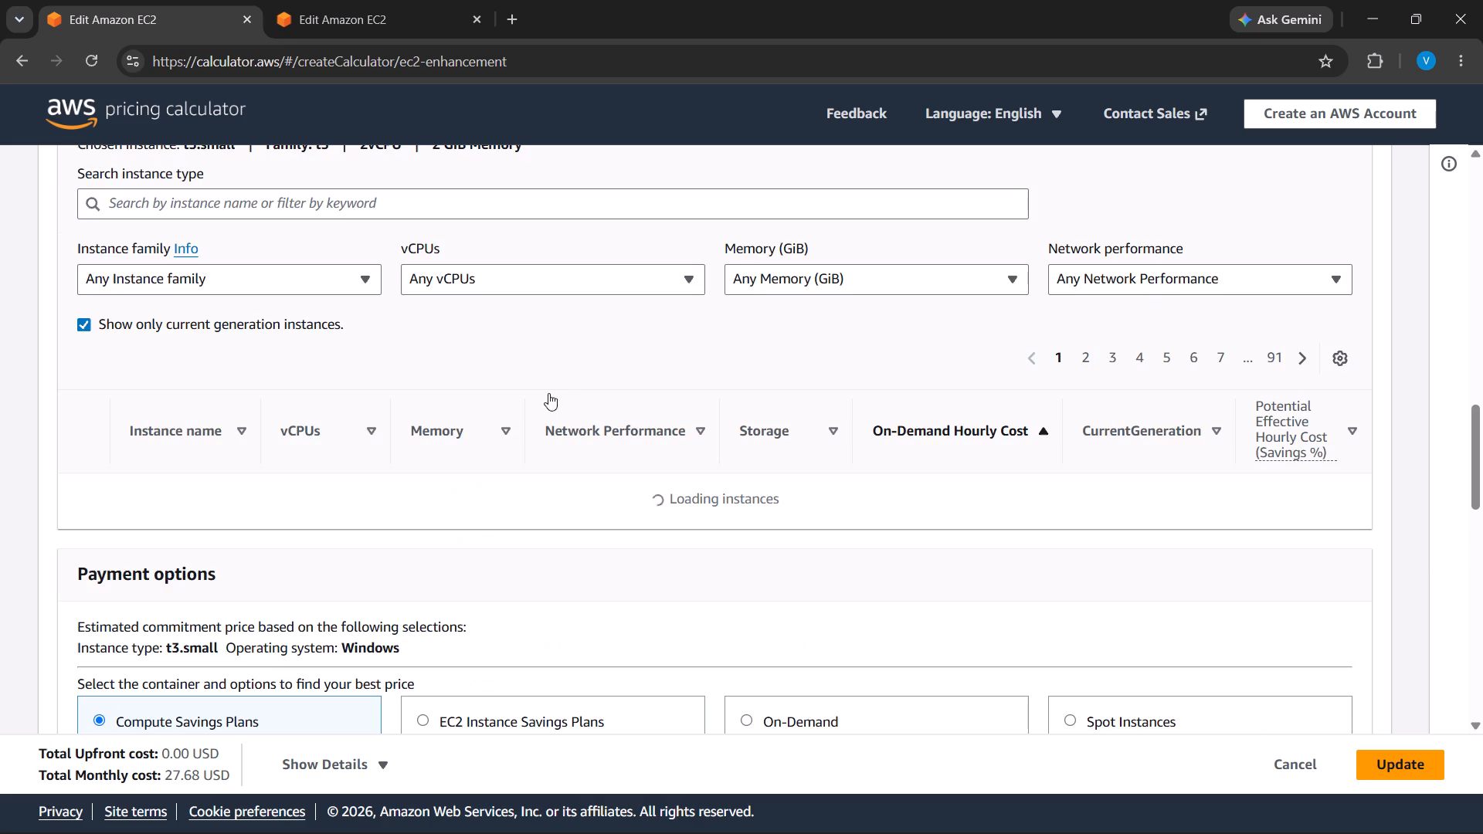
scroll(317, 347, "up", 4)
scroll(370, 414, "up", 4)
scroll(412, 455, "down", 2)
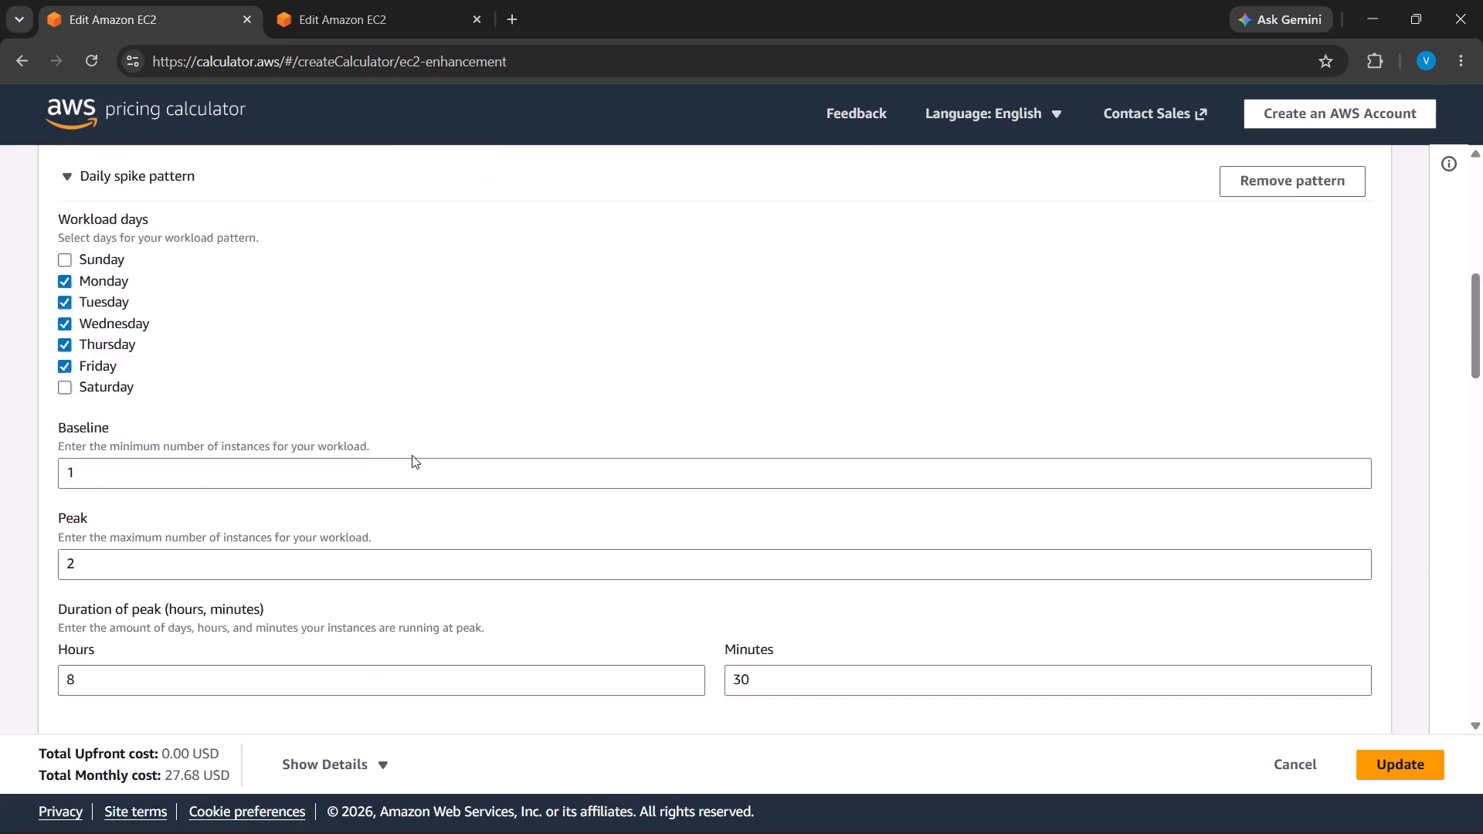
scroll(412, 455, "down", 5)
scroll(269, 446, "down", 3)
scroll(238, 488, "up", 4)
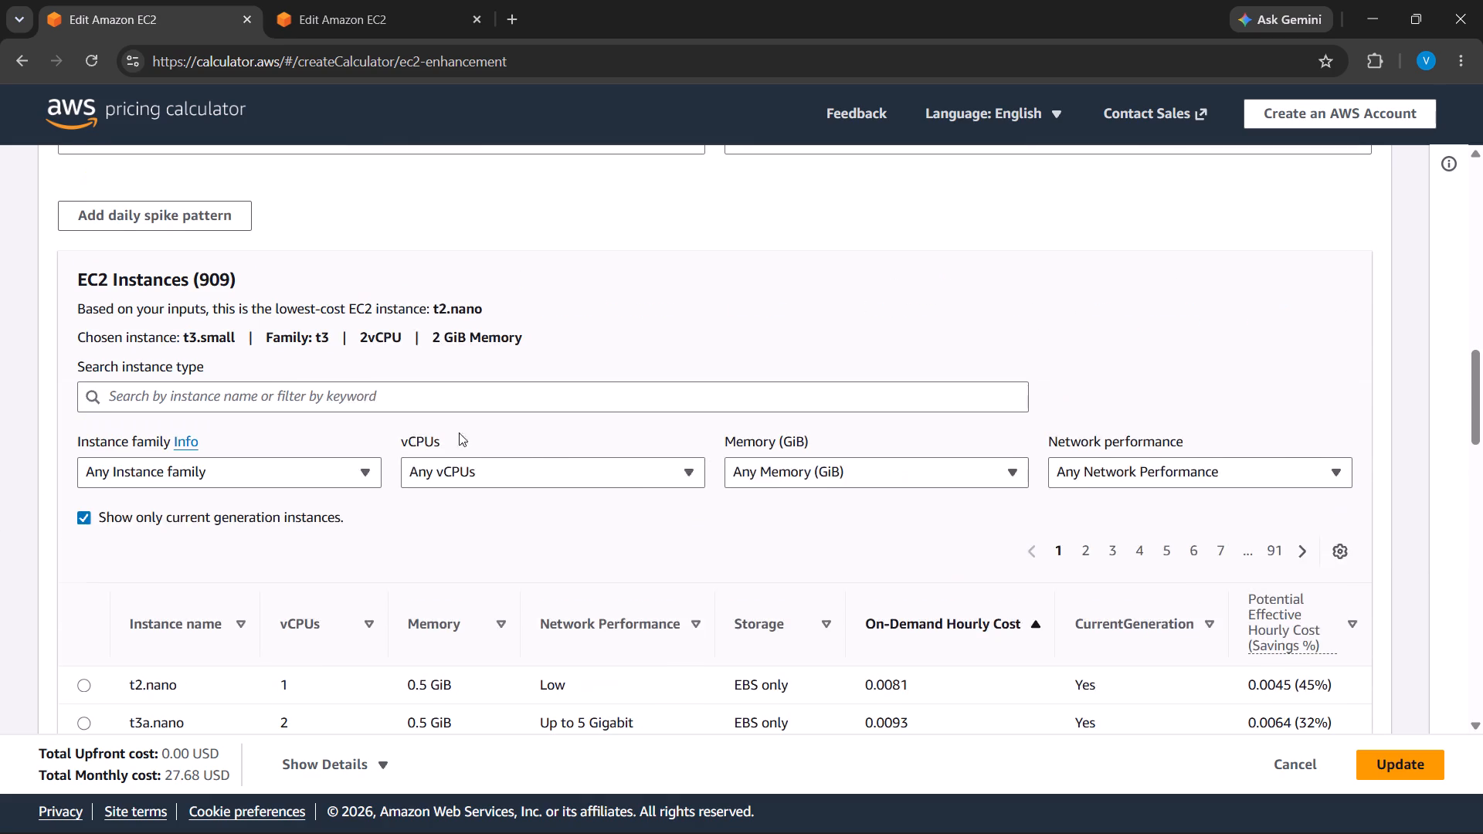
scroll(265, 473, "down", 7)
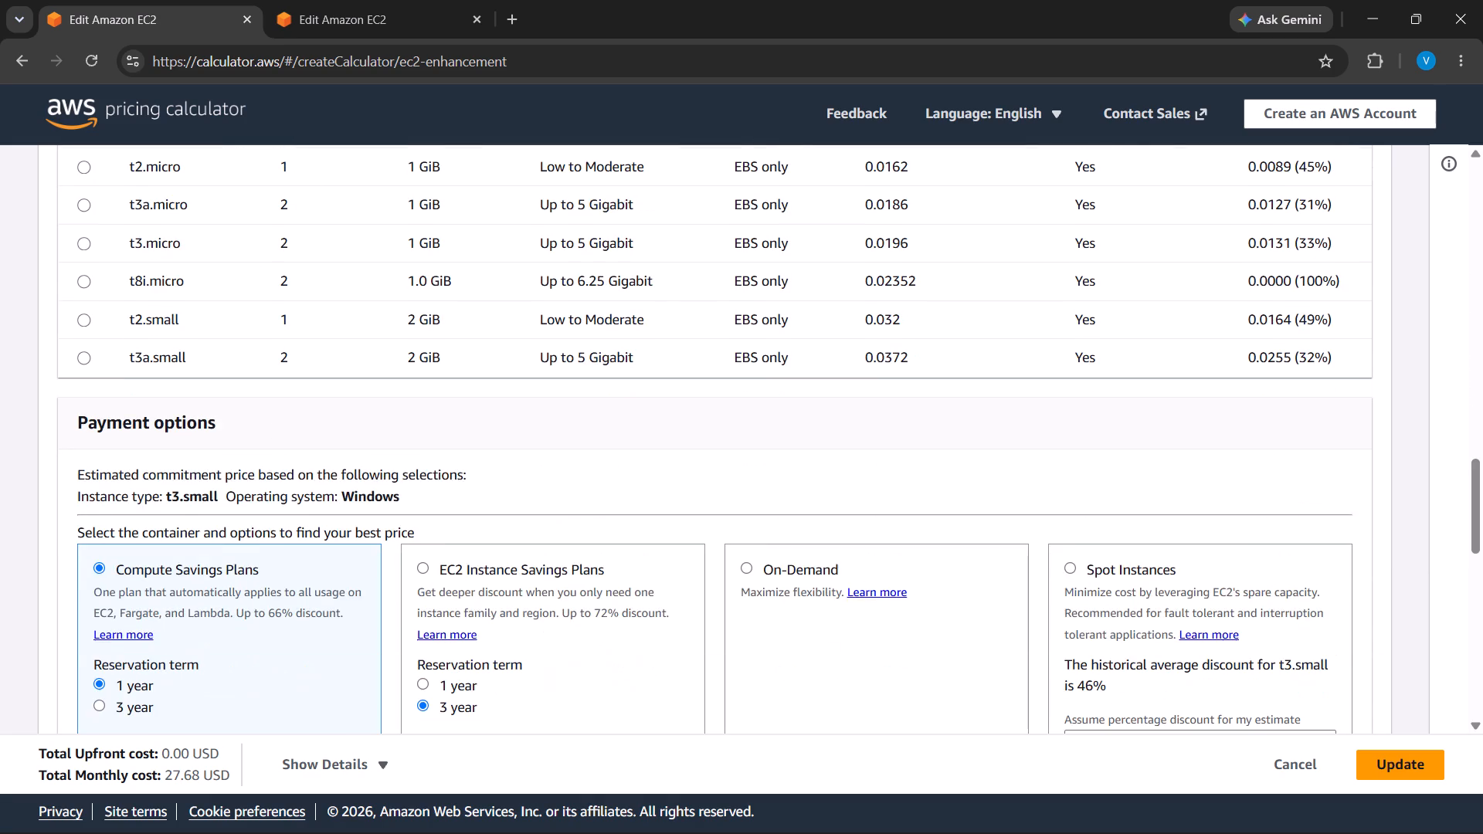
scroll(322, 278, "up", 5)
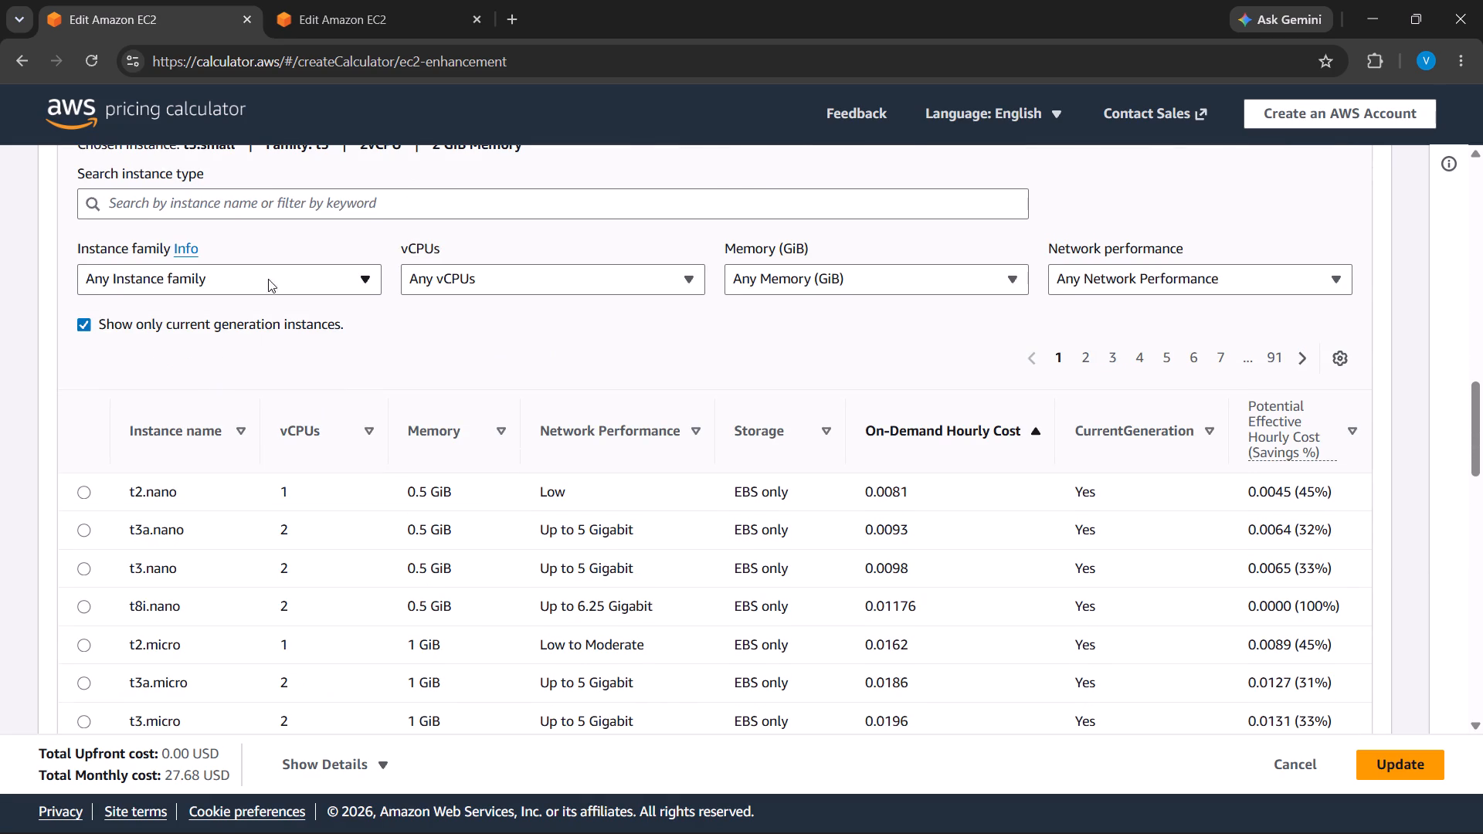
Filter the 1-year estimate's EC2 instances to the t3 family and select t3.small.
left_click(307, 280)
scroll(193, 500, "down", 2)
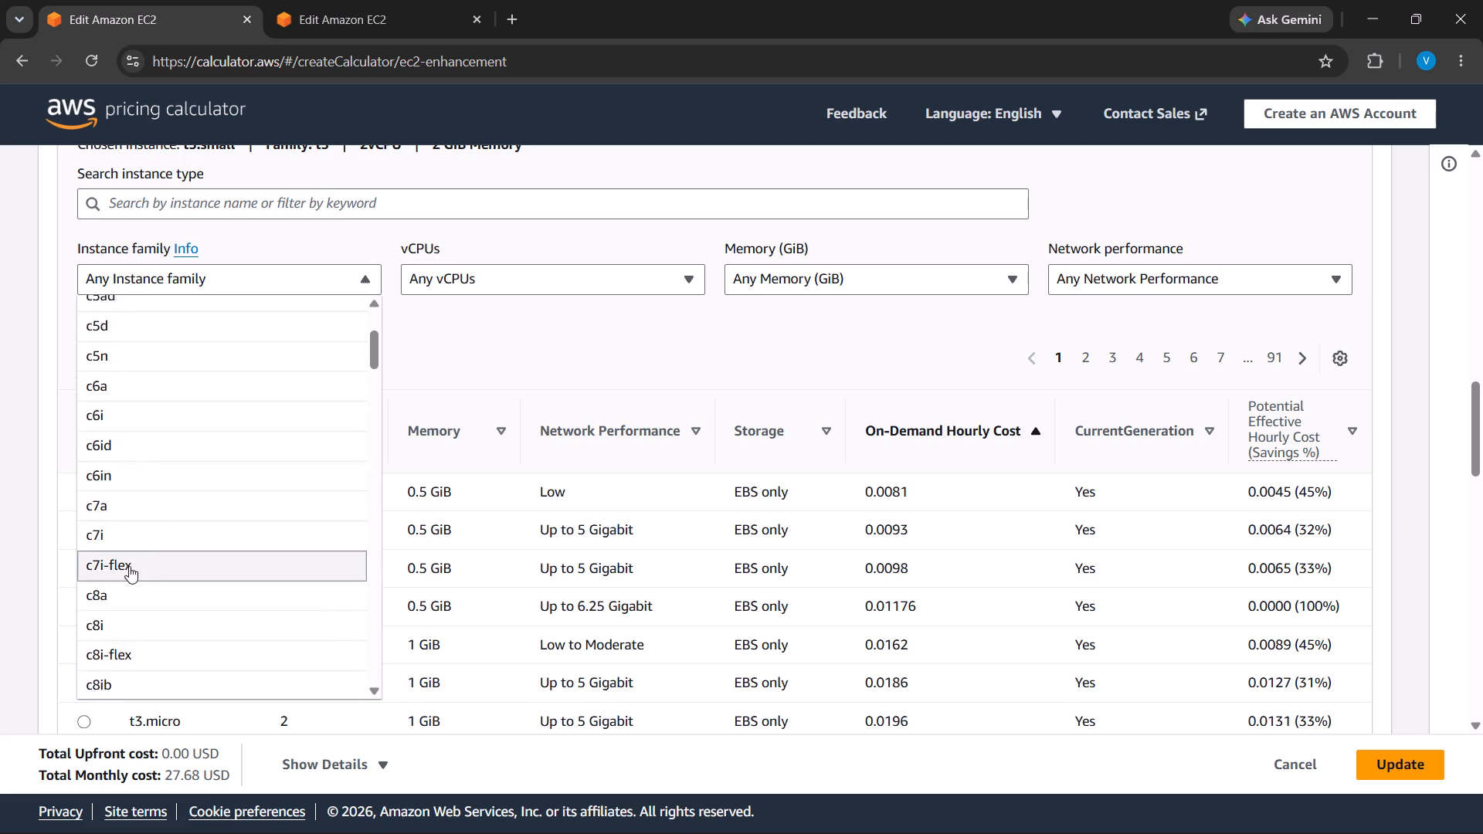
scroll(129, 567, "down", 5)
scroll(192, 427, "down", 4)
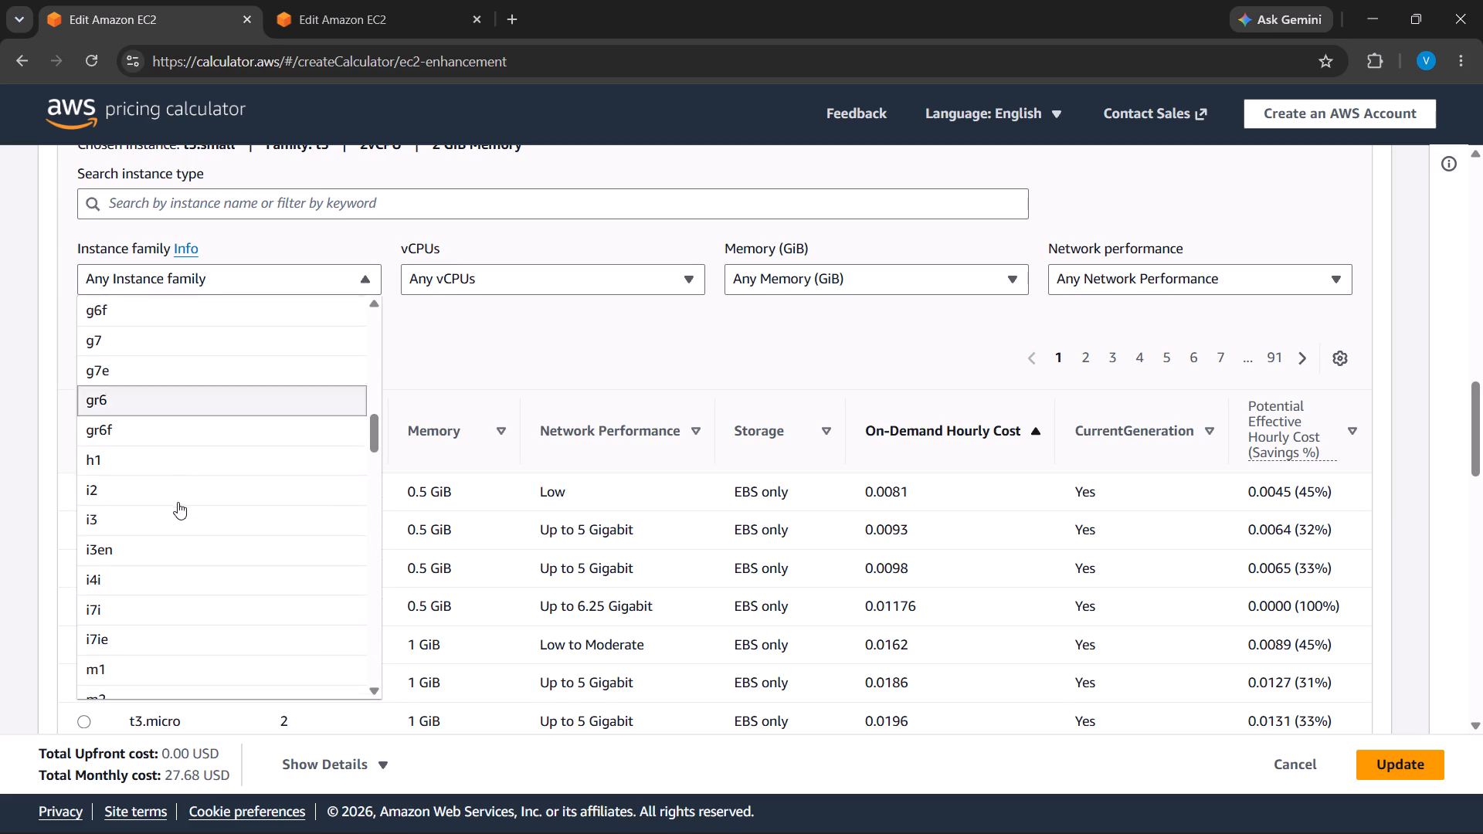
scroll(161, 512, "down", 2)
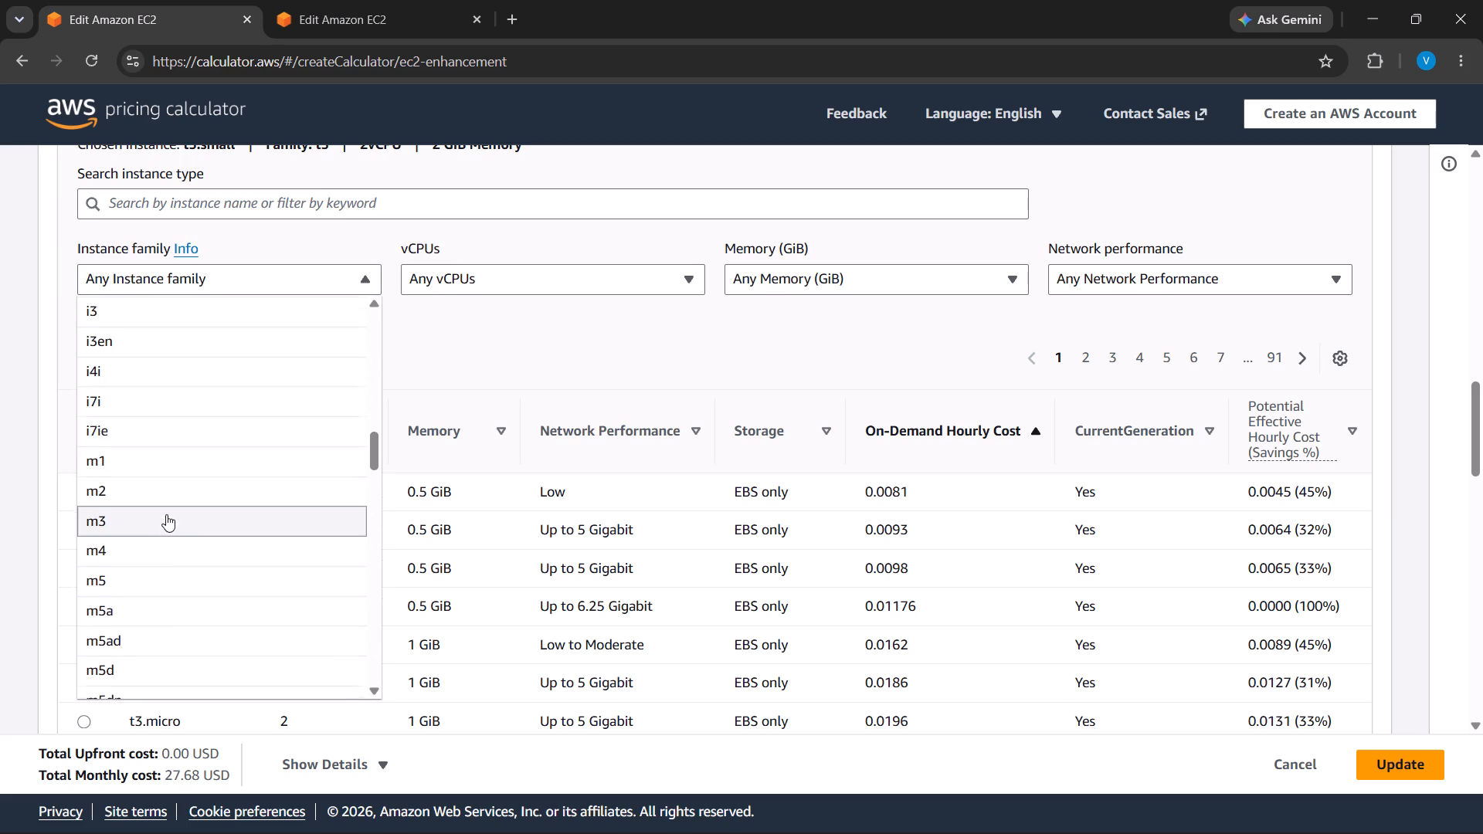
scroll(166, 516, "down", 4)
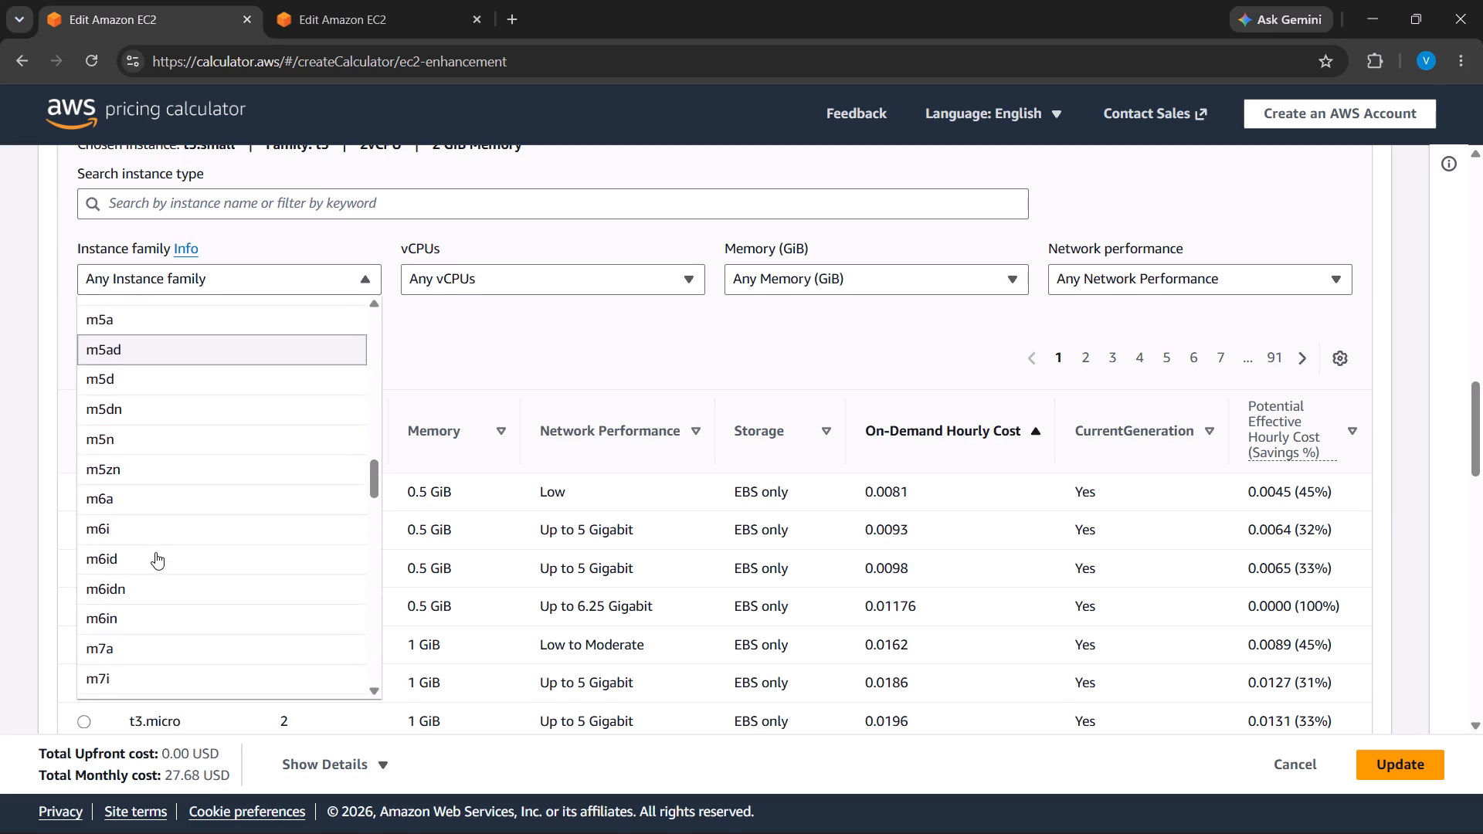
scroll(155, 552, "down", 7)
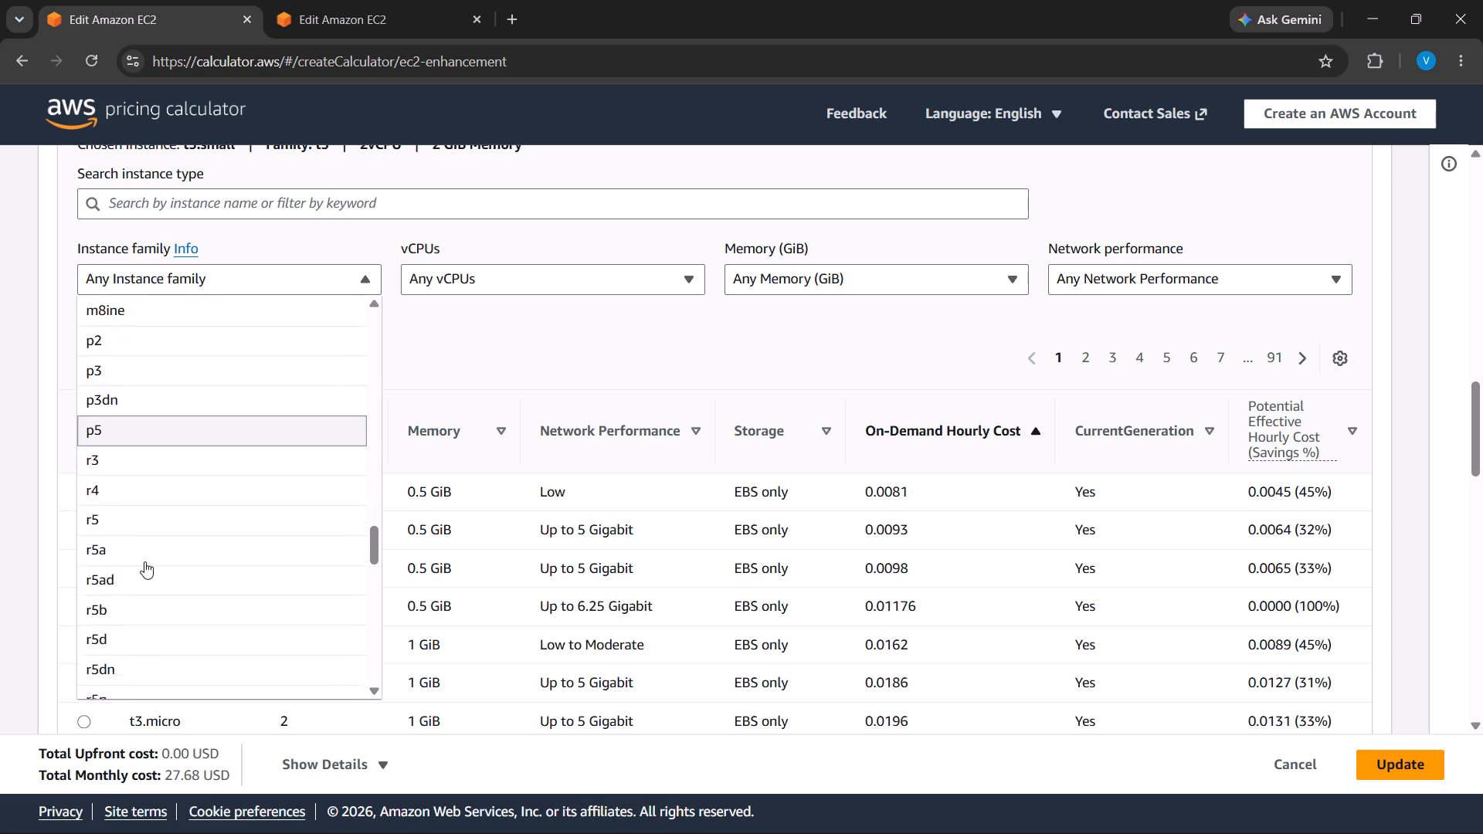
scroll(144, 561, "down", 5)
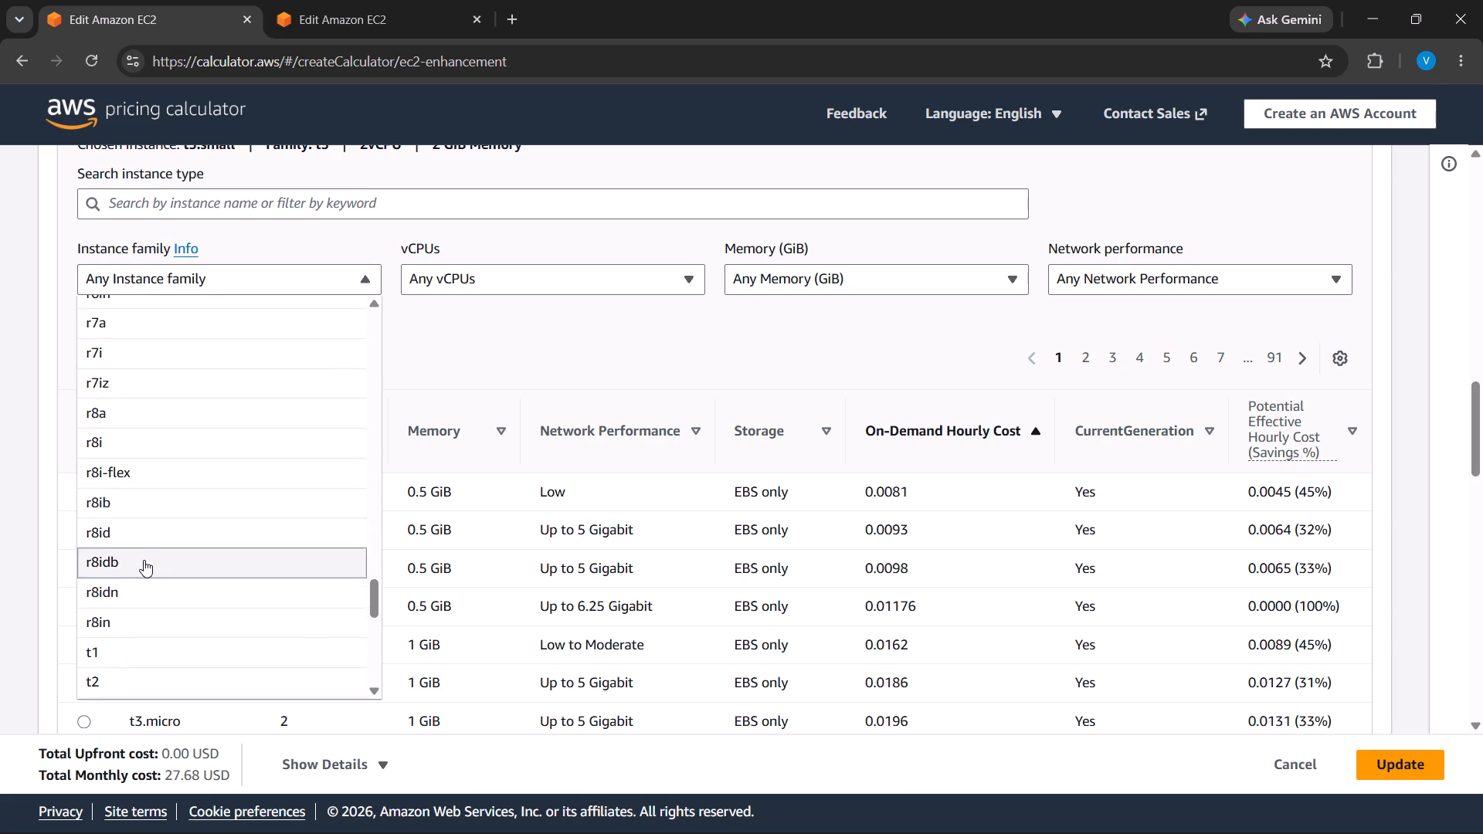
scroll(144, 560, "down", 2)
left_click(154, 532)
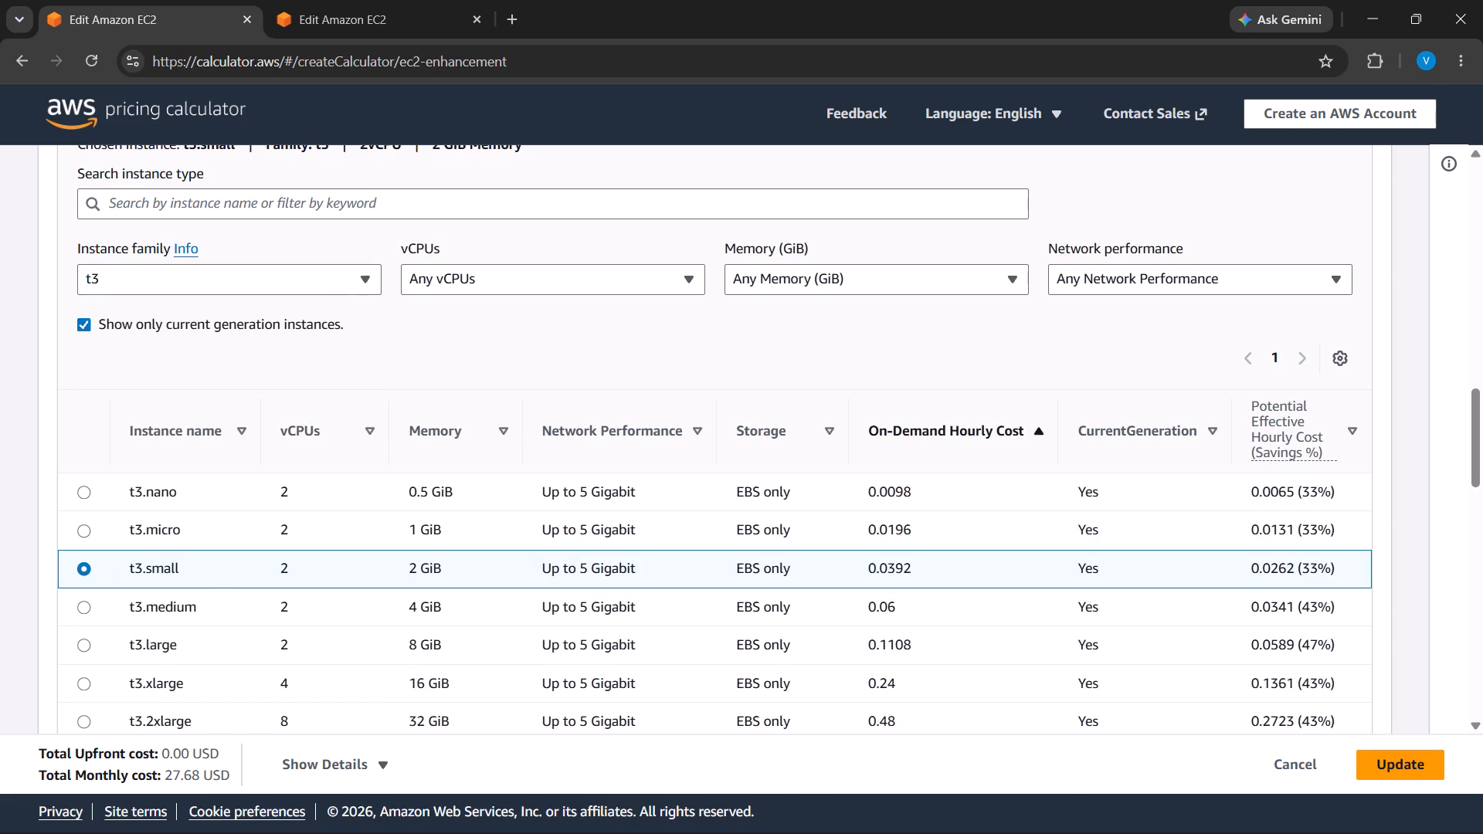
left_click(220, 573)
Check the t3.small payment options and save the EC2 estimate with 1-year, no-upfront Compute Savings Plans.
scroll(227, 573, "down", 7)
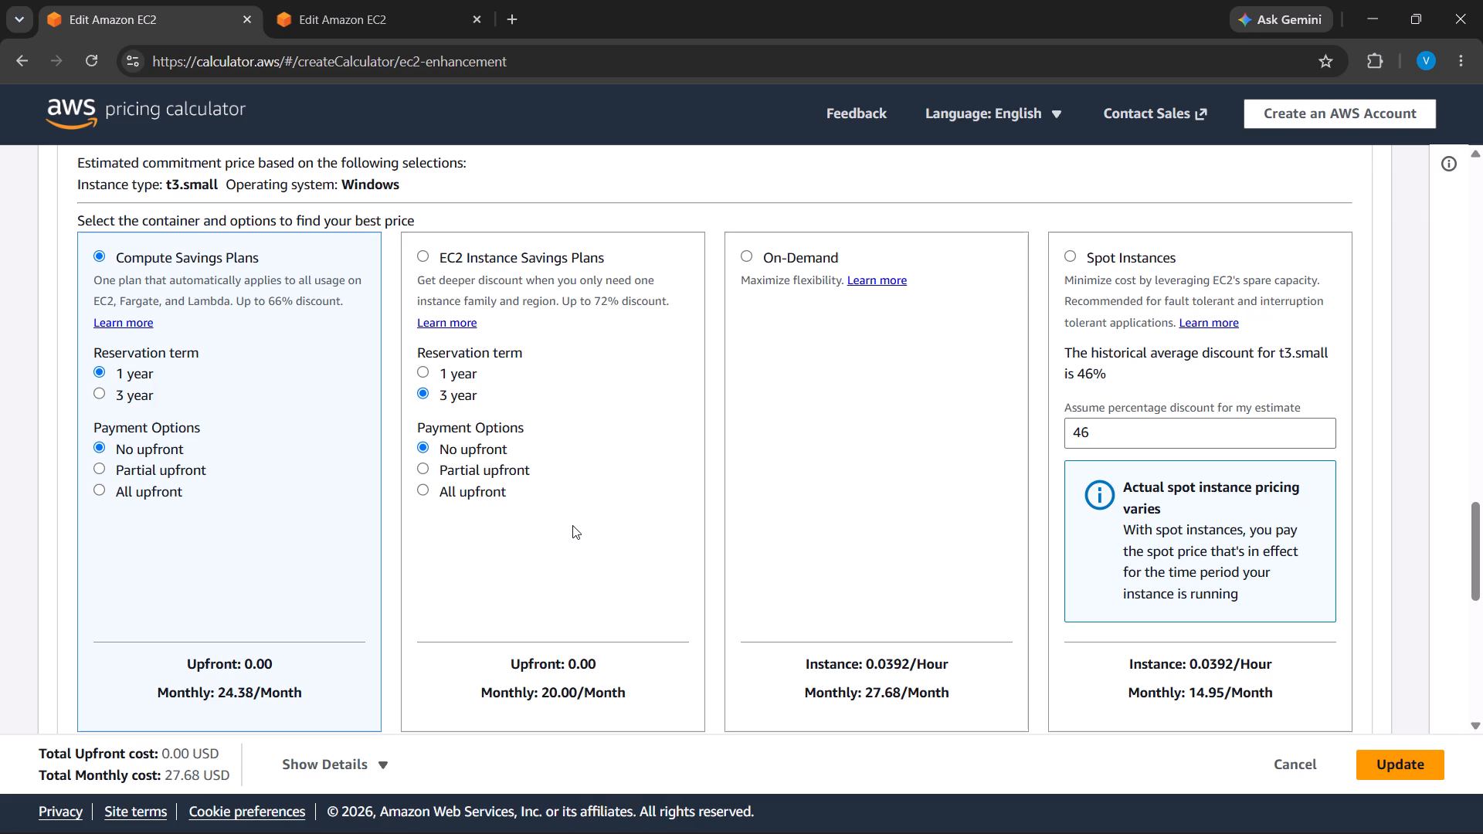
left_click(1399, 759)
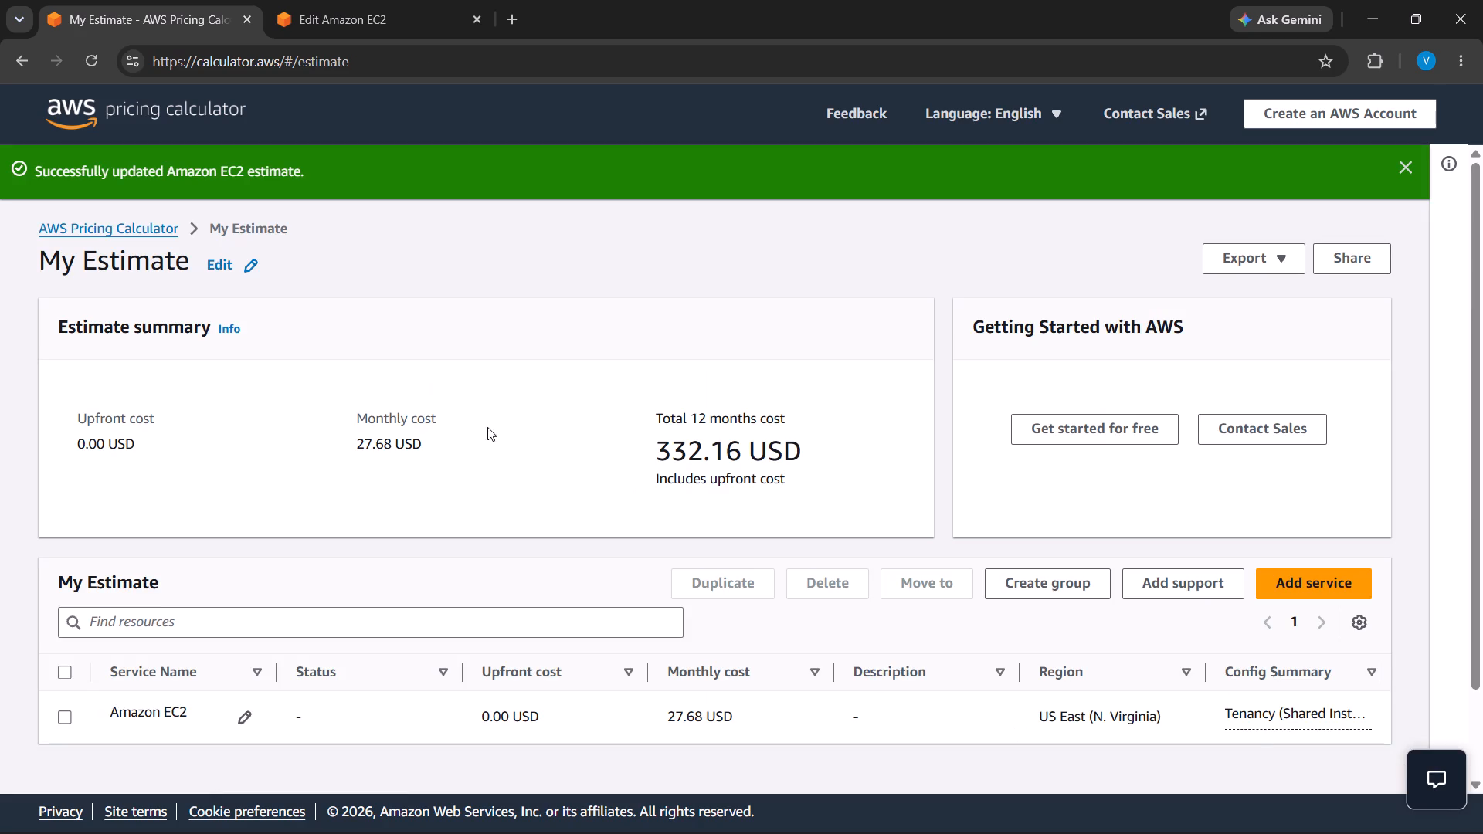
Return to the 3-year estimate and save its t3.small EC2 service with no-upfront Compute Savings Plans.
left_click(341, 0)
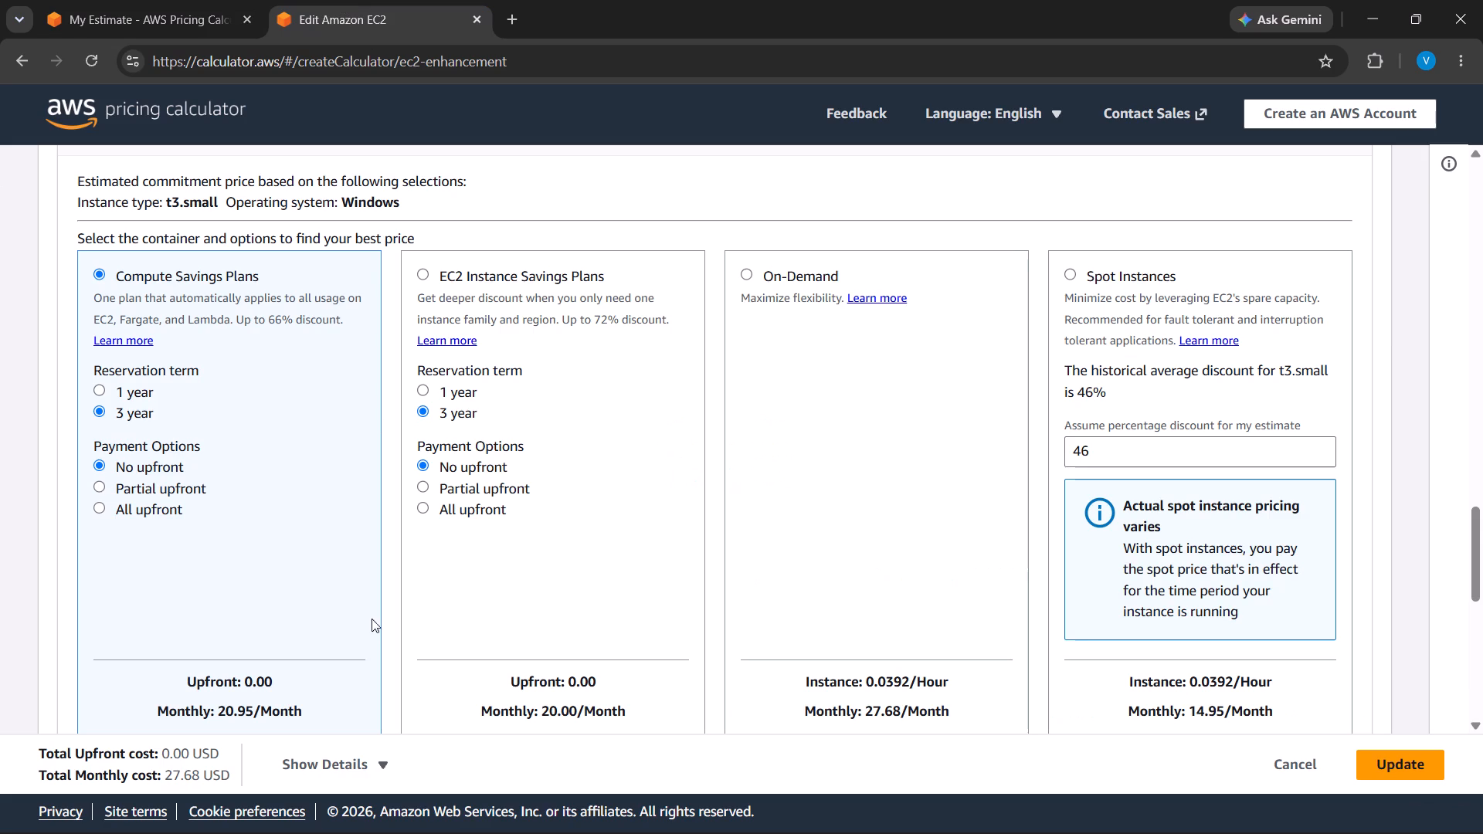
scroll(477, 619, "down", 2)
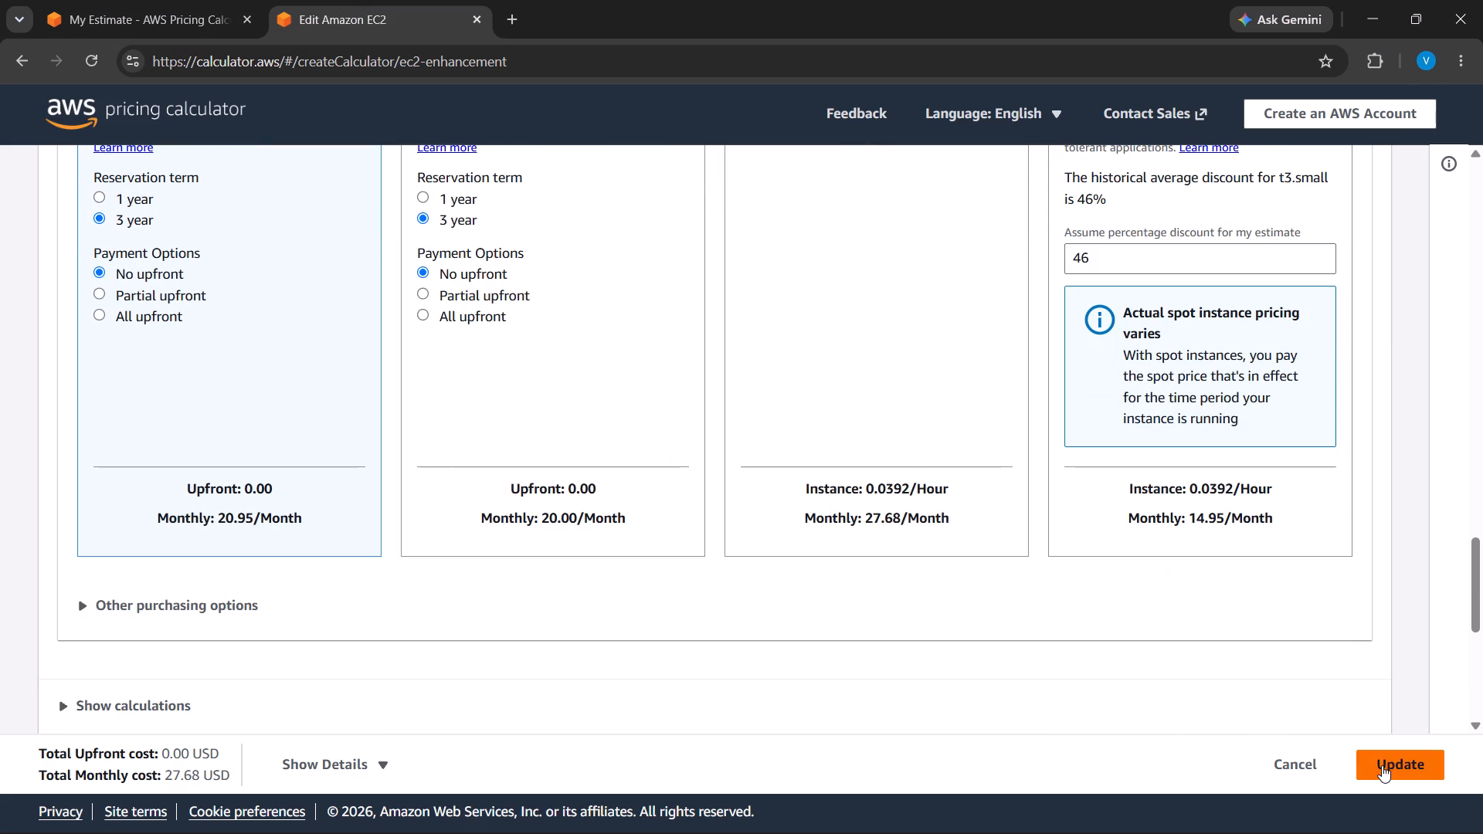
left_click(1384, 765)
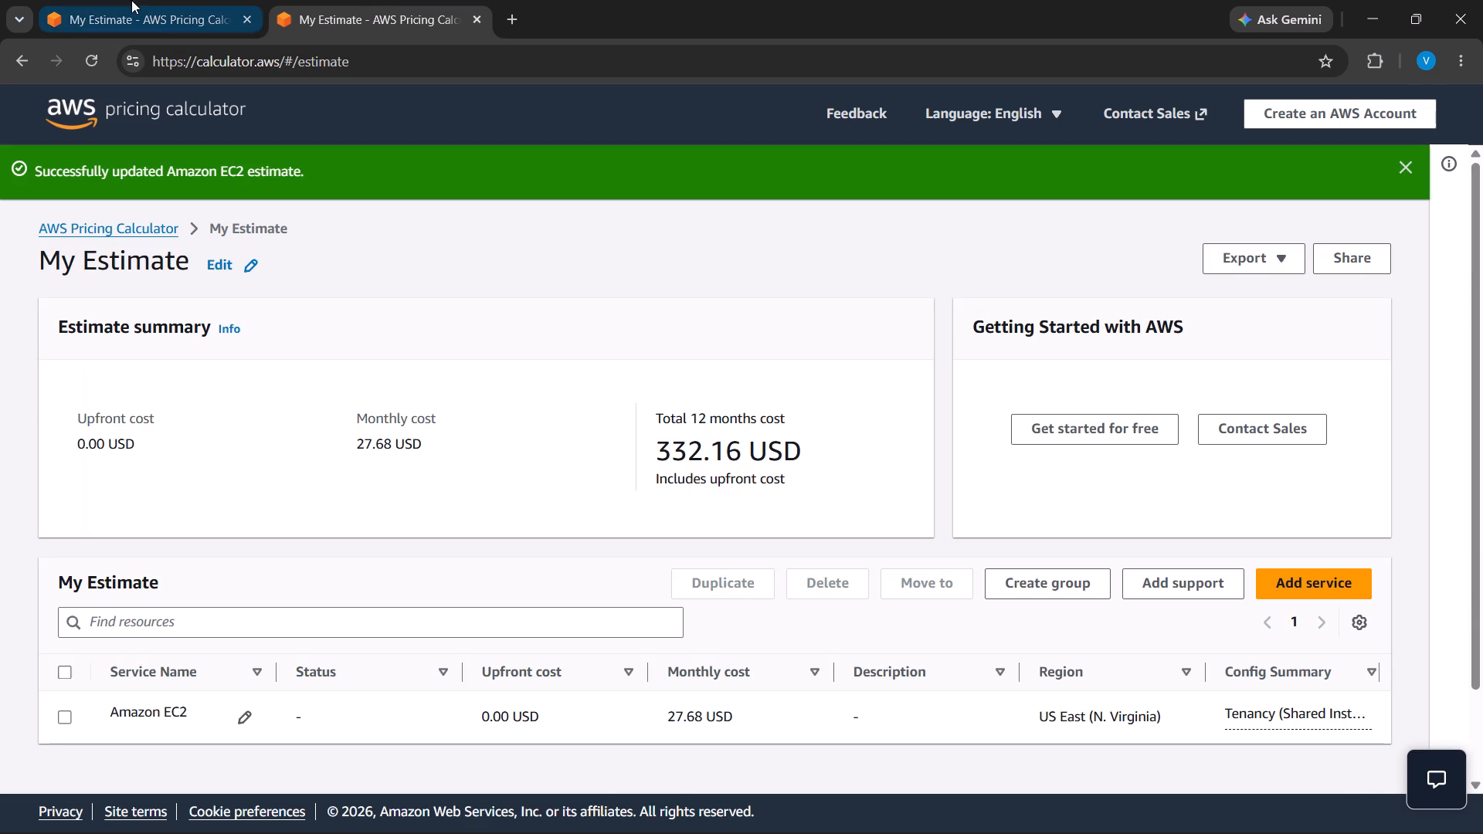
Compare the upfront, monthly and 12-month costs of the updated 1-year and 3-year t3.small estimates.
left_click(137, 0)
left_click(467, 0)
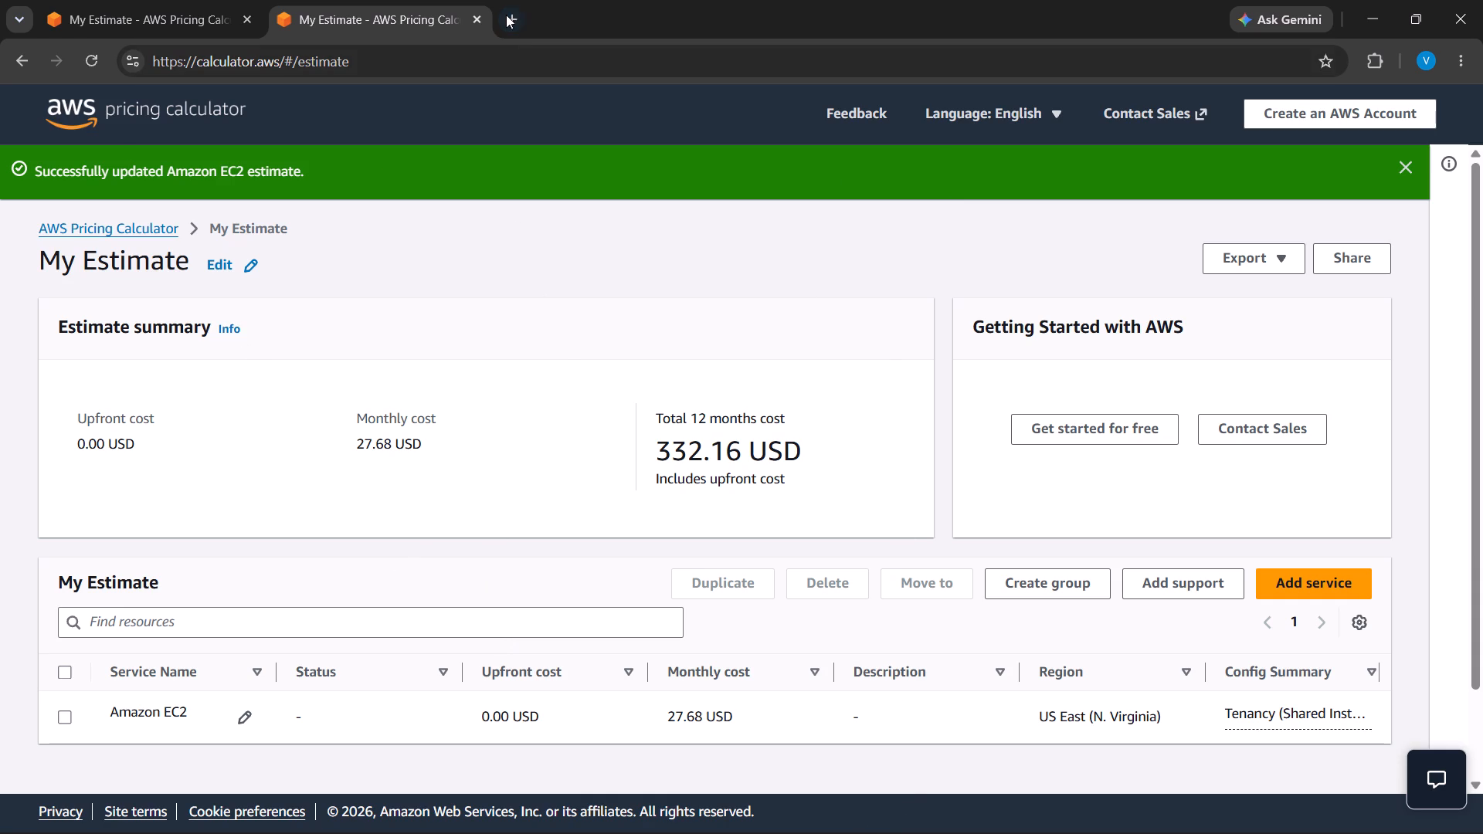
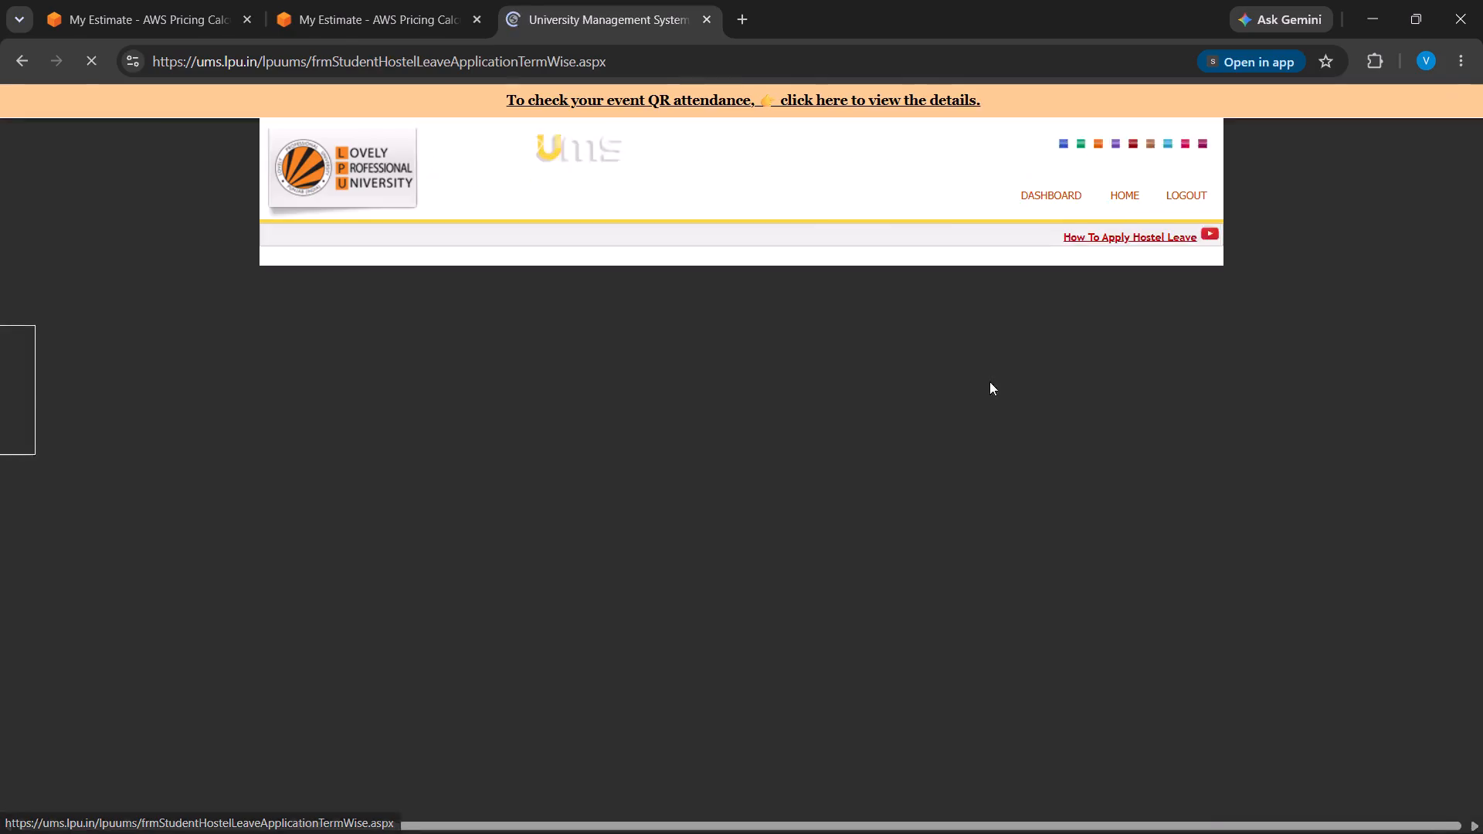
Examine the leave history and the day and night leave details on the university portal's hostel leave application page.
scroll(830, 370, "down", 4)
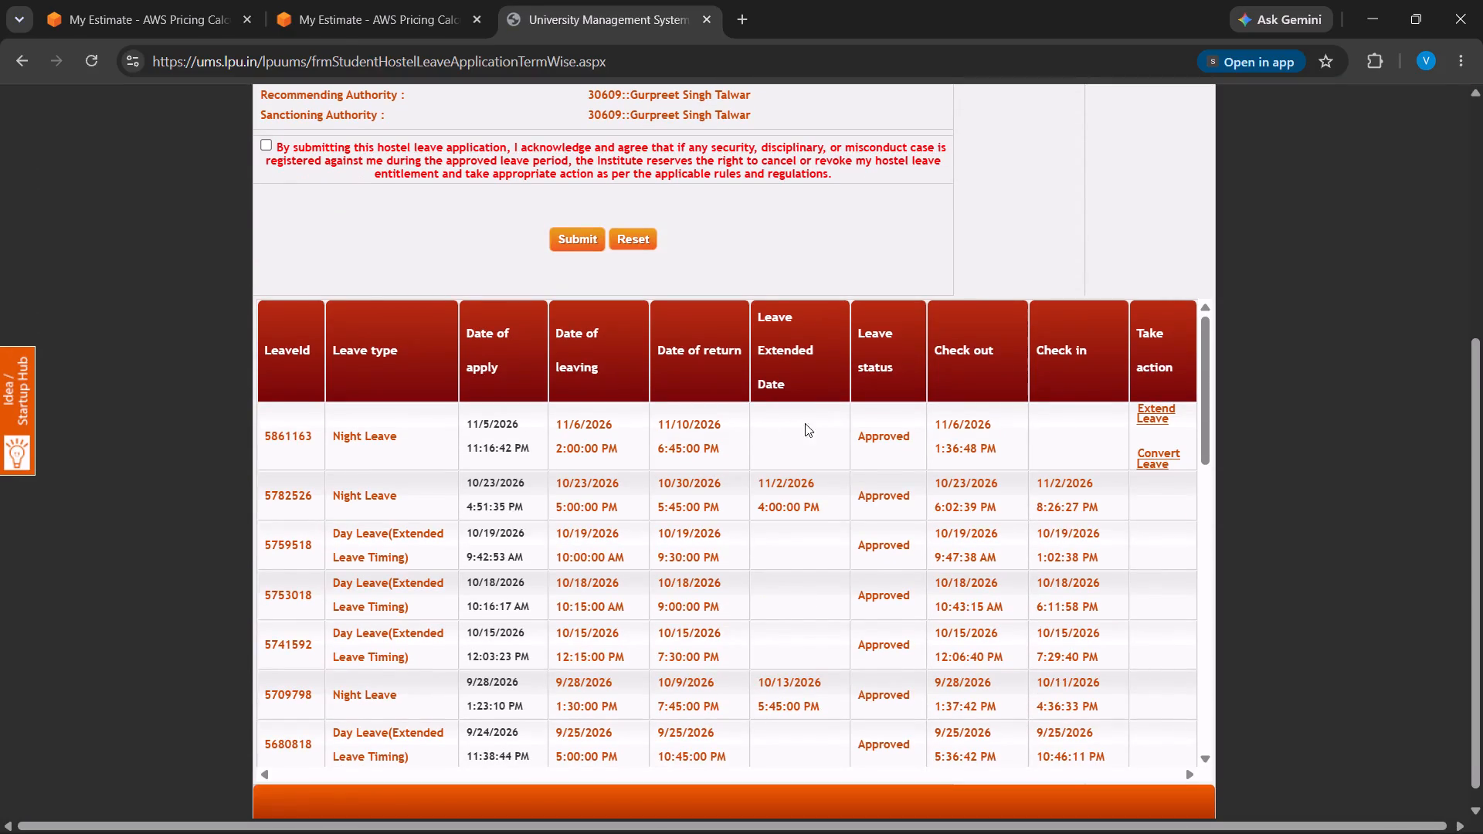
left_click_drag(632, 430, 919, 431)
left_click(911, 404)
scroll(903, 130, "up", 1)
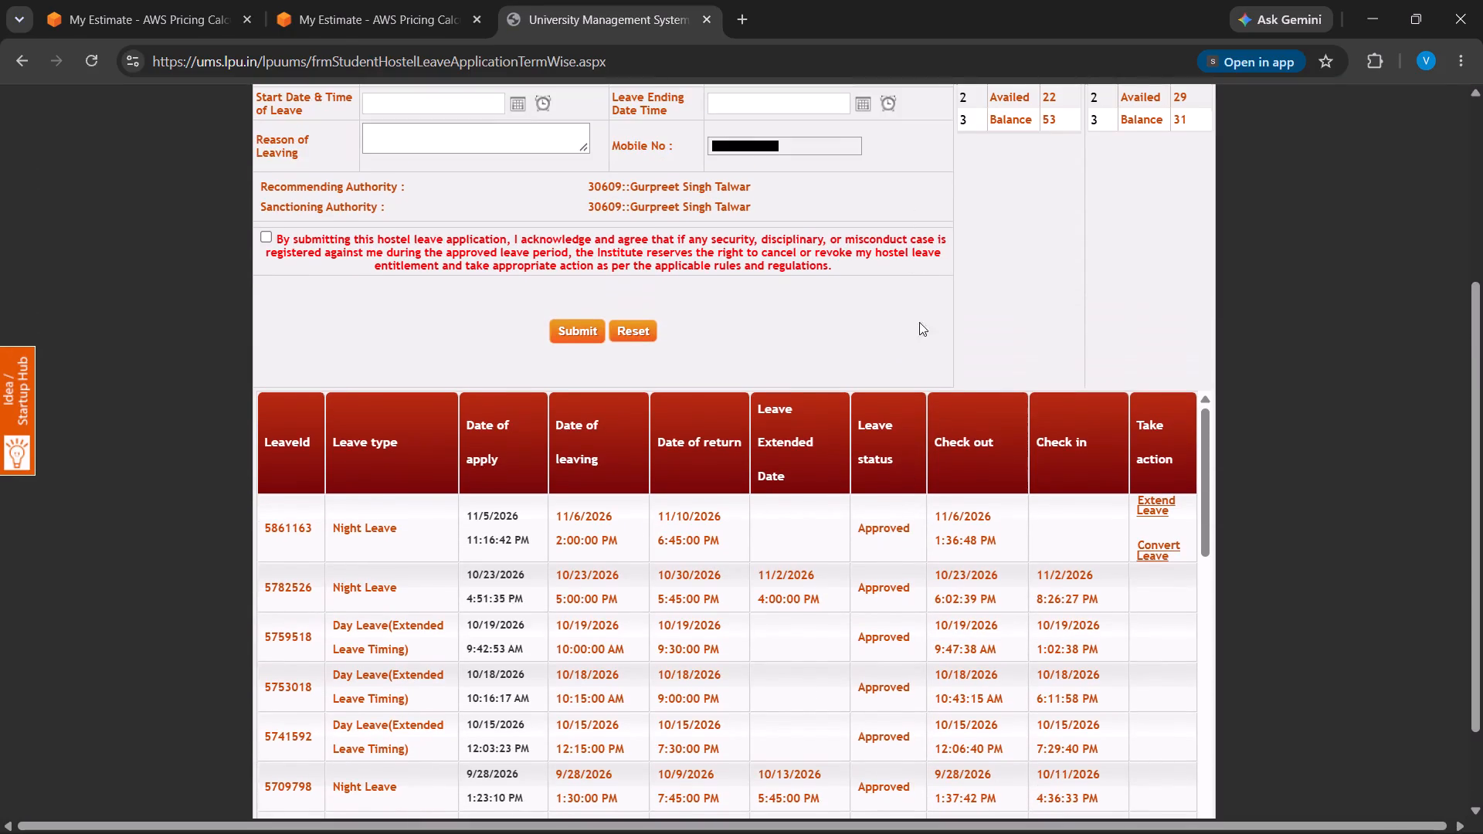
scroll(904, 453, "up", 7)
left_click(407, 0)
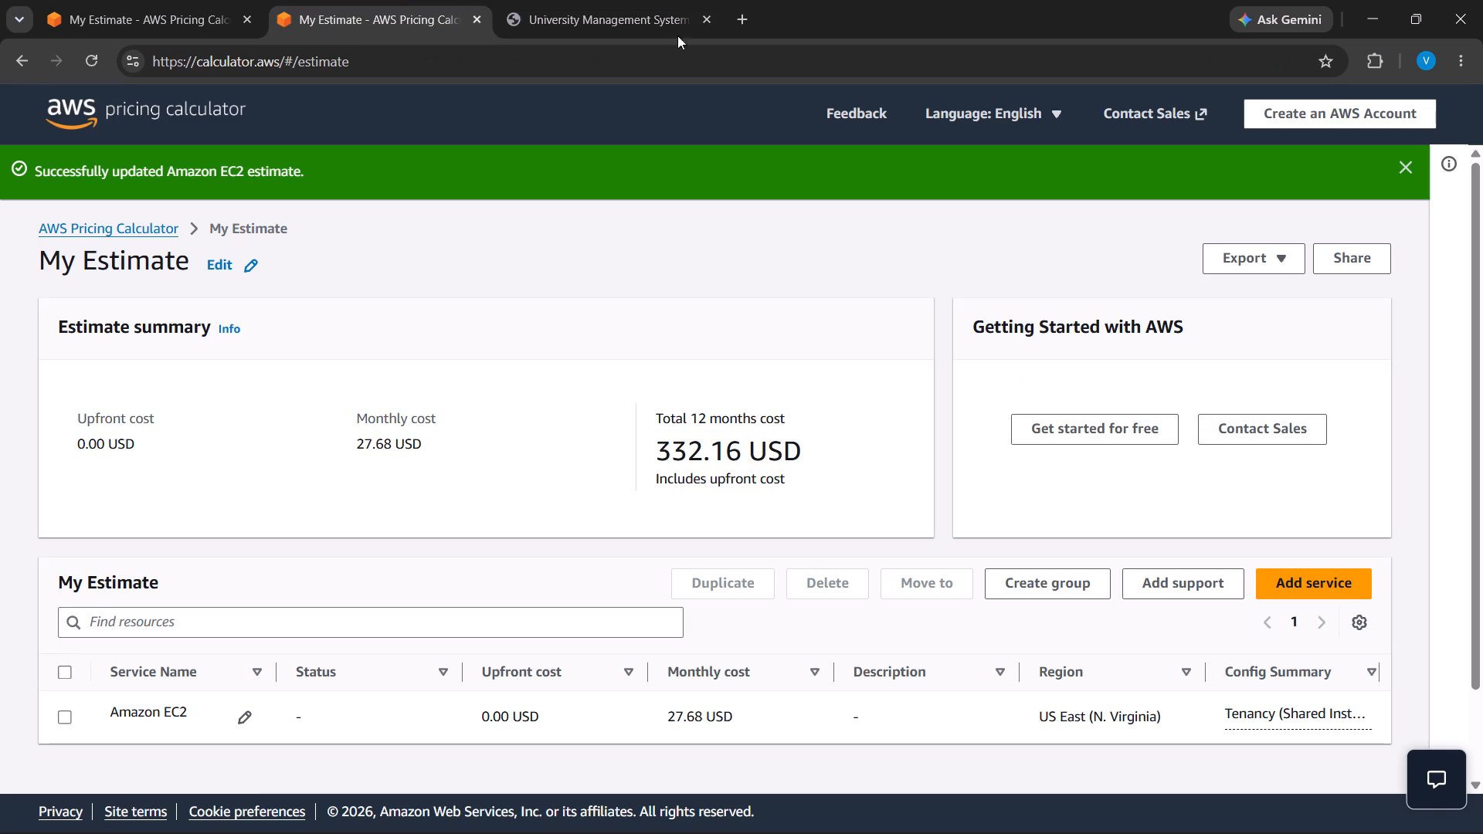
left_click(677, 16)
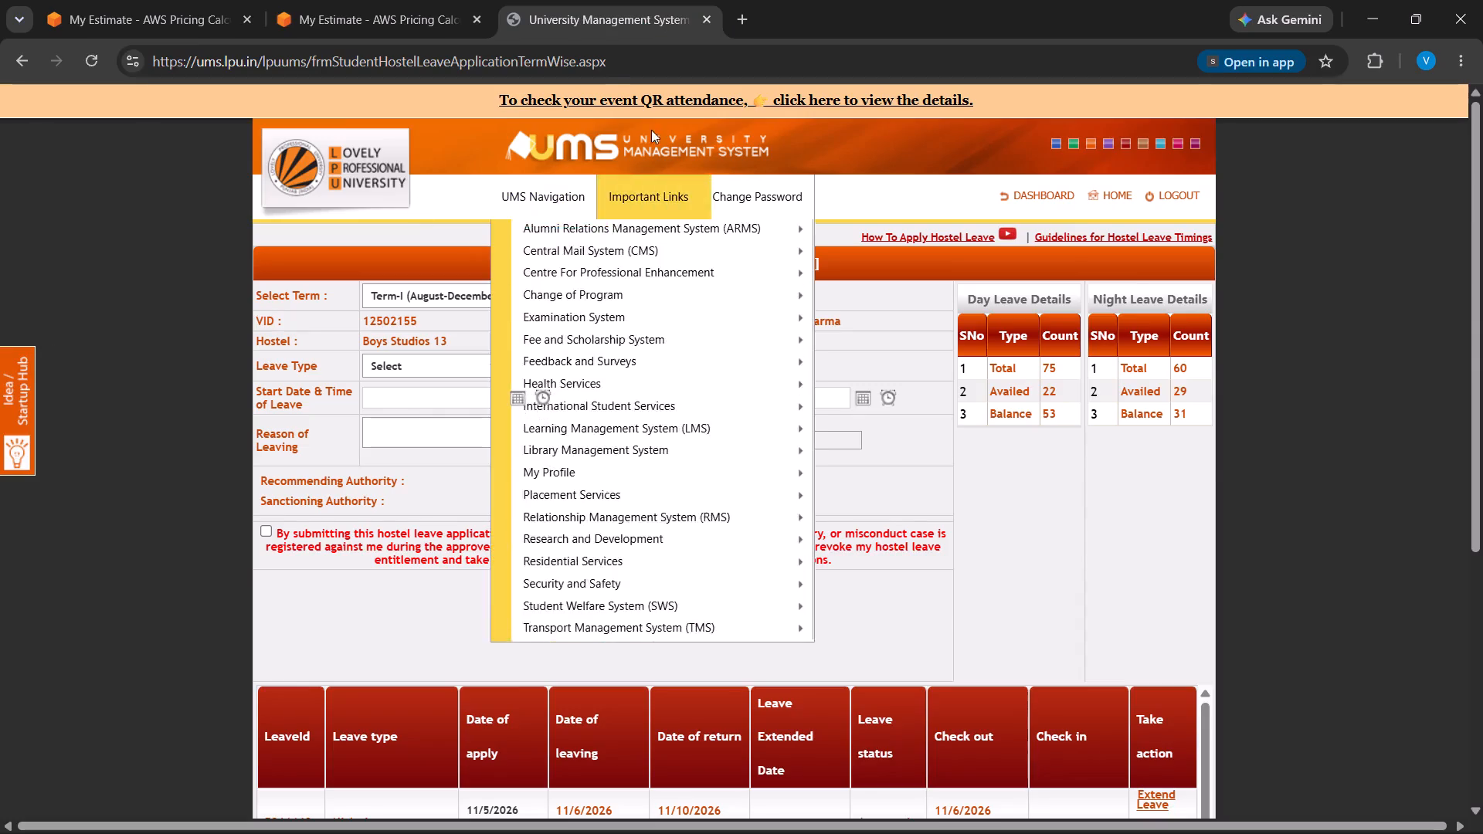
Return to the student dashboard, view the Hostel Leave Slip with its gate activation status, and close the university portal.
left_click(32, 53)
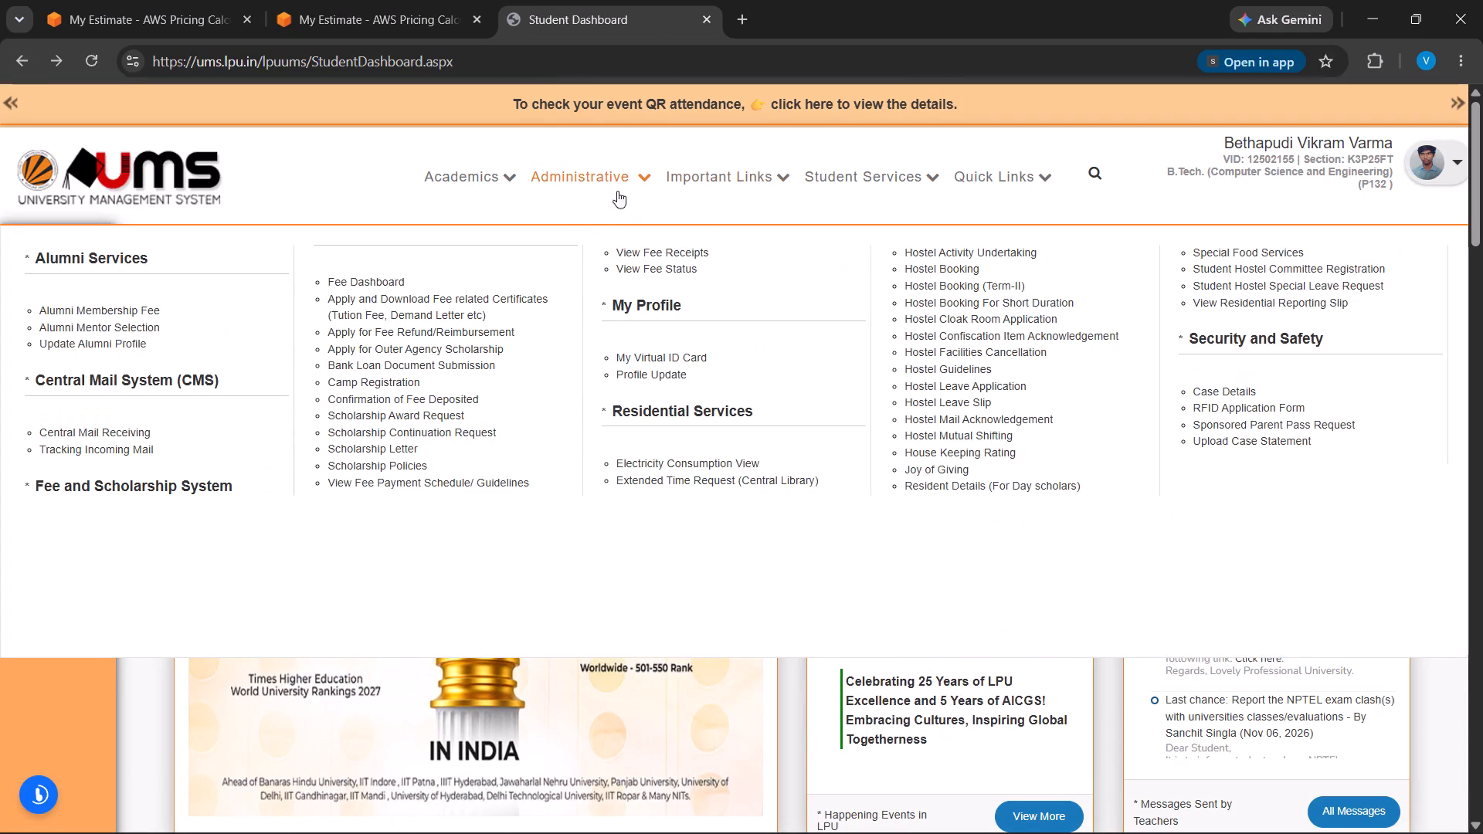
left_click(983, 405)
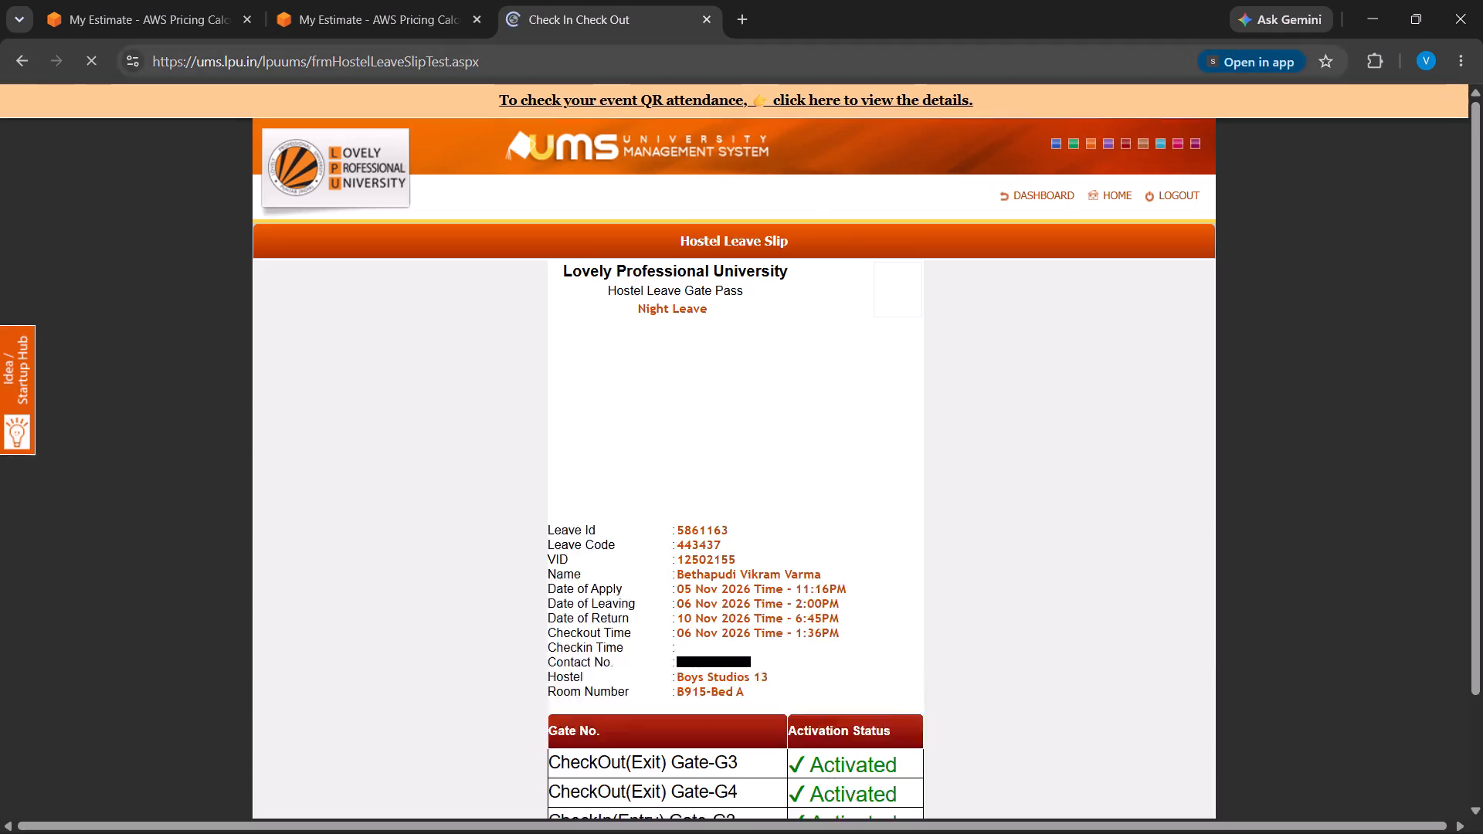
scroll(860, 775, "down", 2)
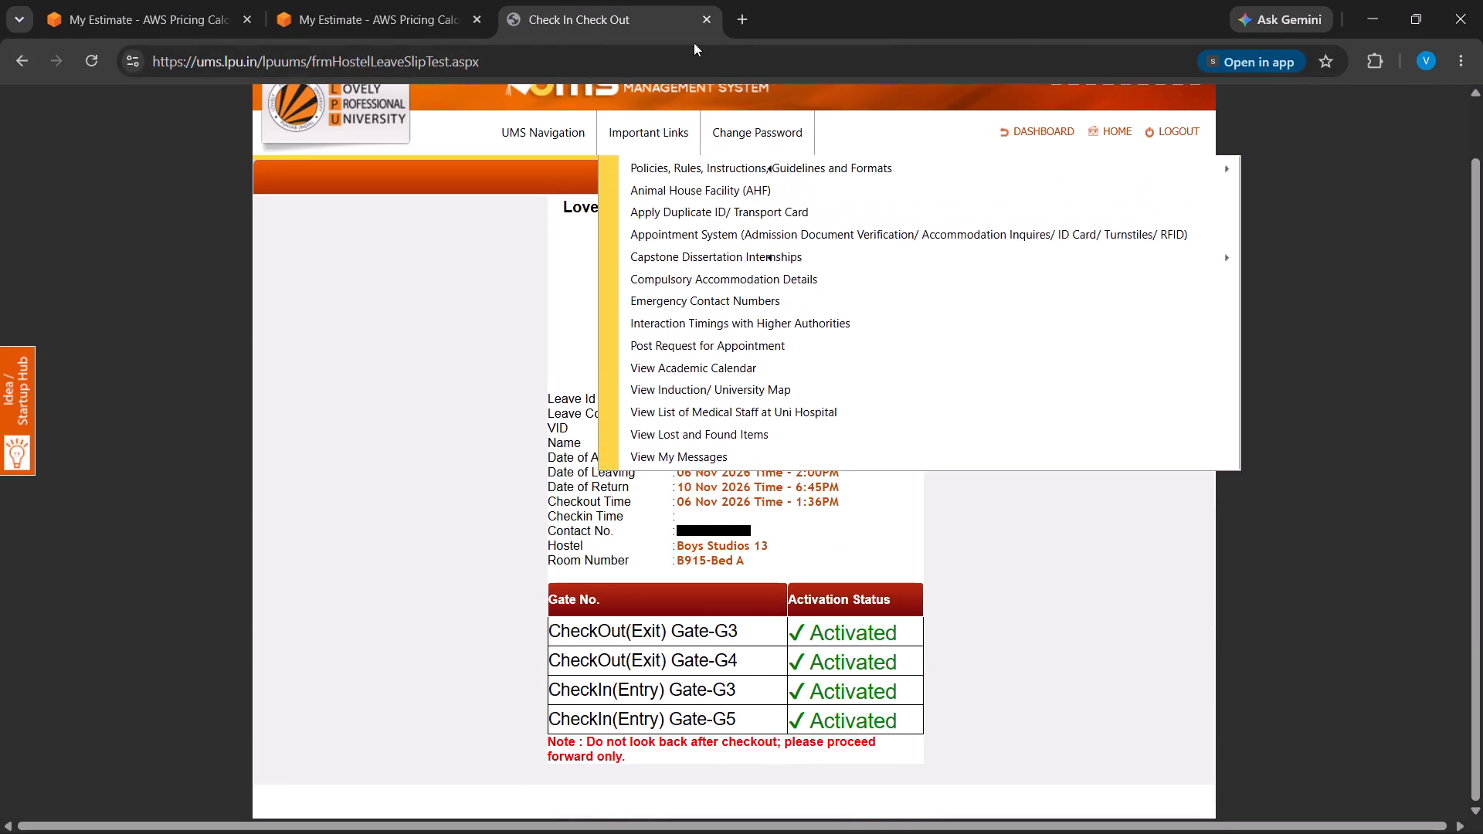
left_click(708, 19)
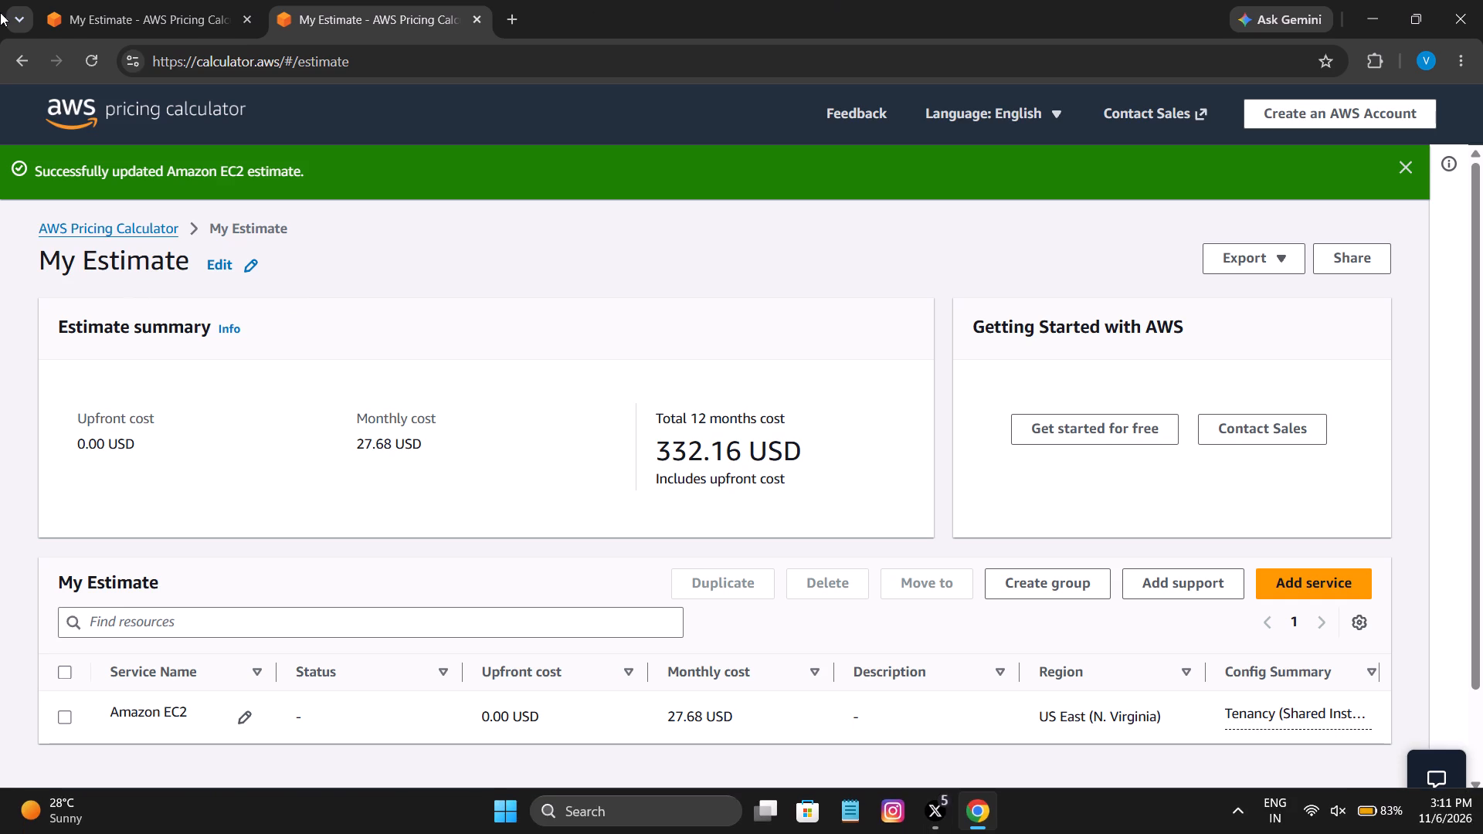
Close both AWS Pricing Calculator estimate pages to end the browser session.
left_click(242, 18)
left_click(243, 18)
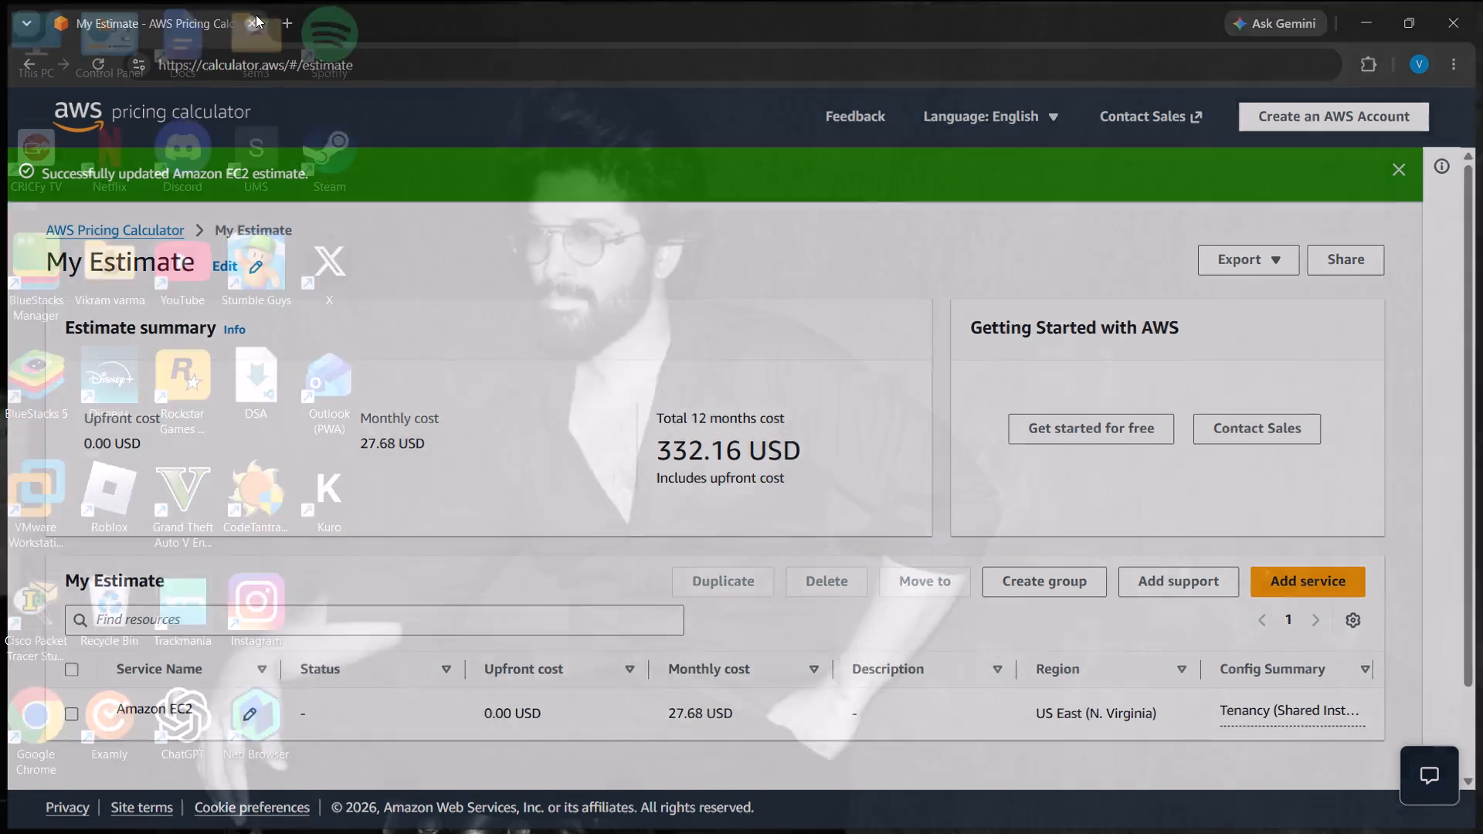